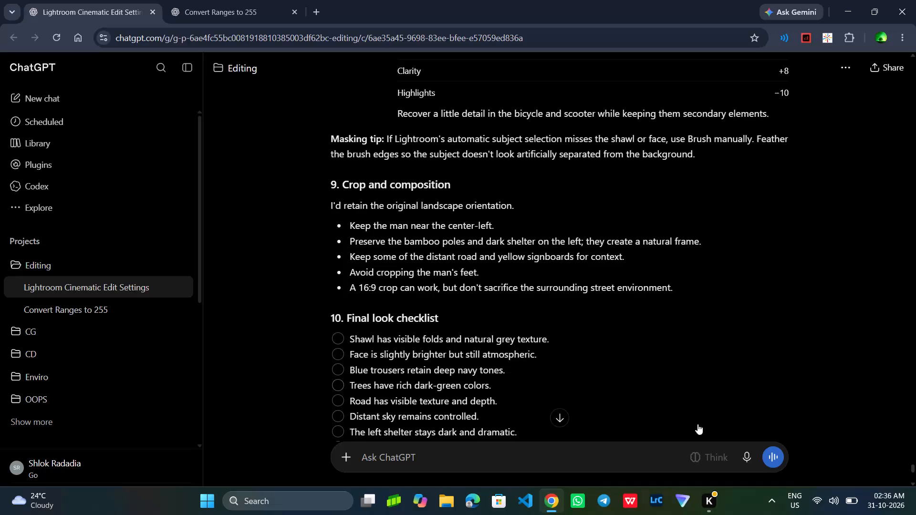
Launch Lightroom Classic.
click(655, 505)
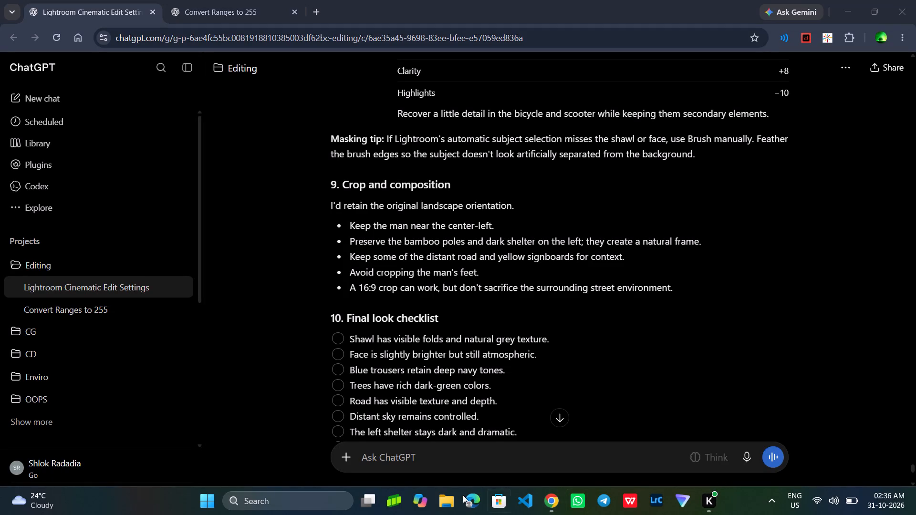
Open the 29-10-2026 photowalk folder in File Explorer and look through its photo thumbnails.
click(435, 498)
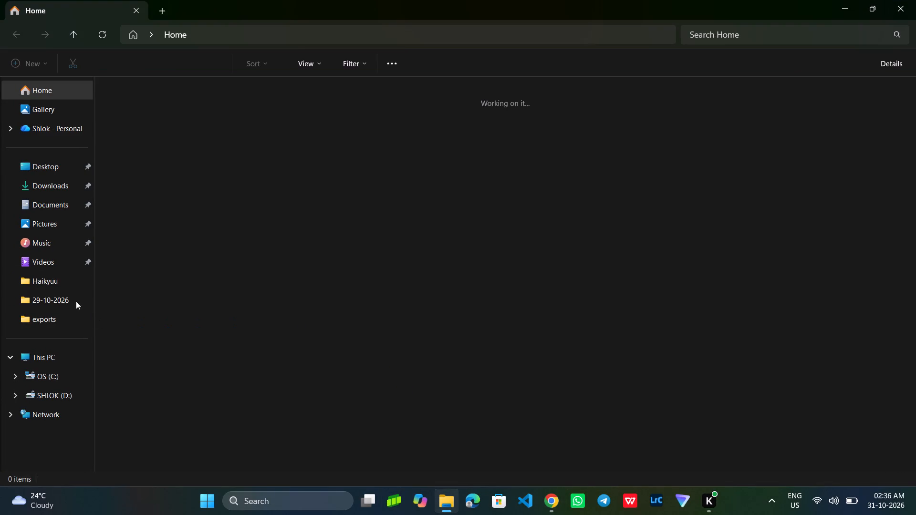
click(54, 293)
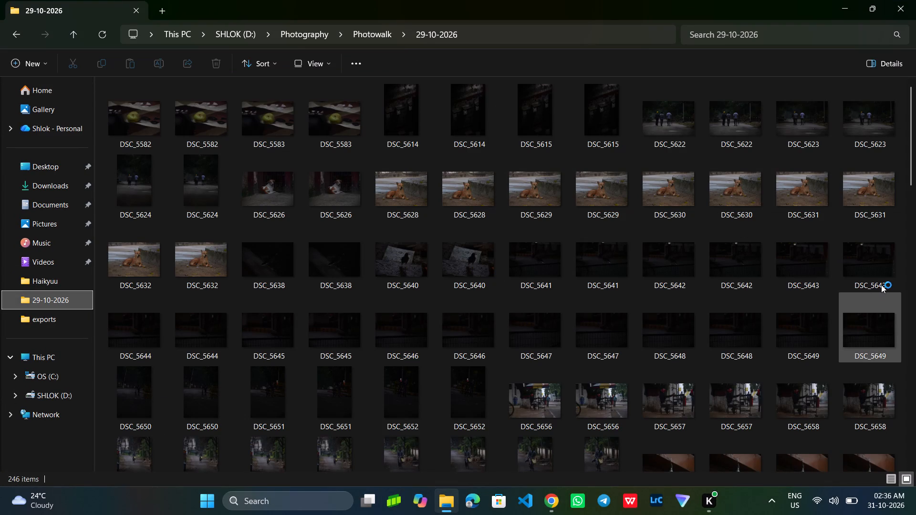
scroll(881, 285, down, 1)
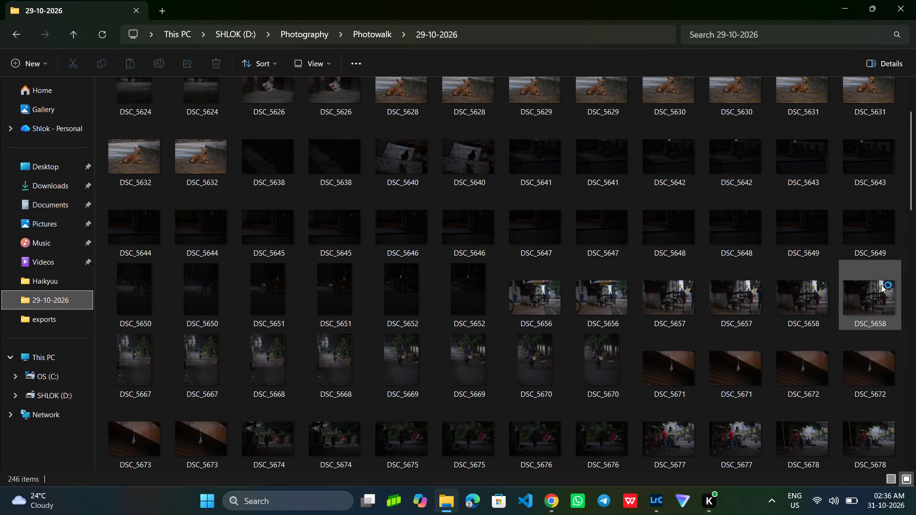
scroll(881, 285, down, 1)
scroll(705, 421, down, 1)
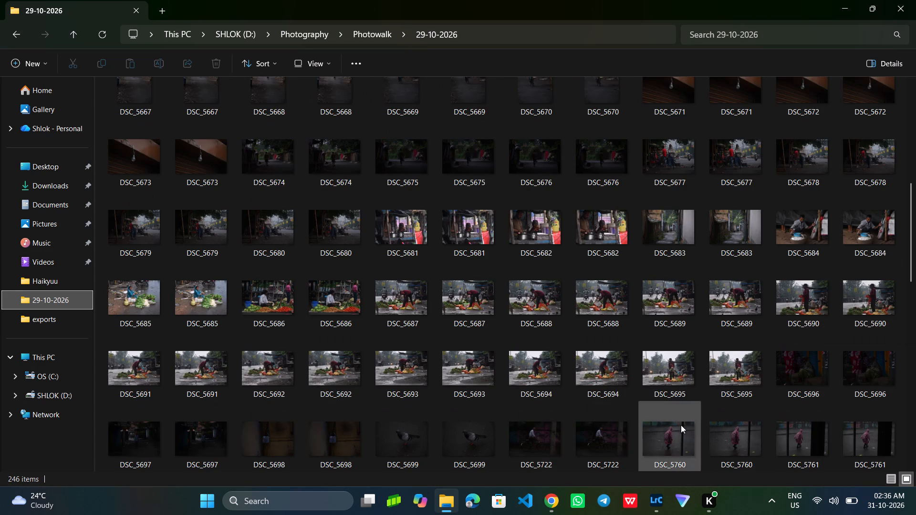
Switch to Lightroom Classic and browse All Photographs as a thumbnail grid in the Library module.
click(658, 500)
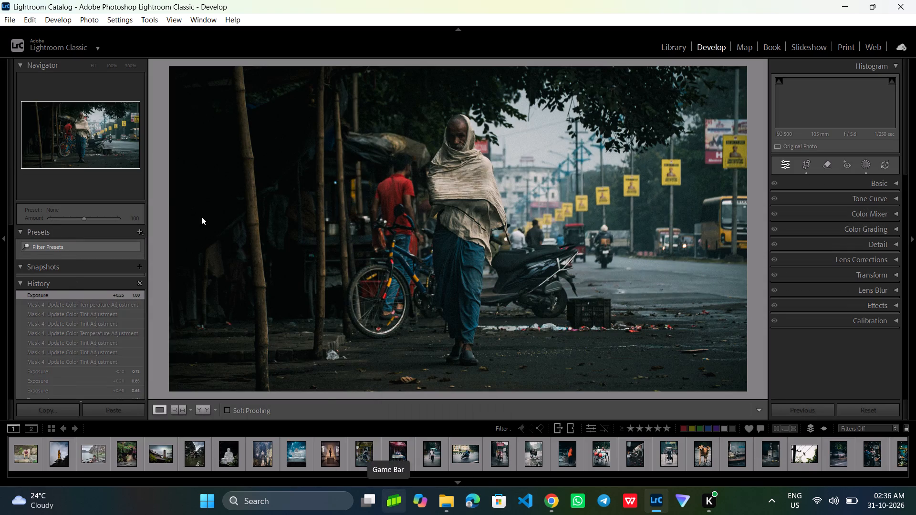
click(679, 46)
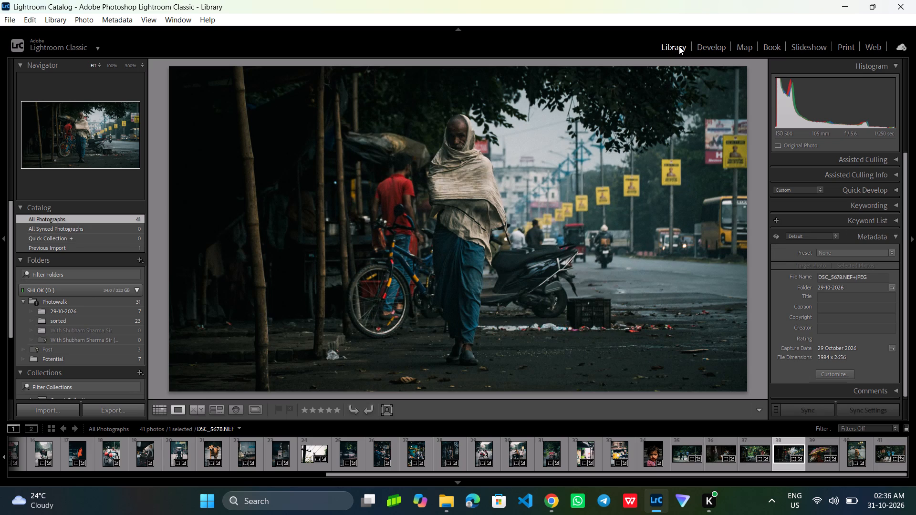
click(679, 46)
click(89, 222)
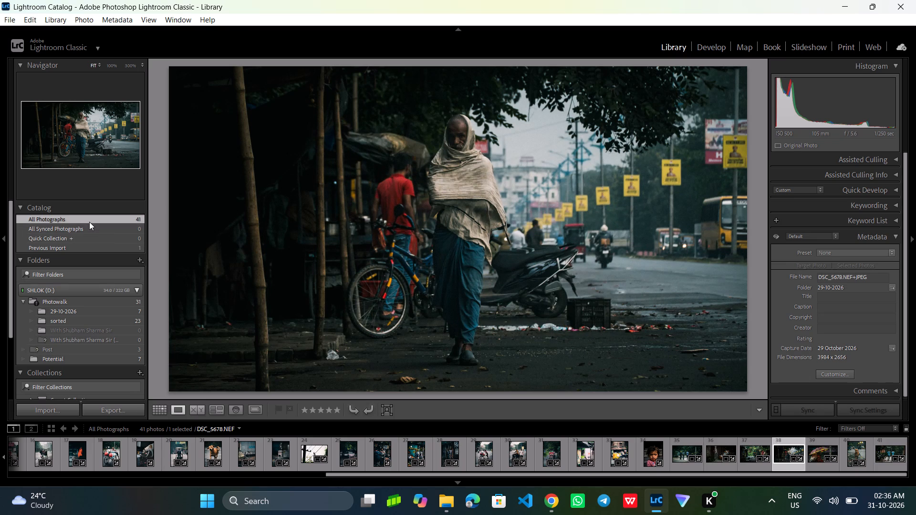
click(91, 218)
double_click(113, 218)
click(52, 249)
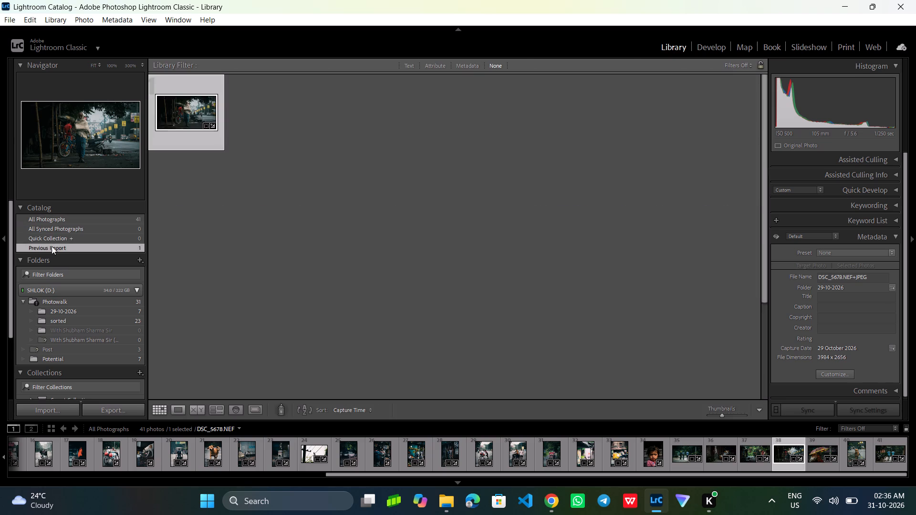
click(64, 215)
scroll(529, 274, down, 5)
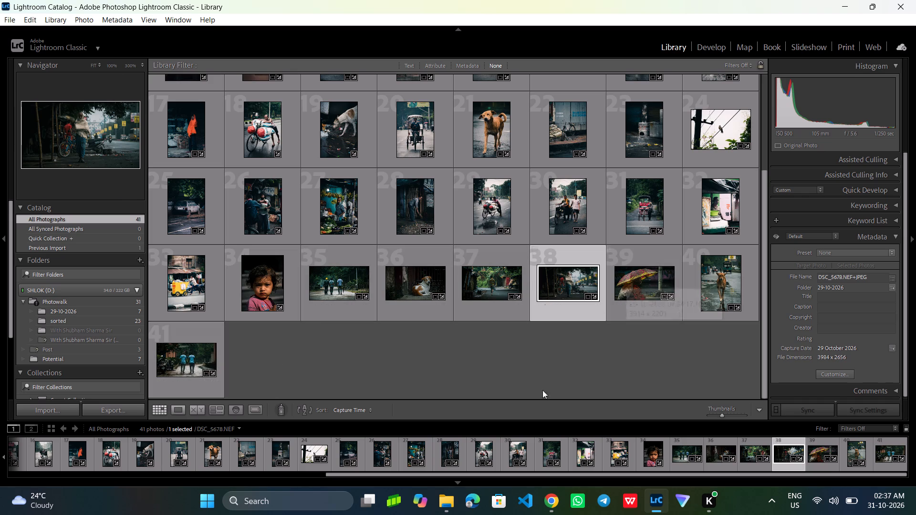
Return to the 29-10-2026 folder in File Explorer and preview the alley photo DSC_5683.JPG.
click(458, 513)
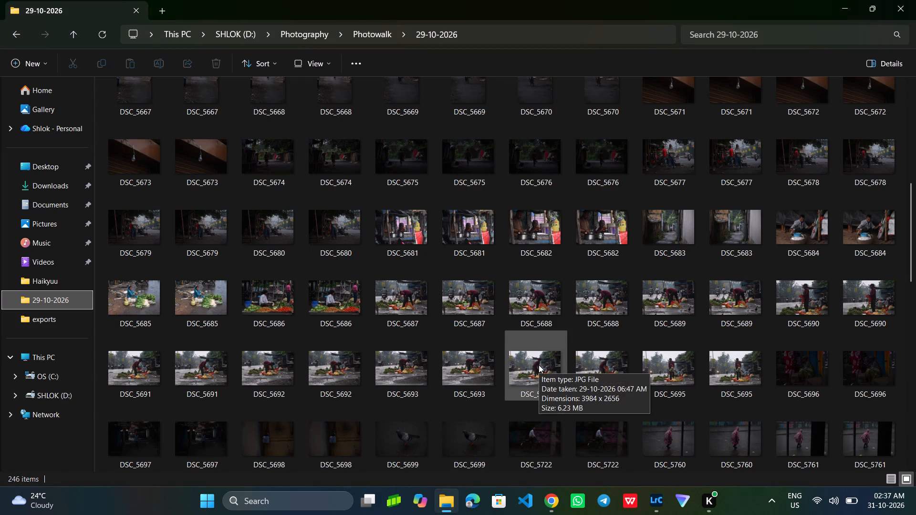
double_click(666, 226)
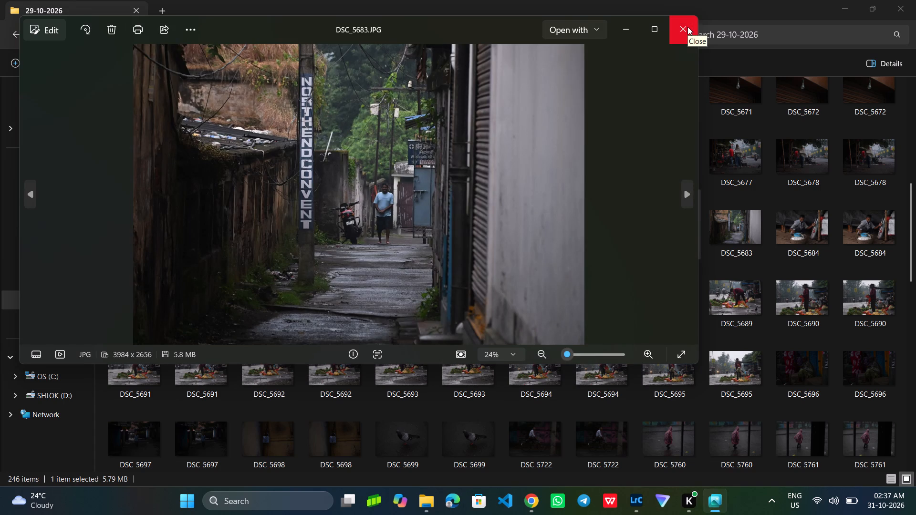
click(687, 27)
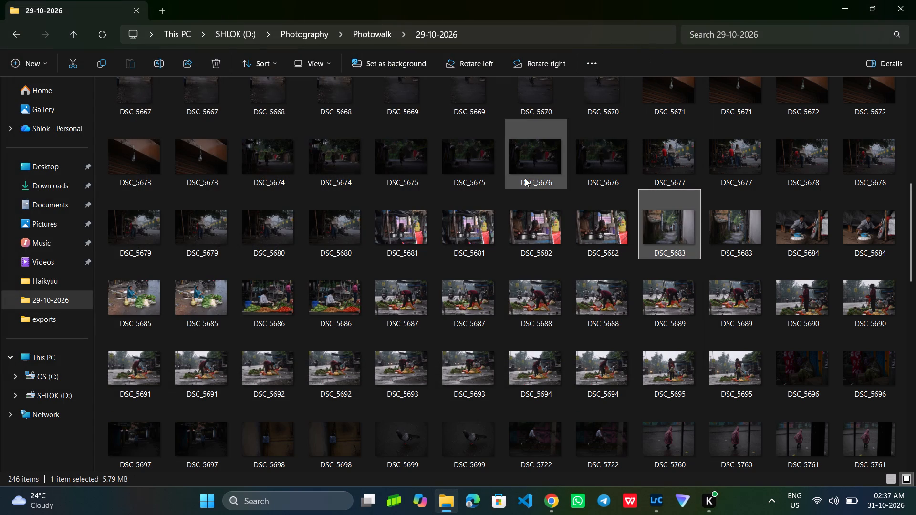
Preview and compare the hanging light bulb photos DSC_5671 to DSC_5673, continuing as far as DSC_5674.
scroll(525, 178, up, 1)
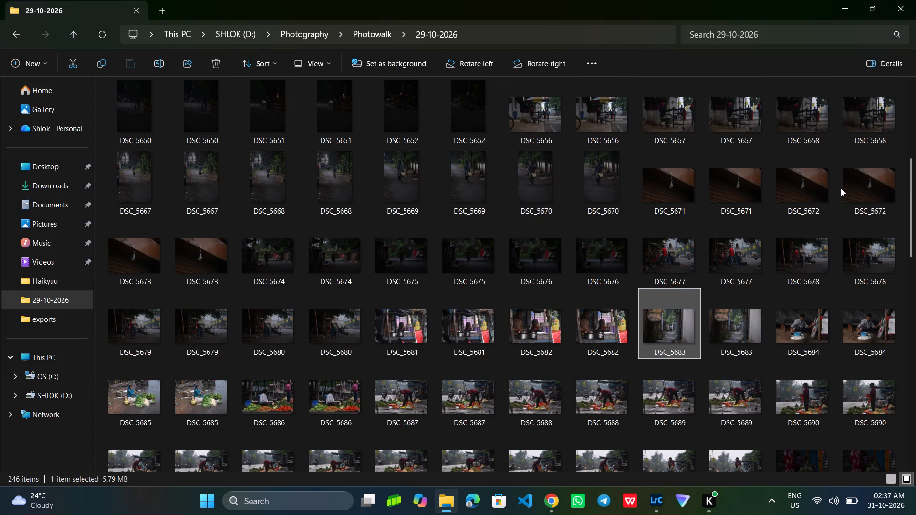
double_click(841, 188)
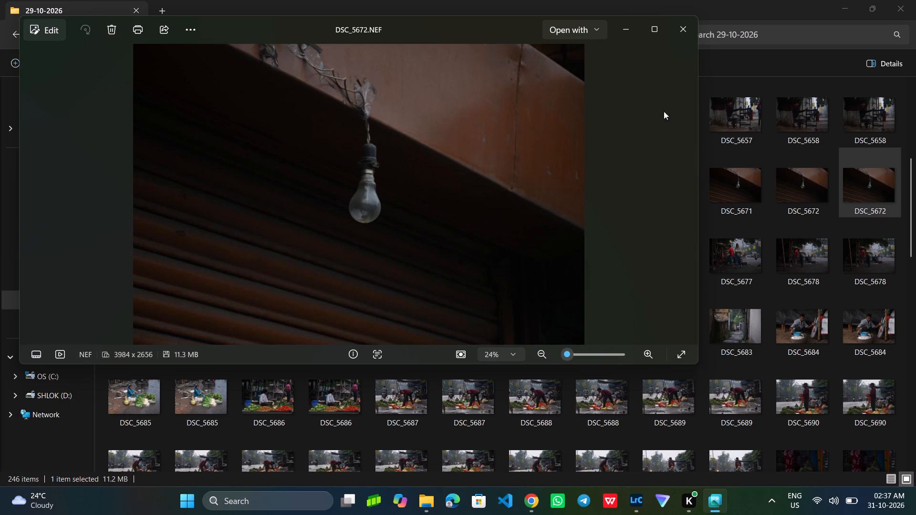
click(679, 32)
double_click(679, 192)
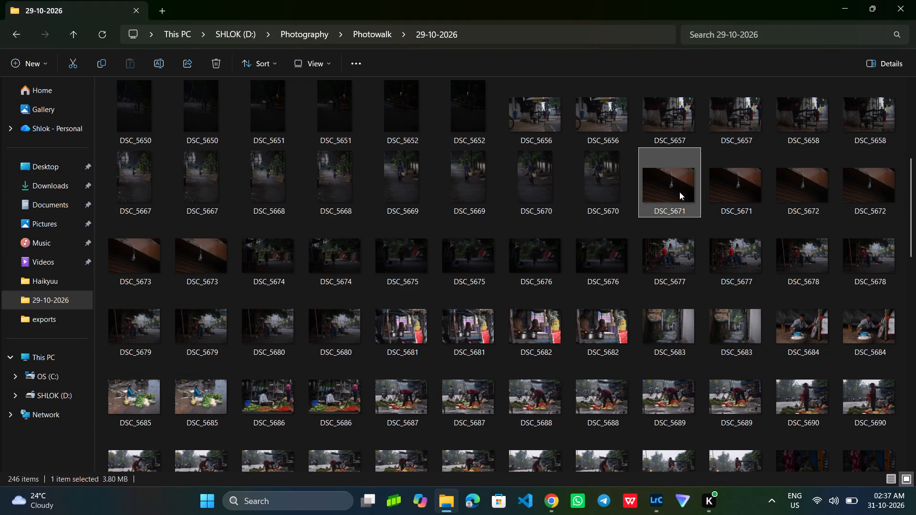
key(Right)
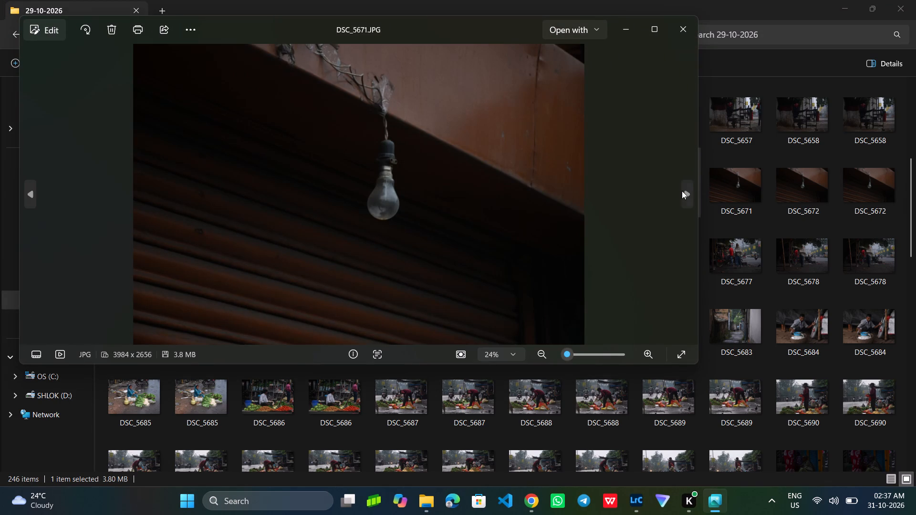
key(Right)
click(688, 192)
key(Right)
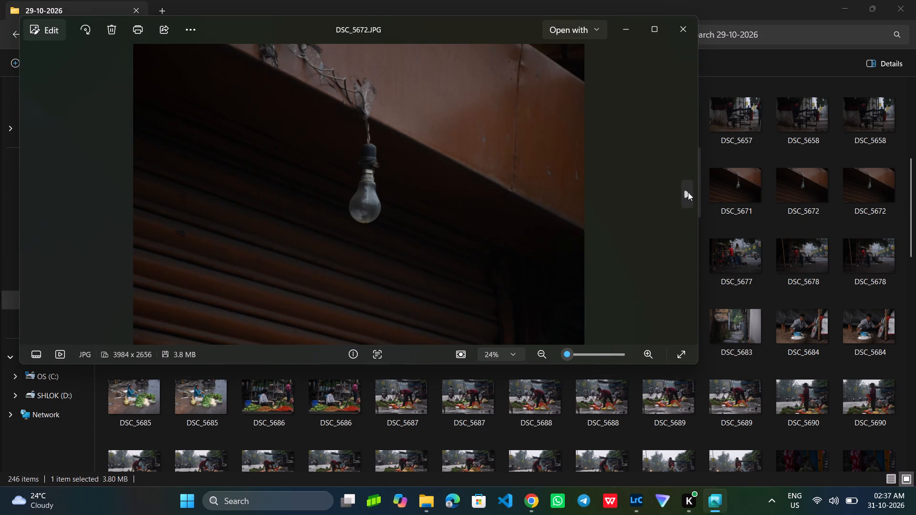
click(688, 192)
click(688, 192)
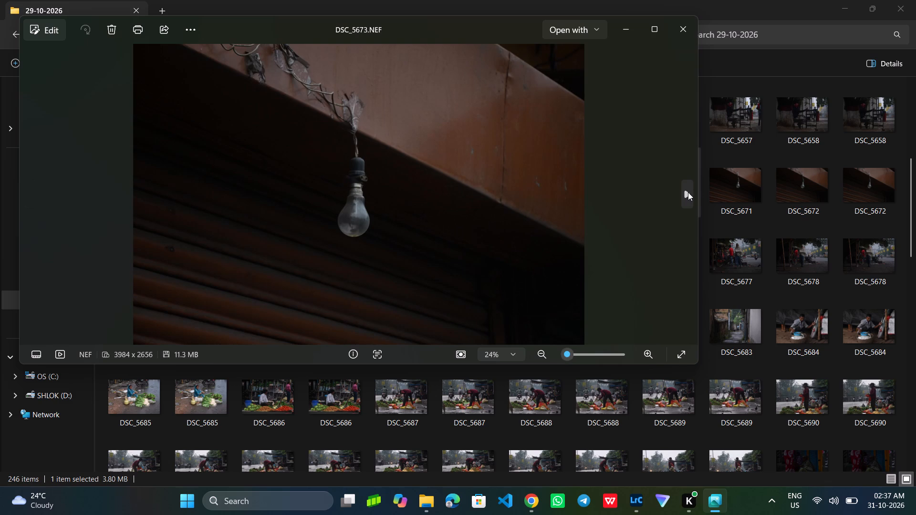
click(688, 192)
click(688, 192)
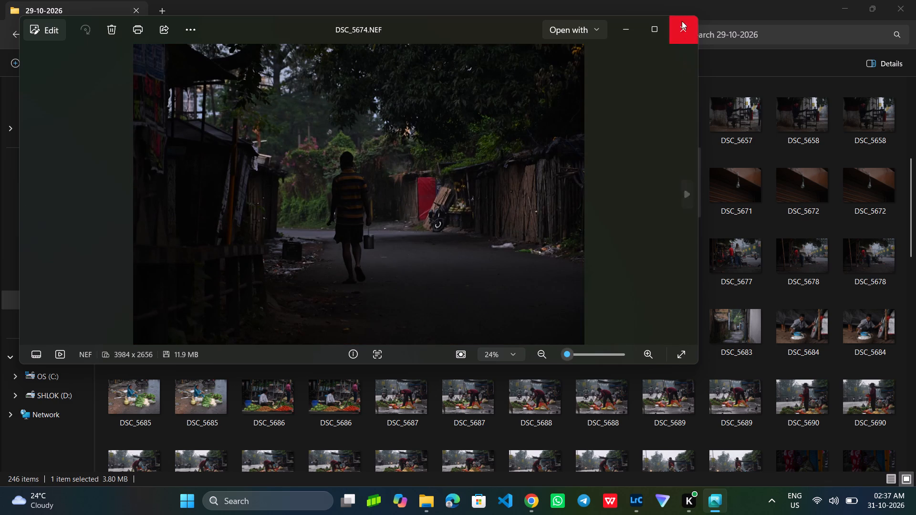
click(682, 21)
Find the dark bird photos starting at DSC_5641, view them maximized and inspect the bird's head in DSC_5642.JPG up close.
scroll(696, 354, down, 6)
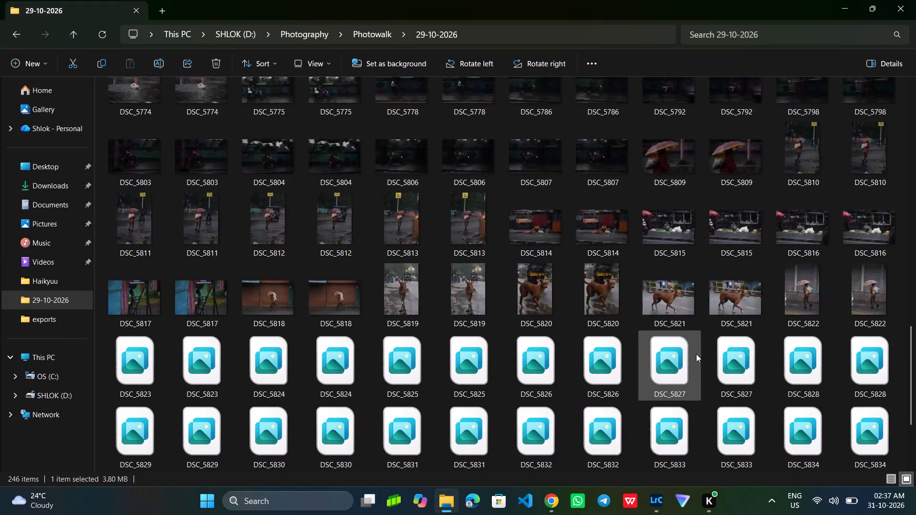
scroll(696, 354, up, 12)
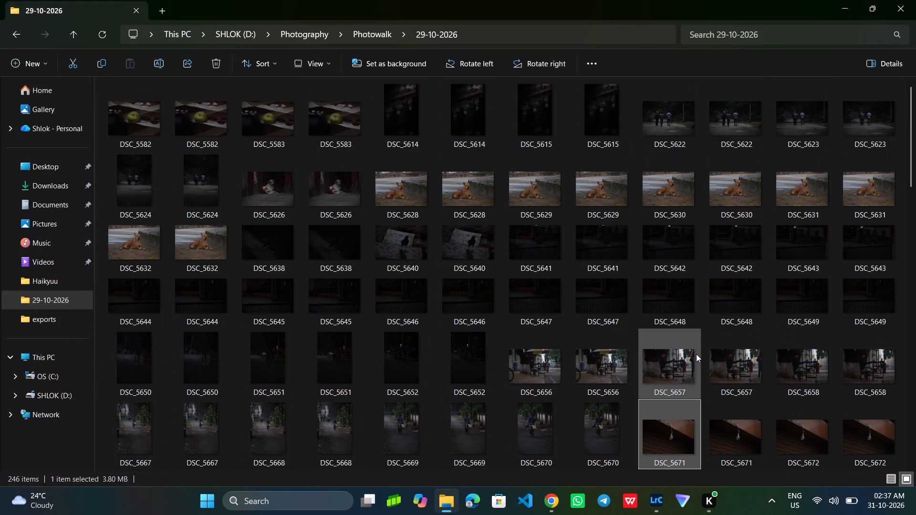
scroll(696, 354, up, 1)
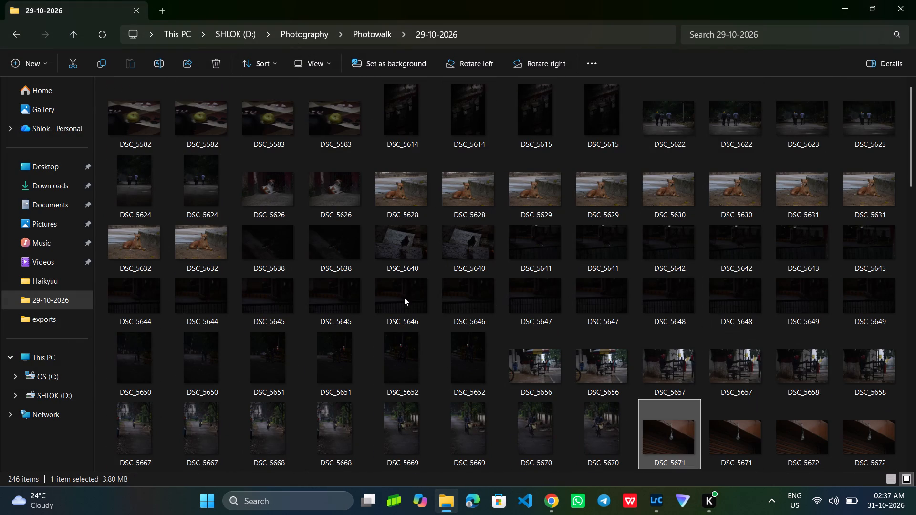
double_click(566, 235)
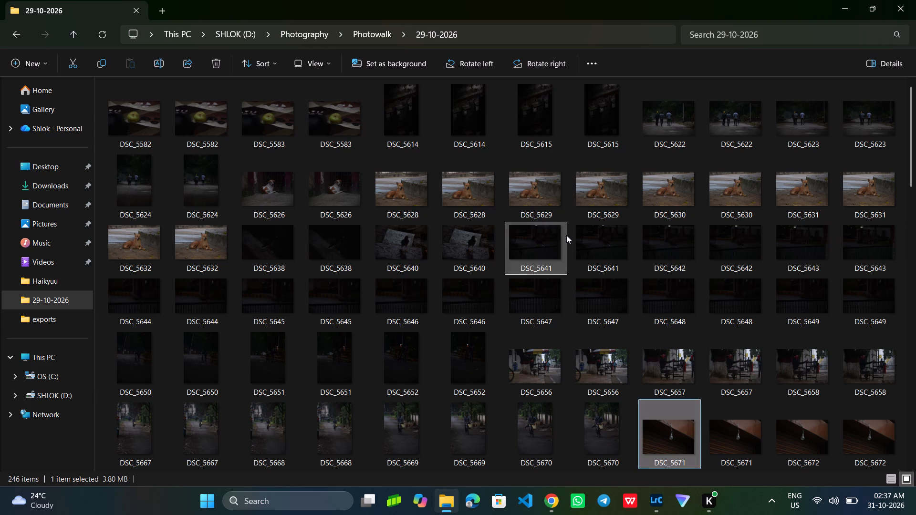
click(657, 23)
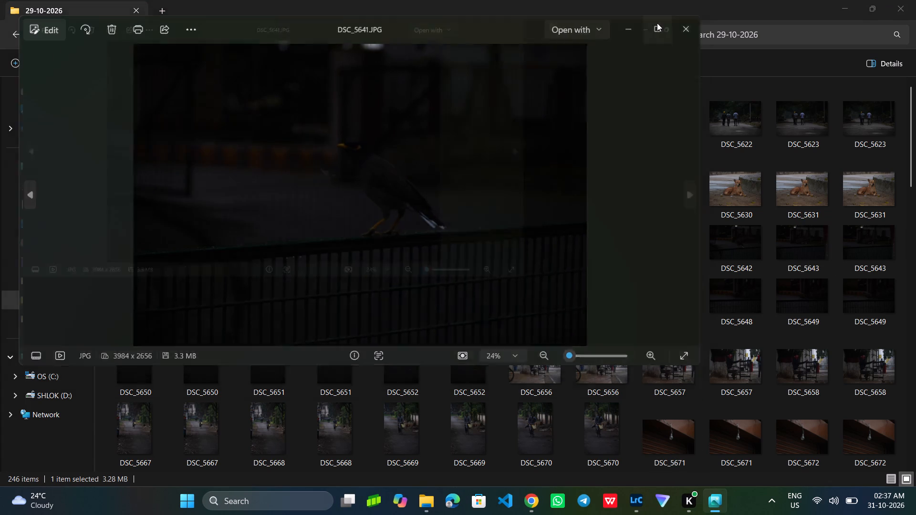
key(Right)
key(Right)
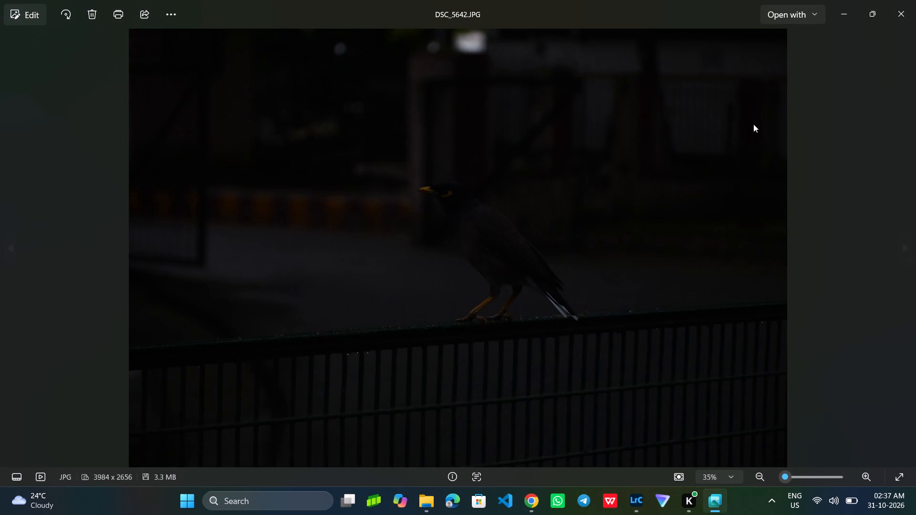
scroll(448, 180, up, 17)
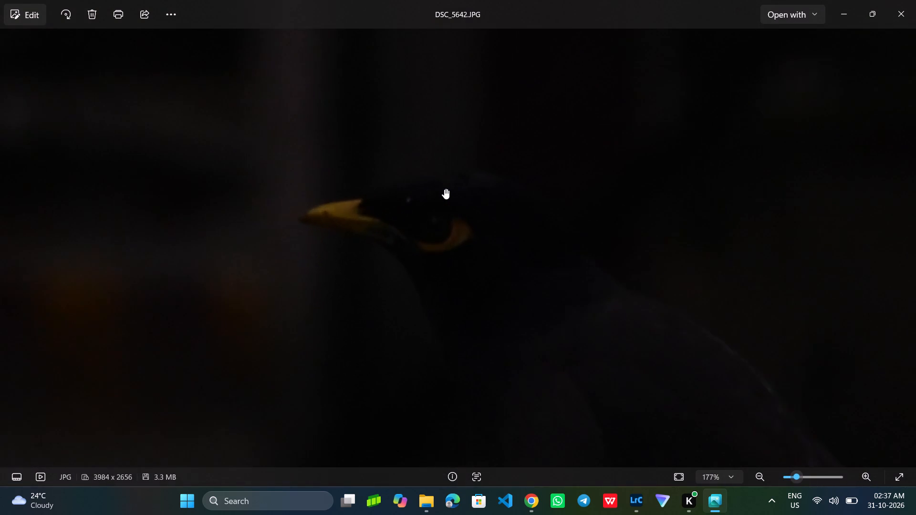
scroll(444, 189, down, 19)
scroll(444, 189, down, 7)
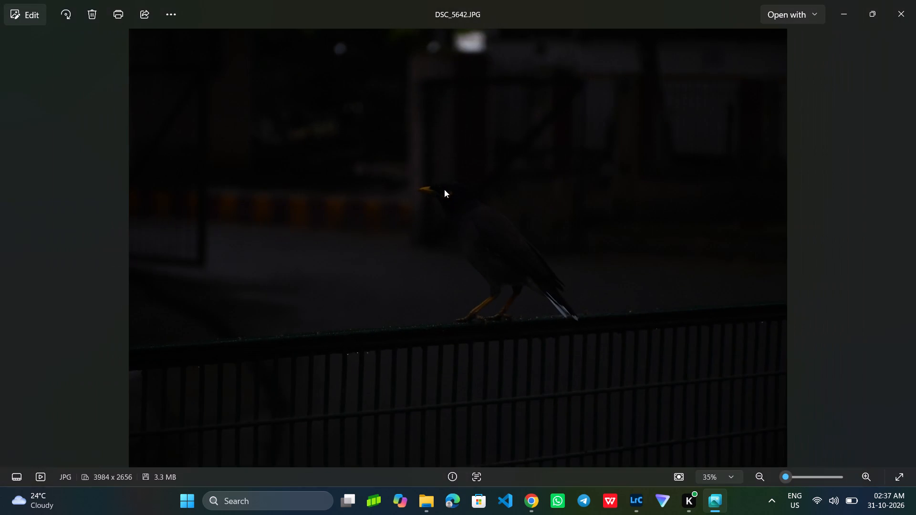
Go through the following bird photos to DSC_5645.JPG and examine the sharpness of that bird's eye and beak up close.
key(Right)
key(Right)
key(Right)
key(Right)
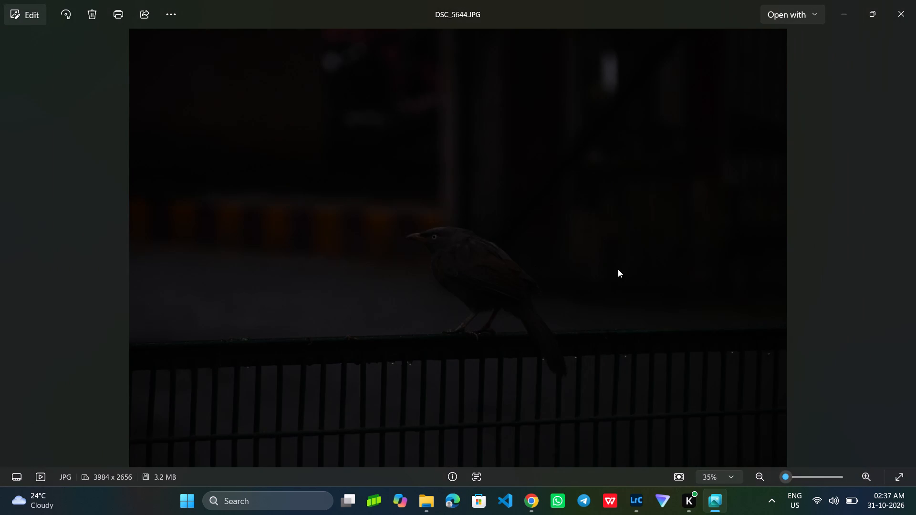
key(Right)
key(Right)
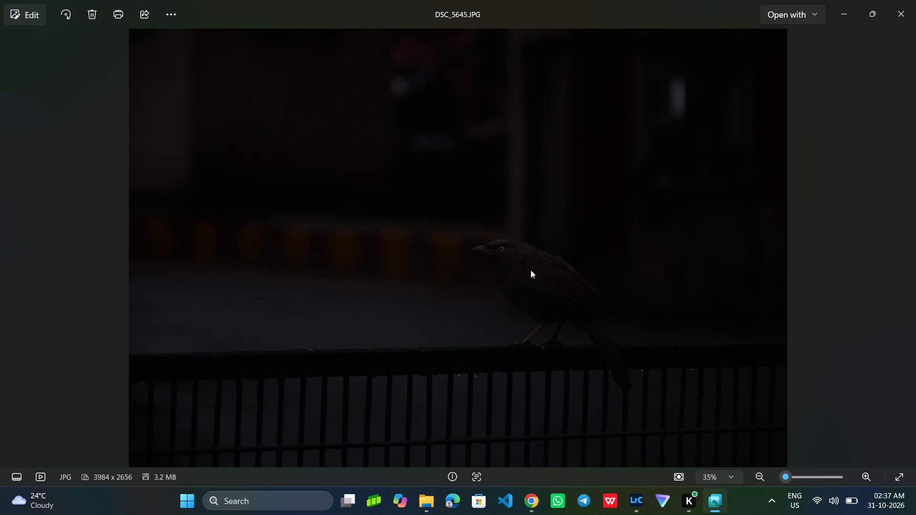
scroll(508, 266, up, 17)
scroll(508, 266, down, 7)
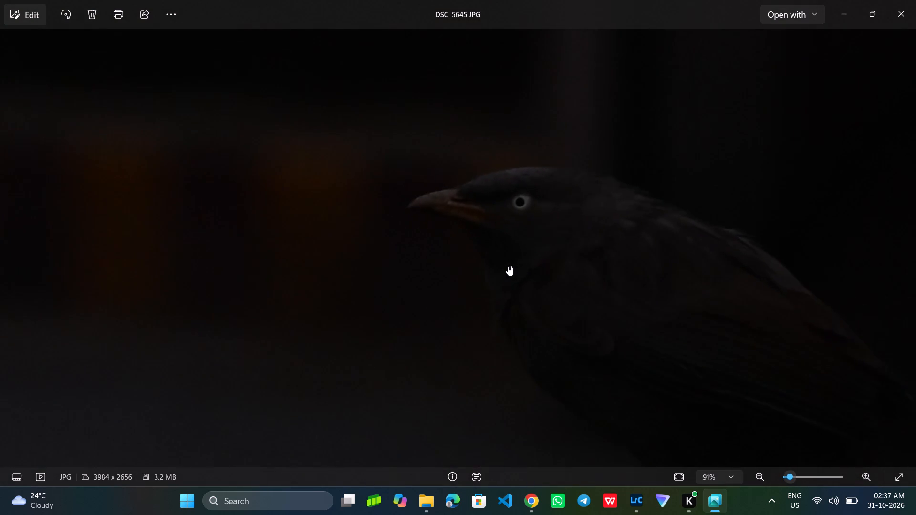
scroll(512, 228, up, 16)
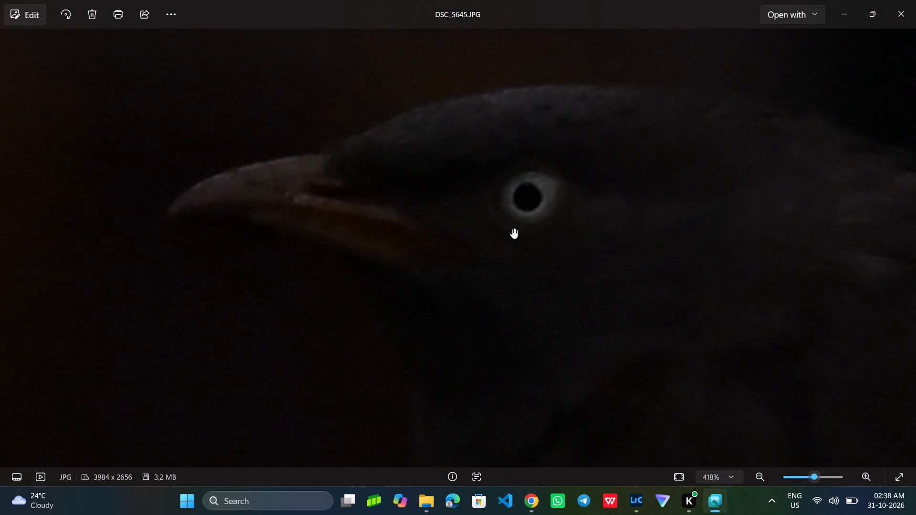
scroll(512, 228, down, 19)
scroll(512, 228, down, 12)
scroll(512, 228, up, 1)
scroll(512, 228, down, 2)
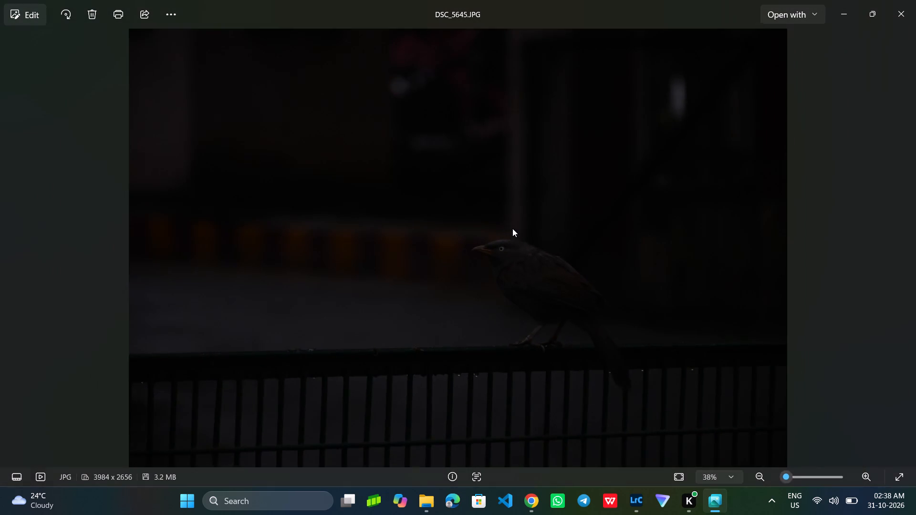
scroll(512, 228, down, 4)
Go through the bird photos following DSC_5645, from DSC_5646 past DSC_5649, and compare the shots.
key(Right)
key(Right)
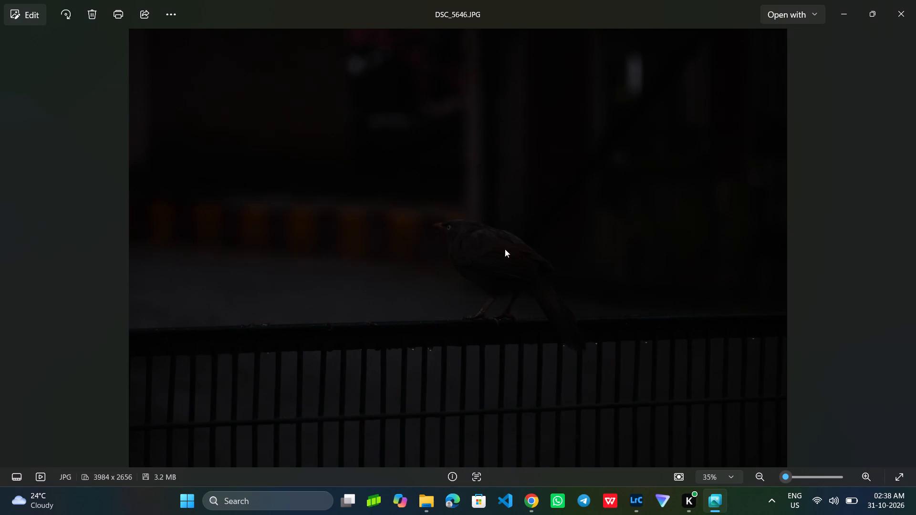
key(Right)
key(Right)
key(Right)
key(Right)
key(Right)
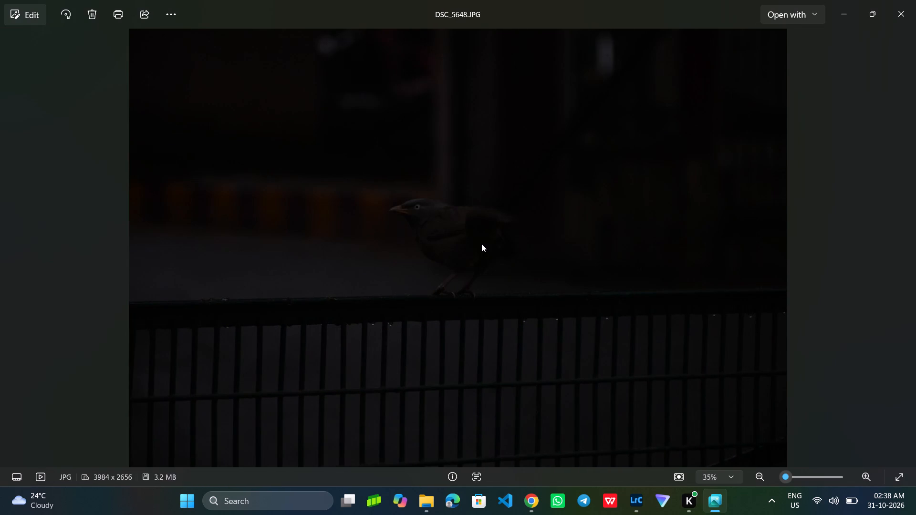
key(Right)
key(Right)
key(Right)
Delete the bird photos DSC_5648 and DSC_5647, removing both the NEF and JPG file of each.
key(Left)
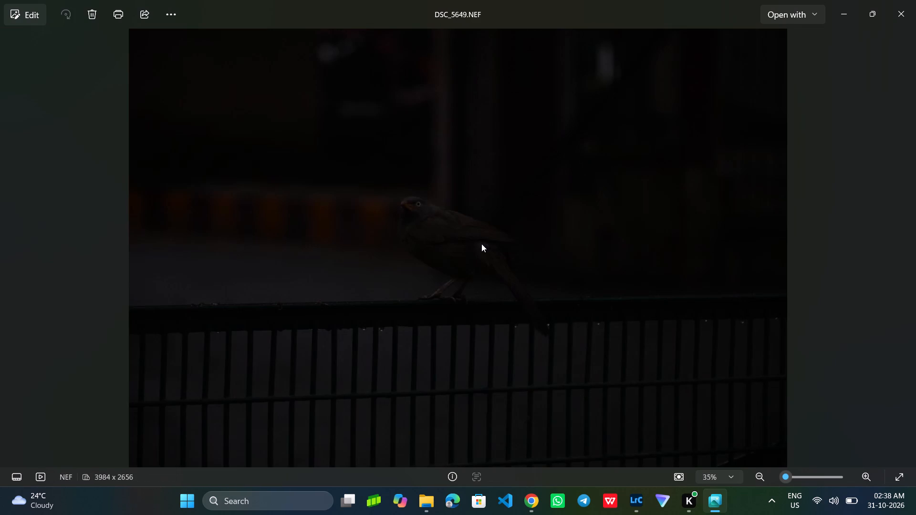
key(Left)
key(Left)
key(Delete)
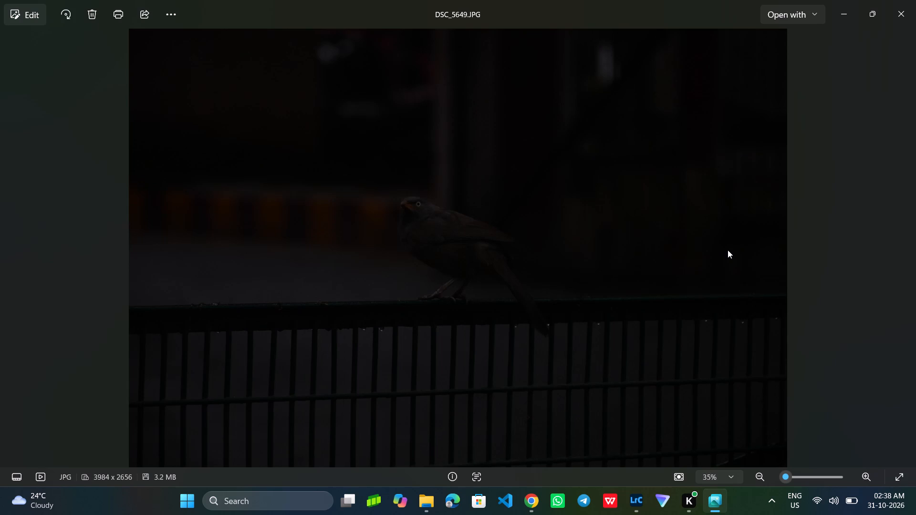
key(Left)
key(Delete)
key(Left)
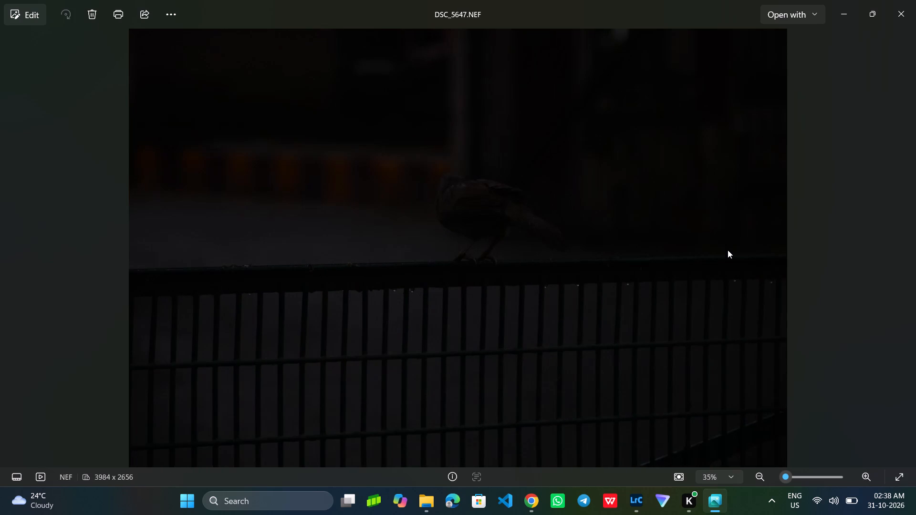
key(Delete)
key(Left)
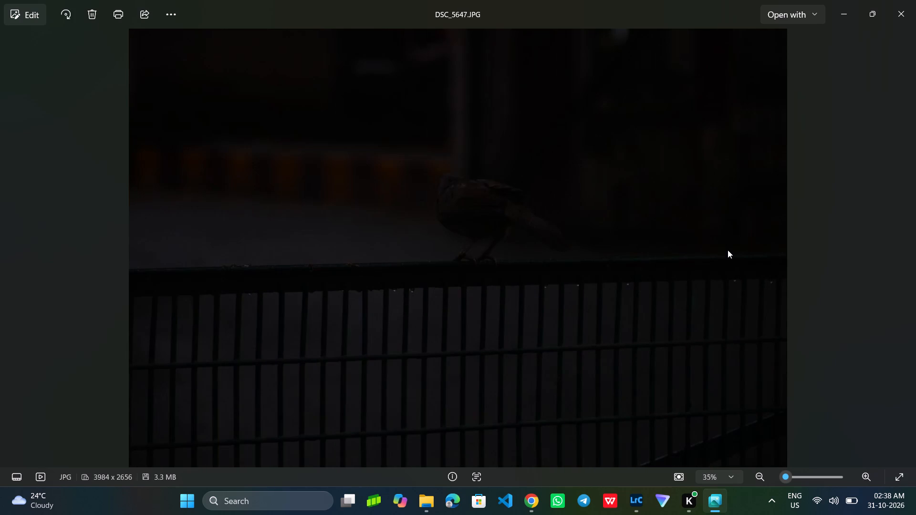
key(Delete)
Go back through the earlier bird photos to DSC_5644.JPG and examine the bird's eye and beak up close.
key(Left)
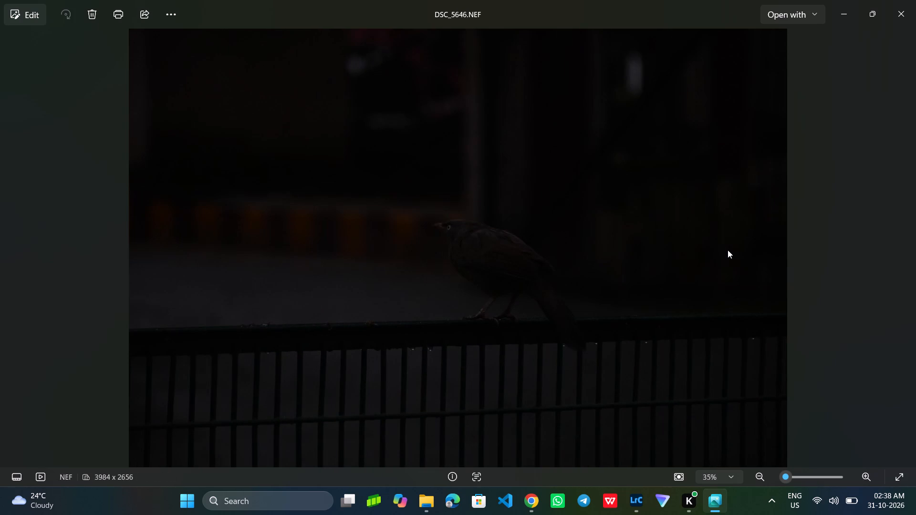
key(Left)
key(Left)
key(Left)
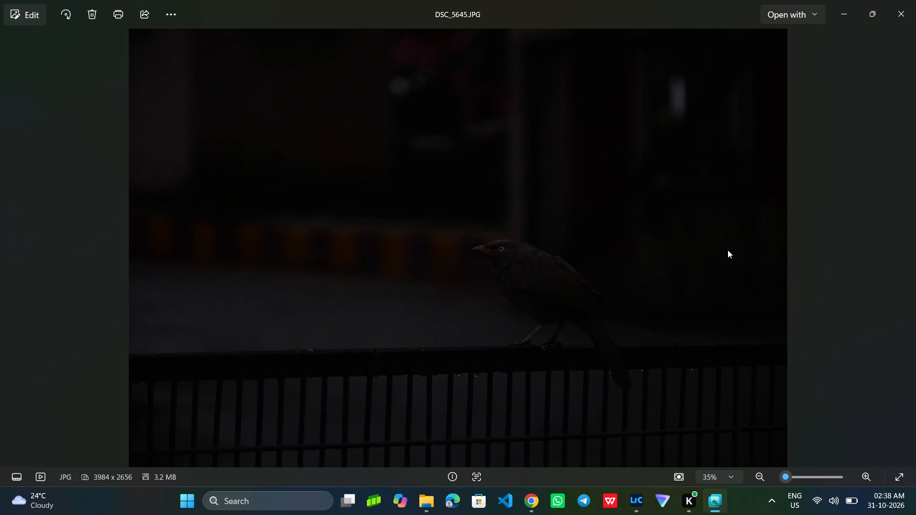
key(Left)
key(Left)
scroll(426, 275, up, 4)
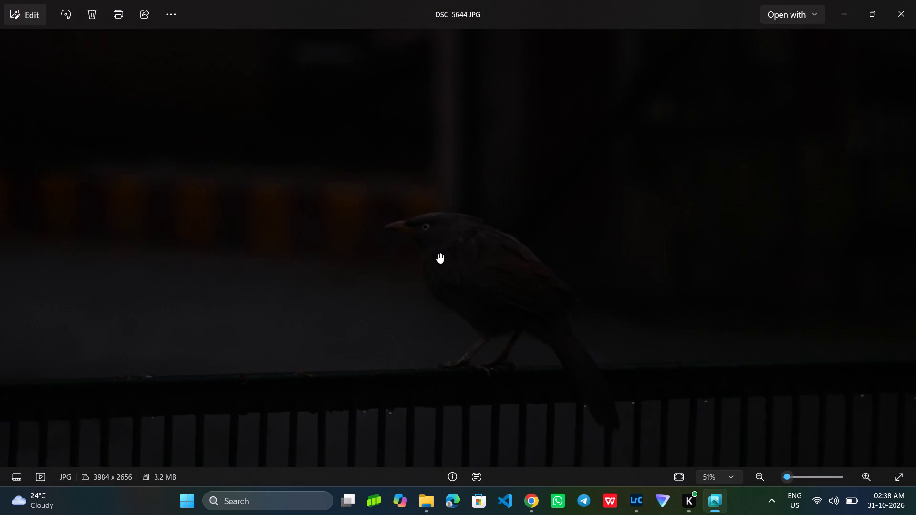
scroll(438, 253, up, 12)
scroll(439, 251, up, 9)
scroll(392, 179, down, 8)
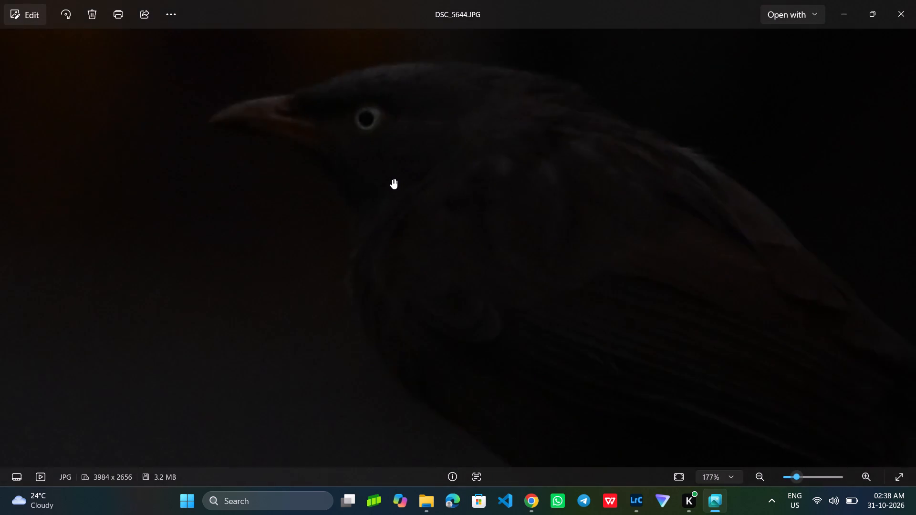
scroll(392, 179, down, 8)
scroll(392, 179, up, 2)
scroll(392, 179, down, 19)
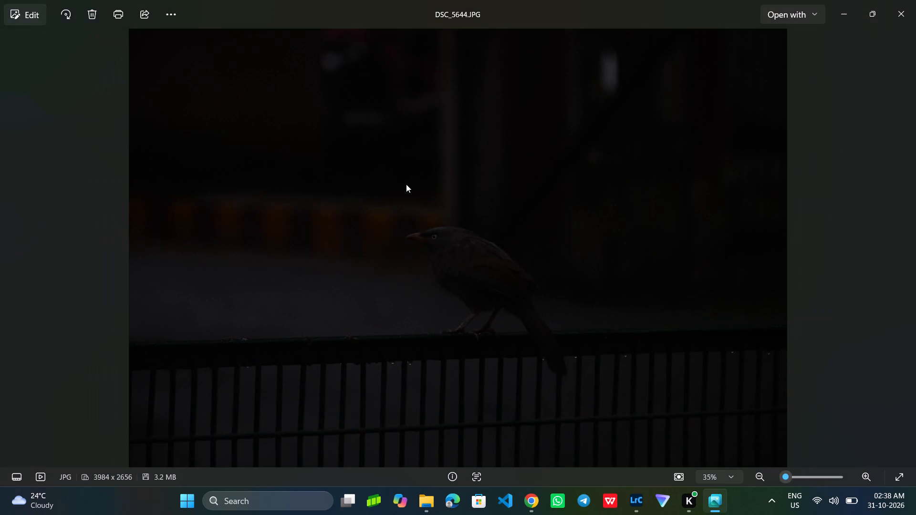
Go back to the bird photo DSC_5641 and delete both its NEF and JPG files.
key(Left)
key(Left)
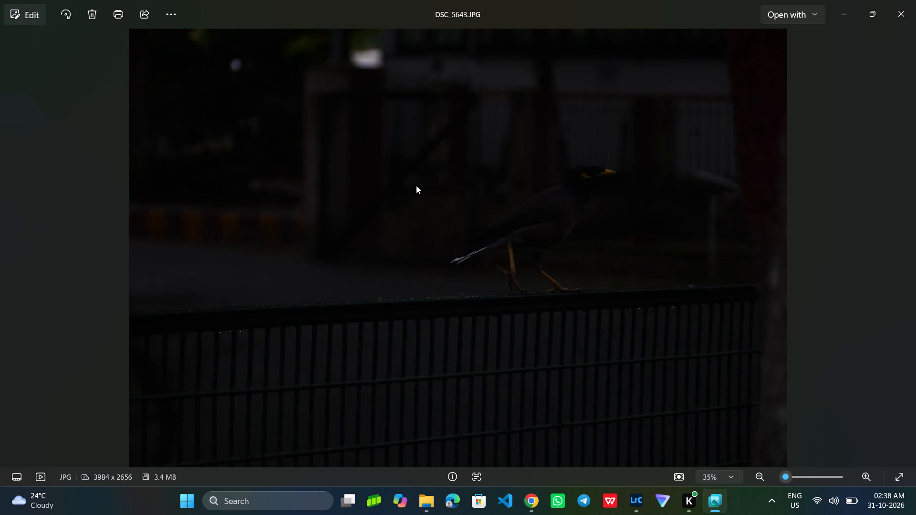
key(Left)
key(Left)
key(Left)
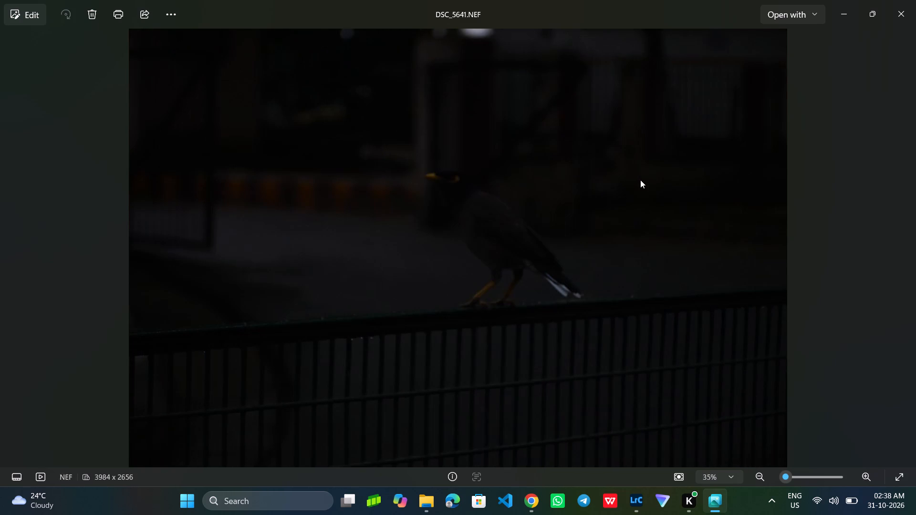
key(Left)
key(Left)
key(Right)
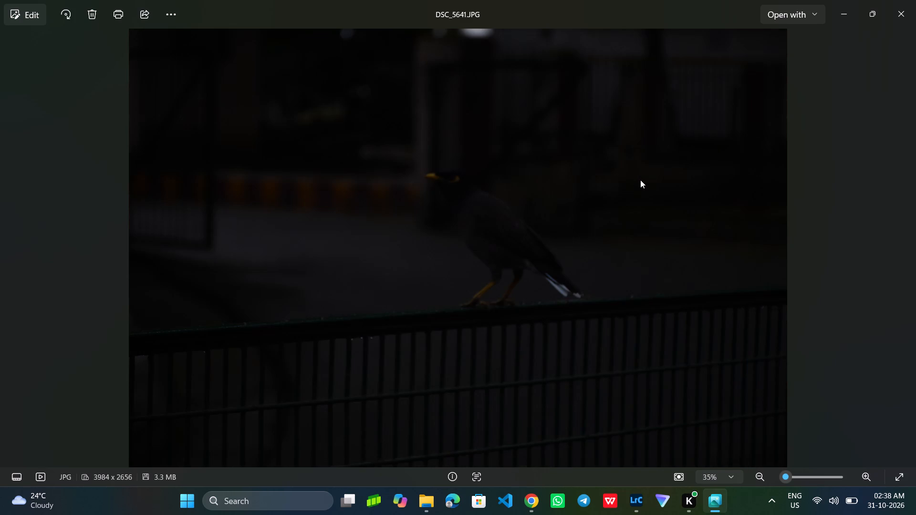
key(Right)
key(Delete)
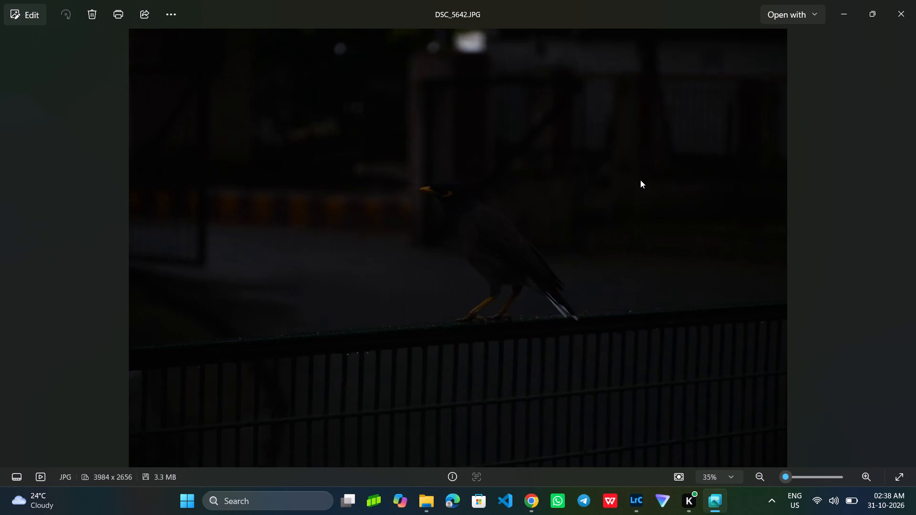
key(Left)
key(Delete)
Examine the sharpness of the yellow-beaked bird's head in DSC_5642.JPG up close.
scroll(423, 183, up, 8)
scroll(461, 193, up, 15)
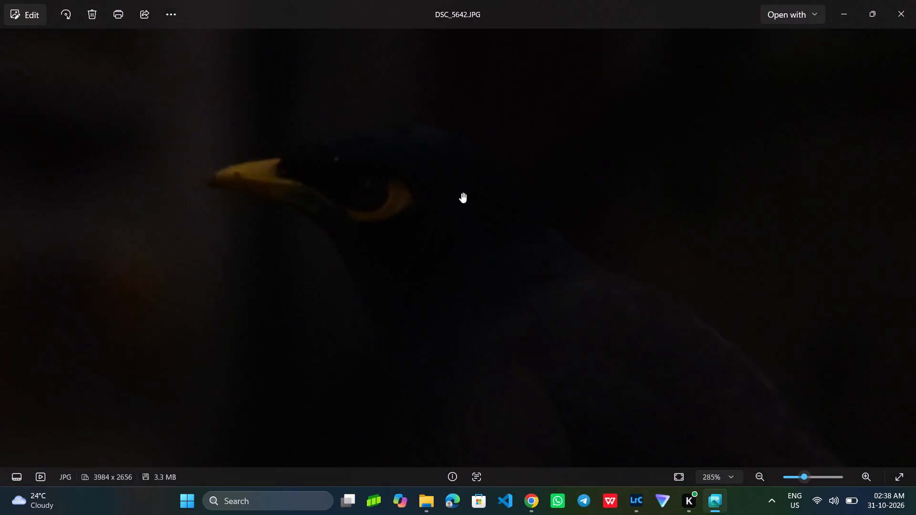
scroll(461, 193, up, 2)
scroll(461, 193, down, 18)
scroll(461, 193, down, 5)
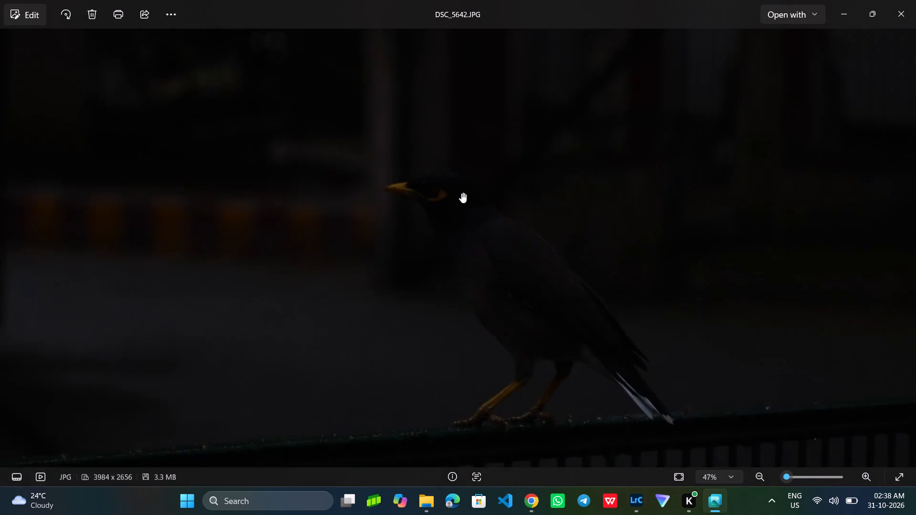
scroll(461, 193, down, 7)
Go on to DSC_5643.JPG and inspect that bird's head and beak up close.
key(Right)
key(Right)
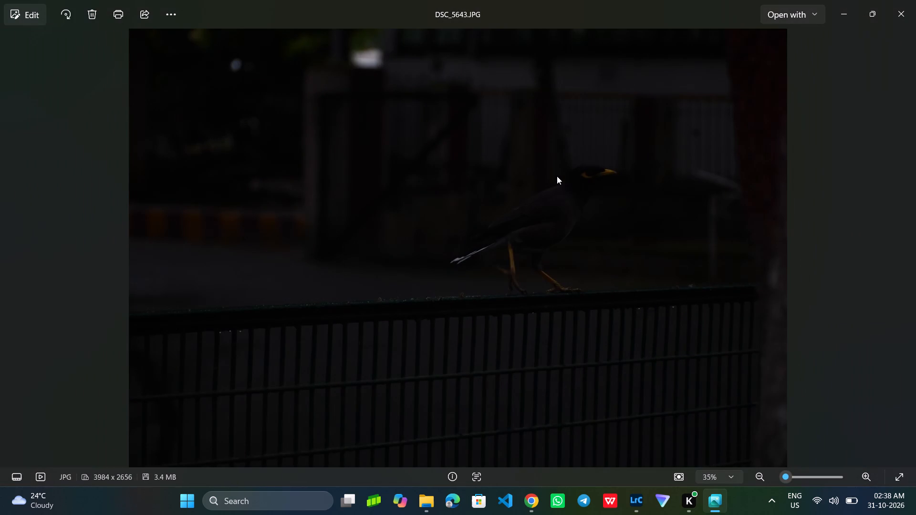
scroll(592, 173, up, 16)
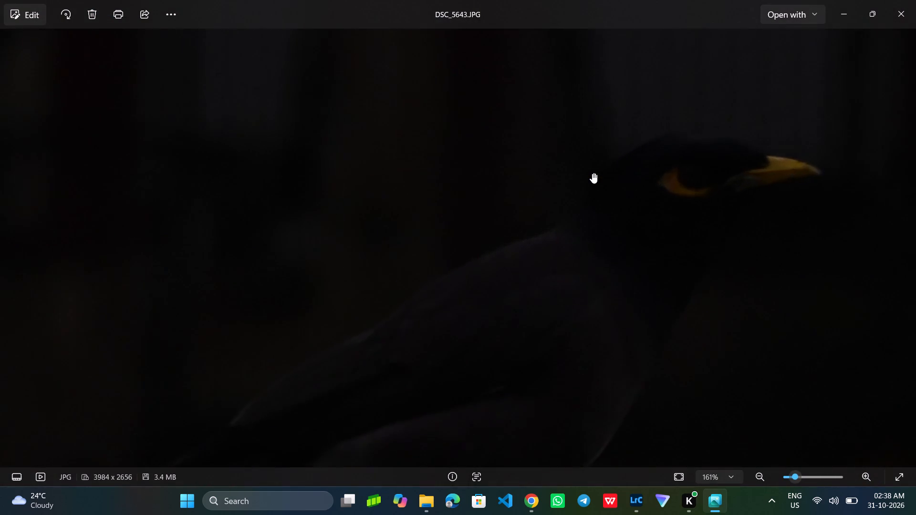
scroll(592, 173, up, 1)
key(Right)
scroll(592, 173, down, 14)
key(Right)
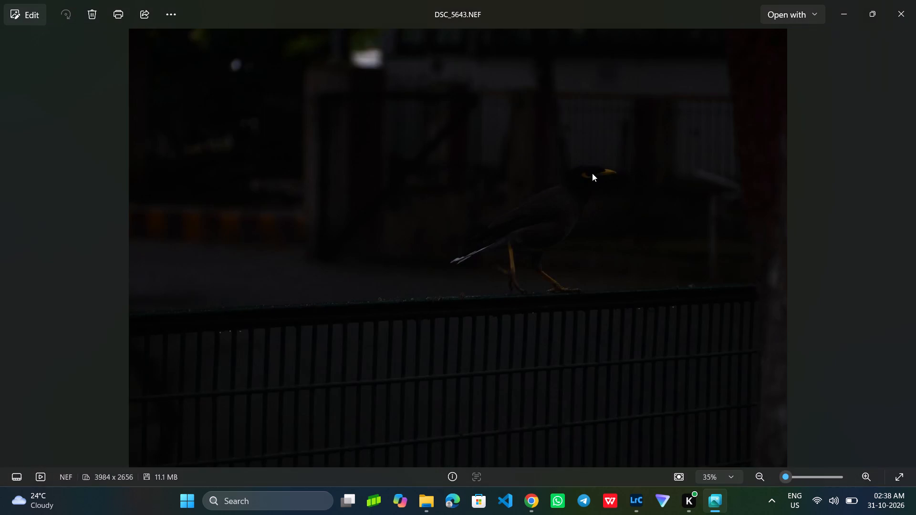
Compare bird photos DSC_5644 and DSC_5645, and inspect the bird's head in DSC_5644.NEF up close.
key(Right)
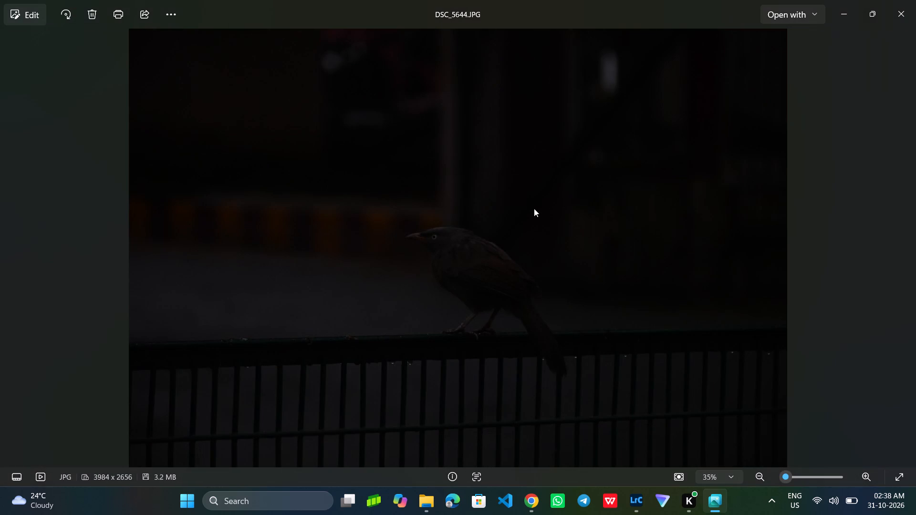
key(Right)
key(Right)
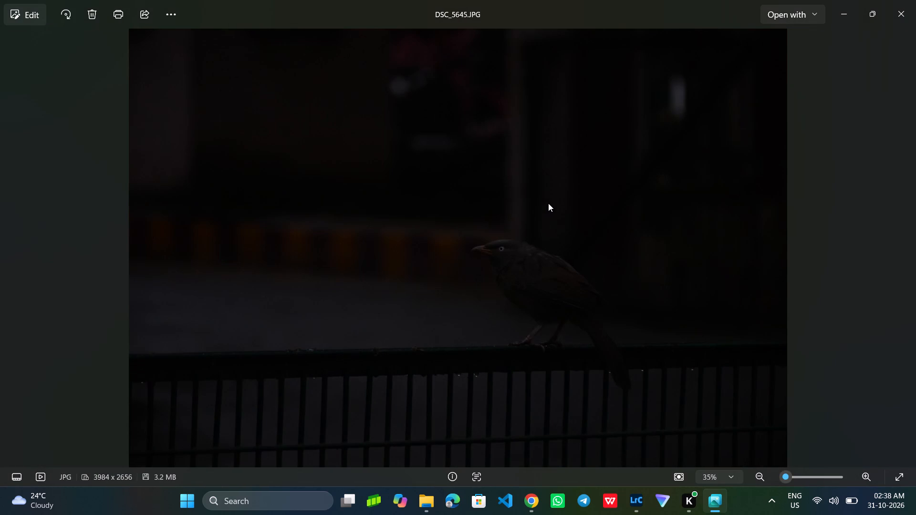
key(Left)
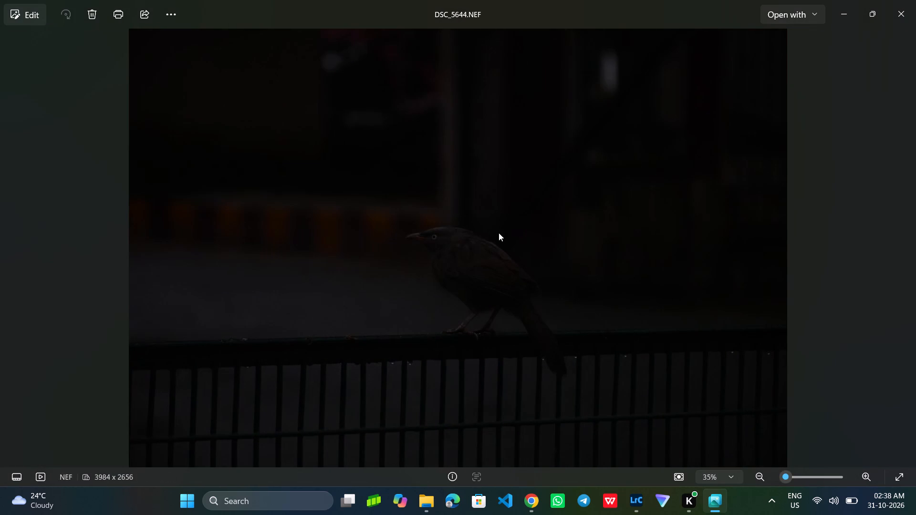
scroll(437, 237, up, 6)
scroll(437, 237, down, 1)
scroll(437, 237, up, 16)
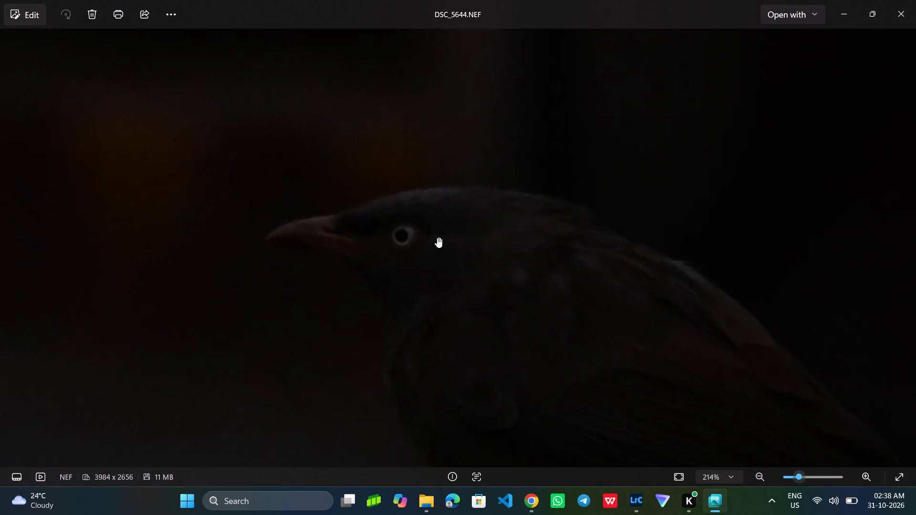
scroll(437, 237, up, 3)
scroll(437, 237, down, 18)
scroll(437, 237, down, 4)
scroll(437, 237, up, 1)
scroll(437, 237, down, 5)
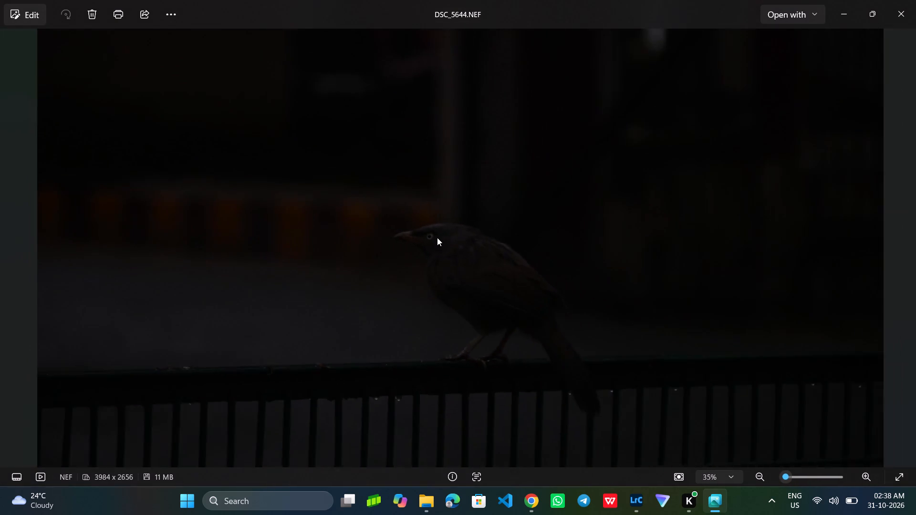
Go on to DSC_5645.JPG and examine the detail of the bird's eye and beak up close.
key(Right)
scroll(469, 253, up, 7)
scroll(536, 235, up, 8)
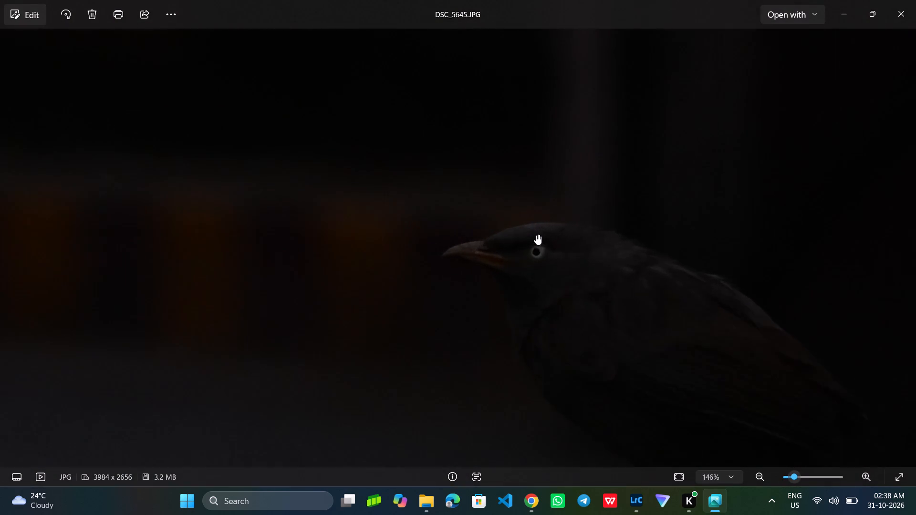
scroll(568, 243, up, 14)
scroll(562, 249, down, 4)
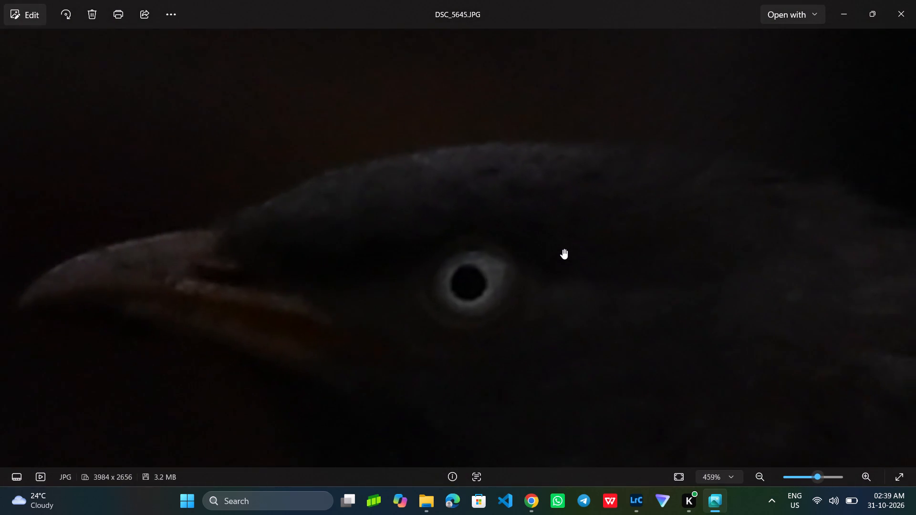
scroll(562, 249, down, 18)
scroll(562, 249, down, 6)
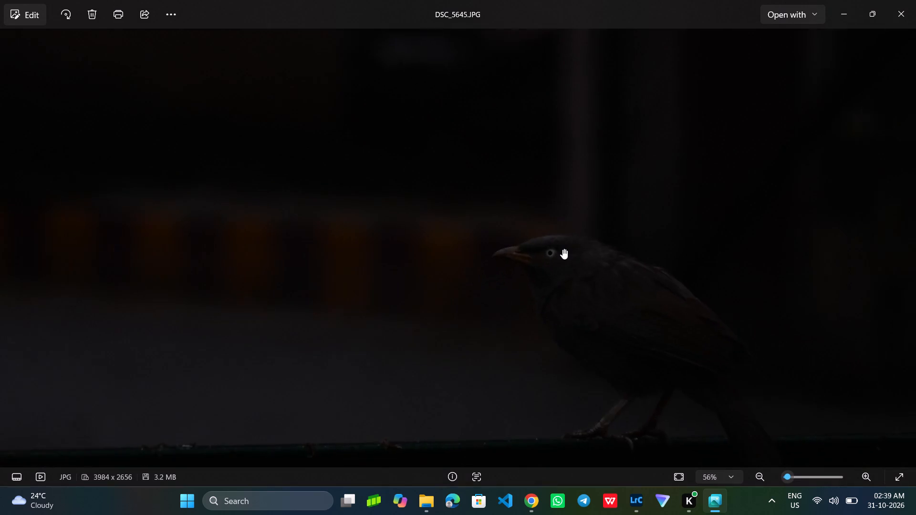
scroll(562, 249, down, 9)
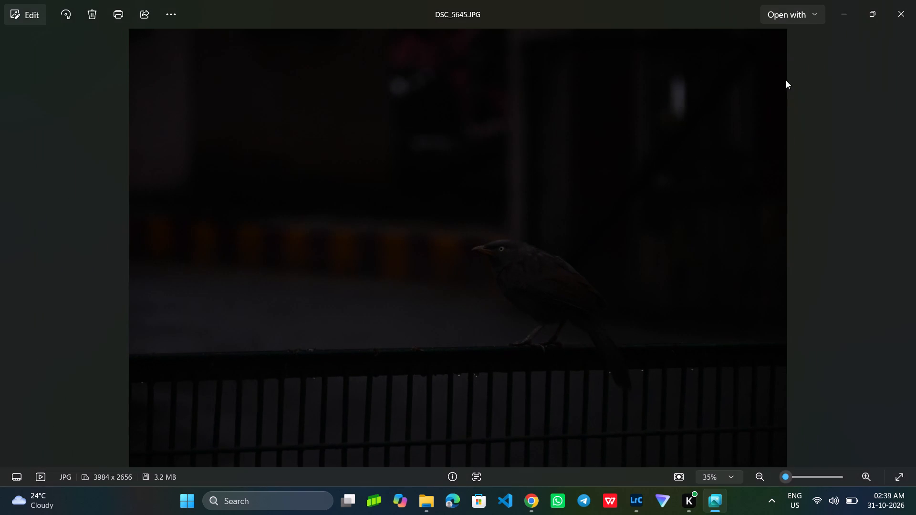
Switch to Lightroom Classic and import only DSC_5645.NEF from the Photowalk folder 29-10-2026, adding it without moving the file.
click(843, 5)
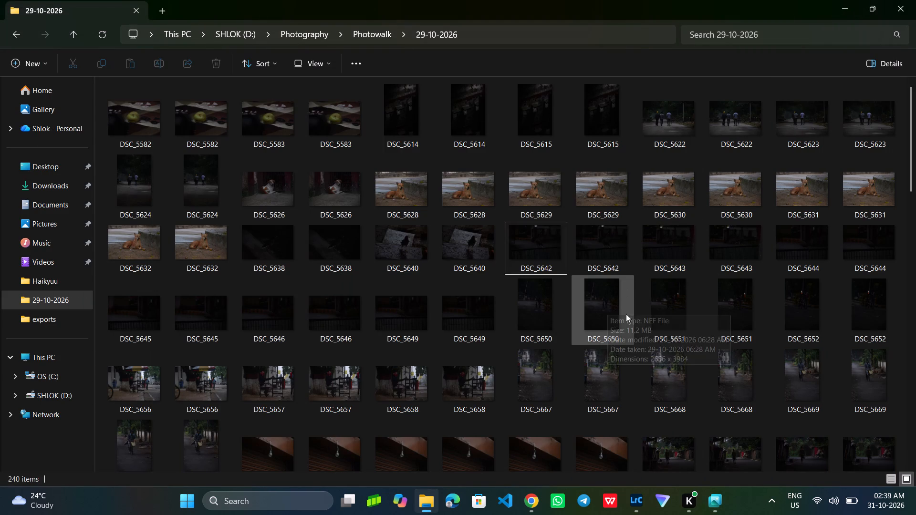
click(632, 497)
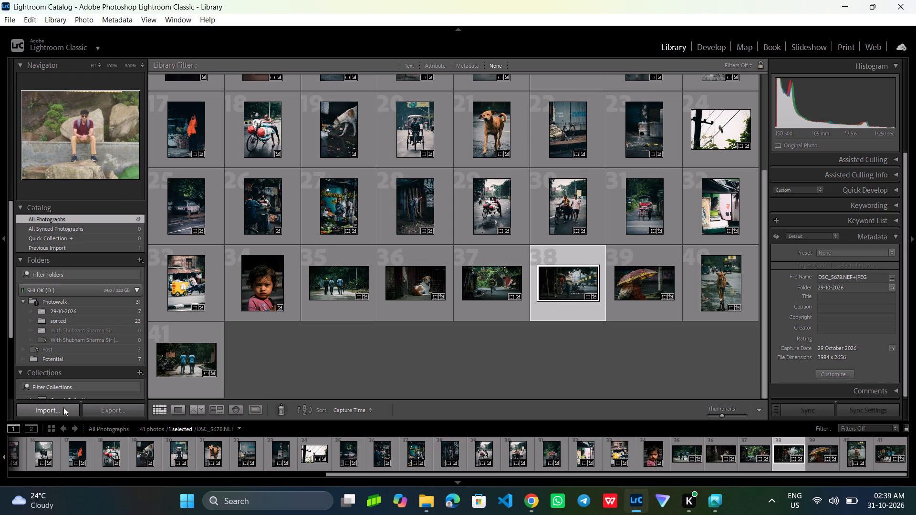
click(59, 407)
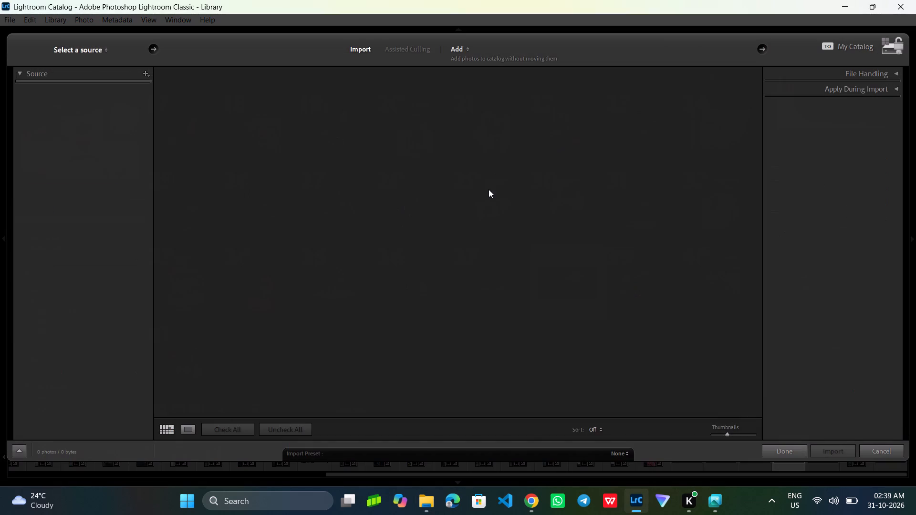
click(74, 144)
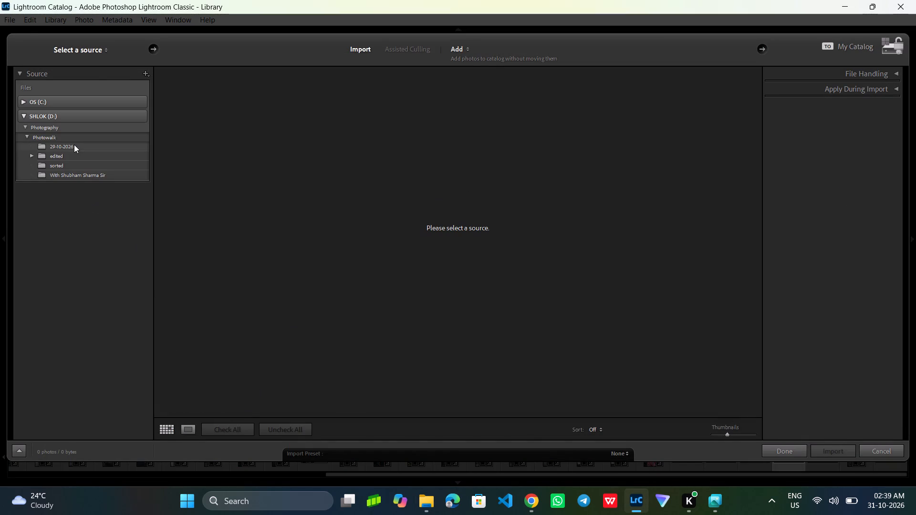
click(162, 86)
scroll(469, 257, down, 3)
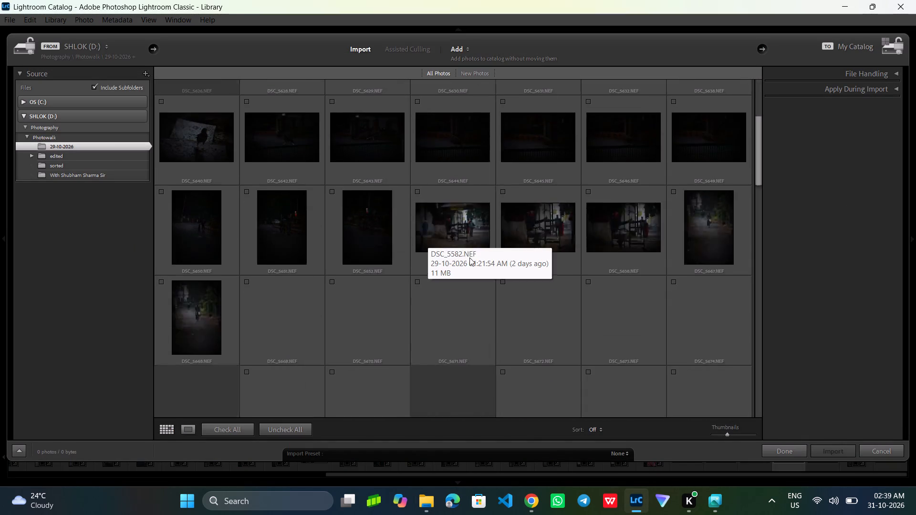
scroll(469, 257, down, 6)
scroll(469, 257, up, 5)
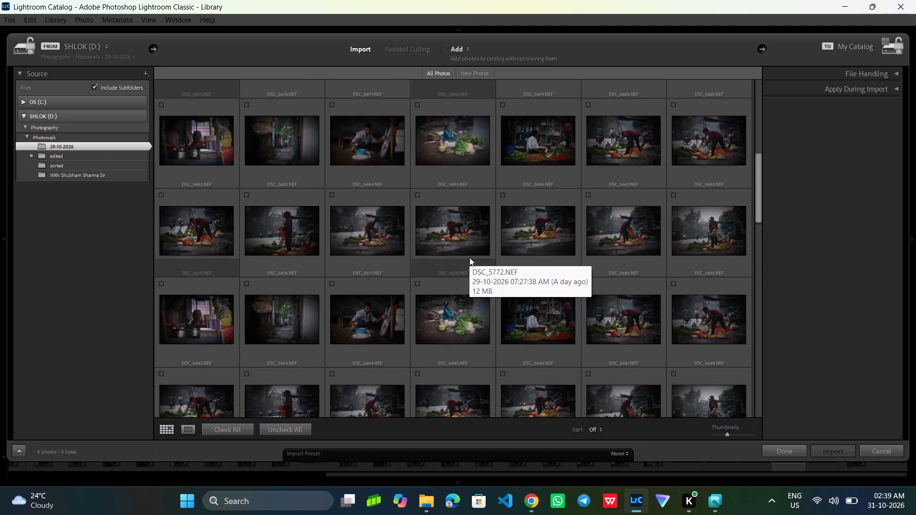
scroll(469, 257, up, 4)
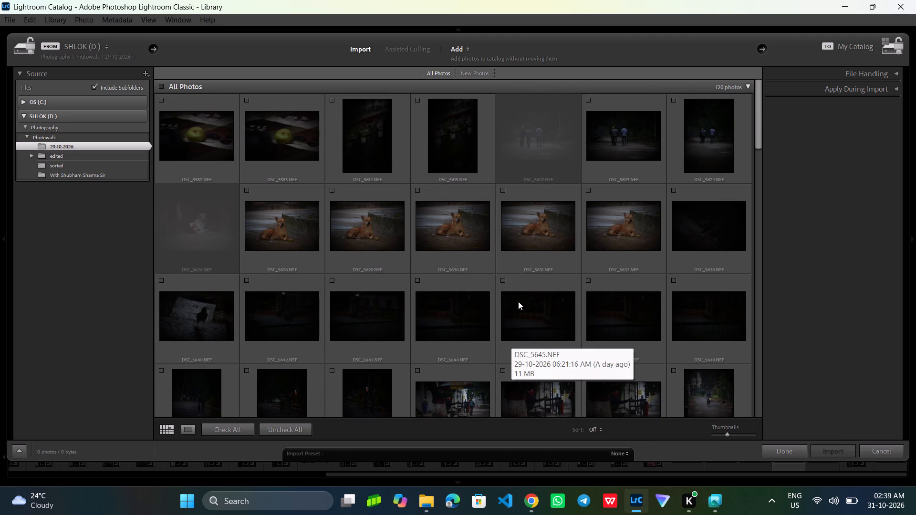
click(504, 278)
click(843, 446)
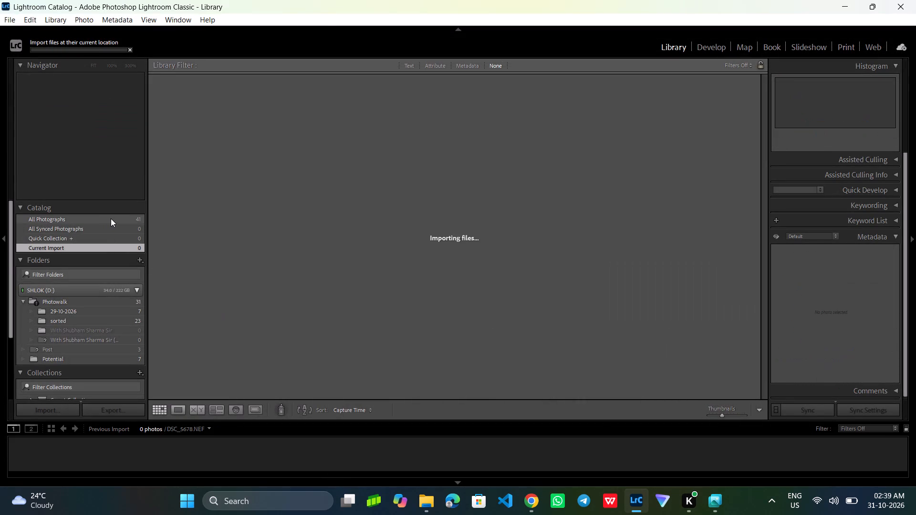
Find the imported DSC_5645.NEF among all photographs and open it in the Develop module.
click(111, 218)
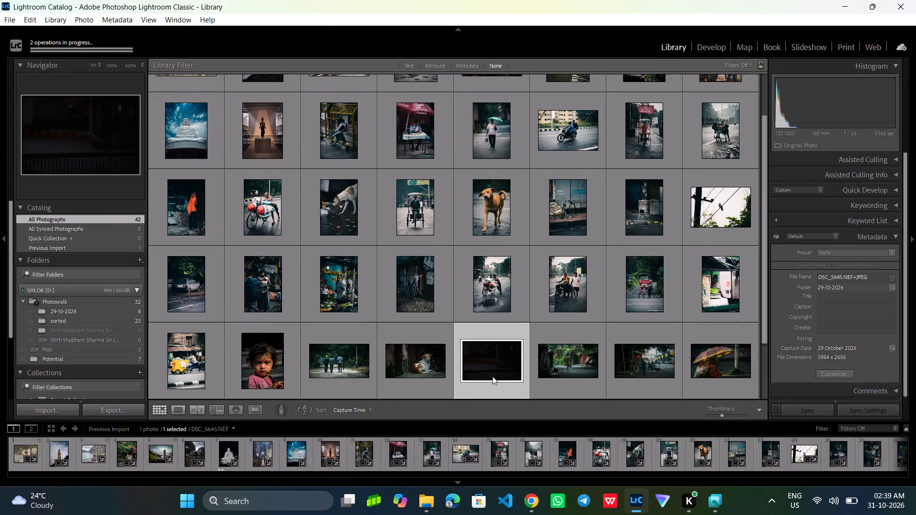
double_click(477, 361)
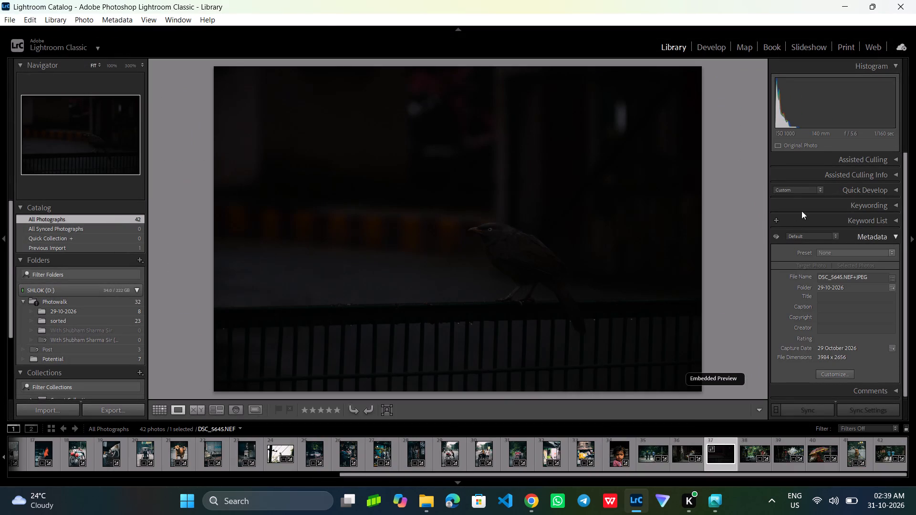
click(718, 50)
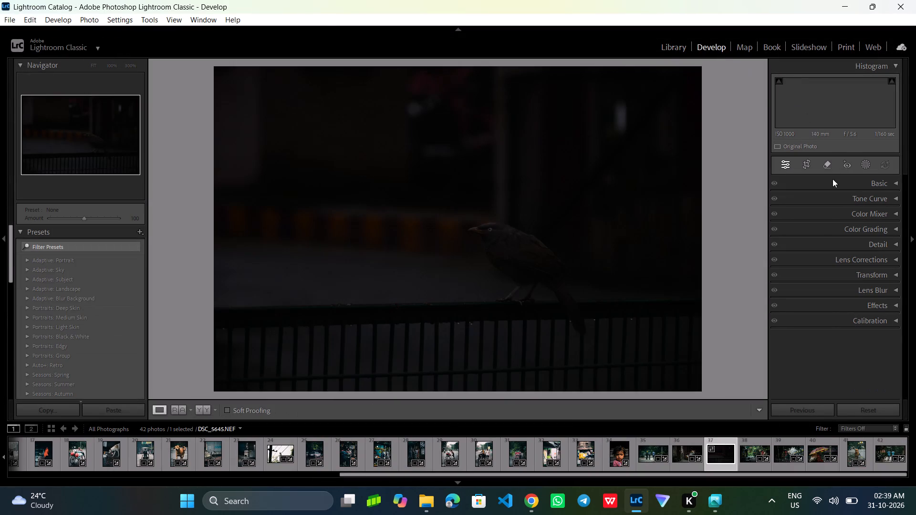
Raise the bird photo's exposure to +1.40.
click(812, 168)
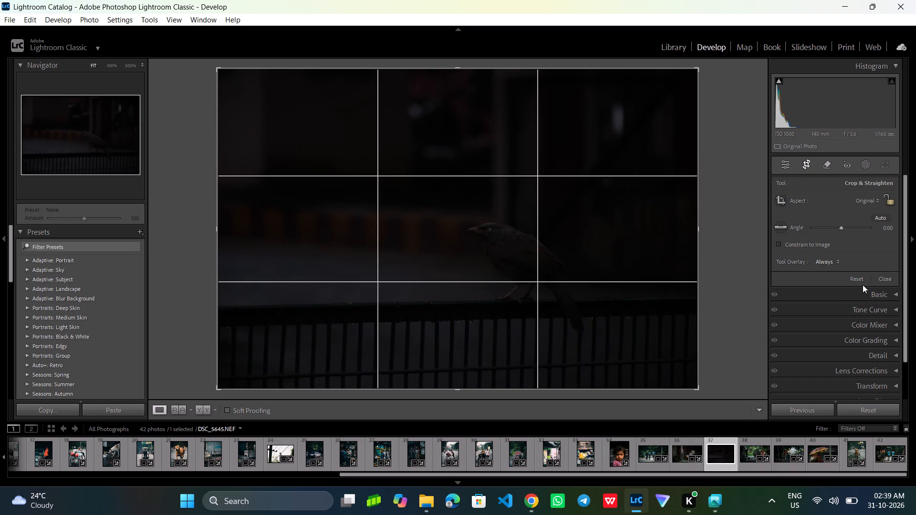
click(879, 295)
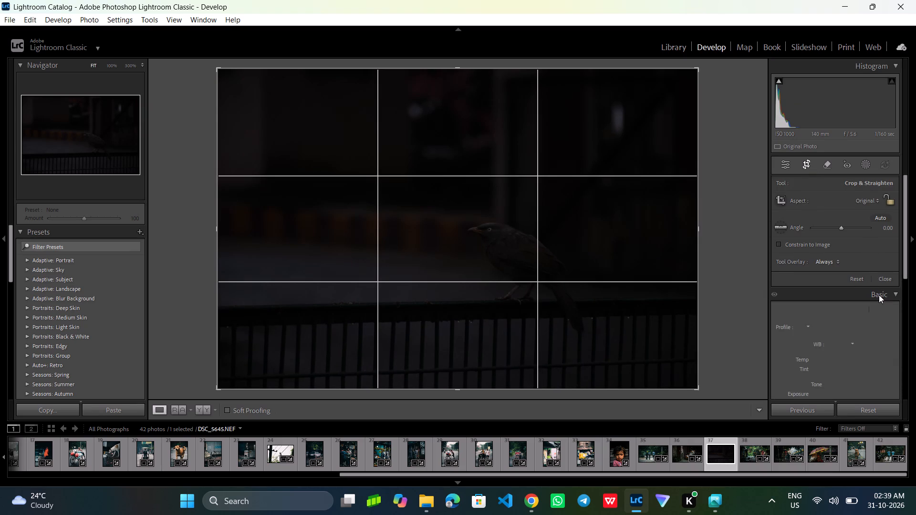
drag(843, 282, 850, 281)
Crop the bird photo to a slightly tighter 16 x 9 frame, with the bird in the lower-right part and less fence below.
scroll(837, 263, up, 8)
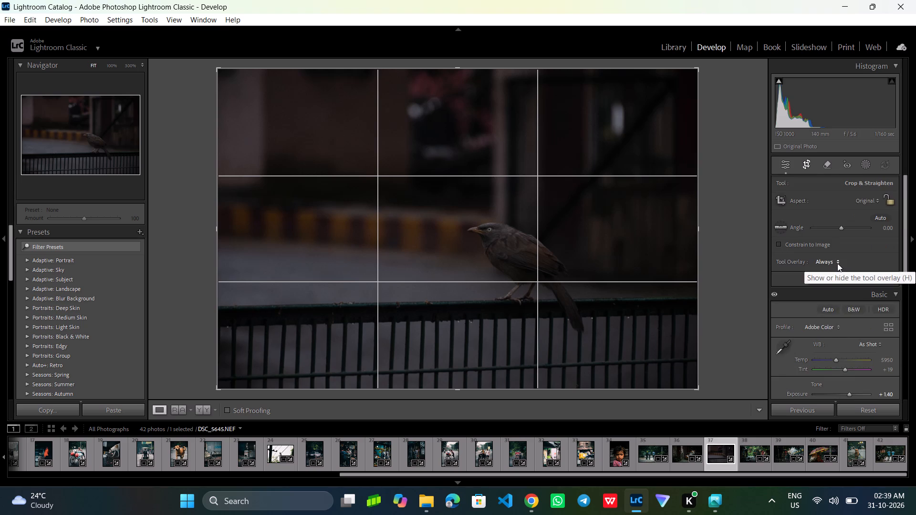
click(865, 206)
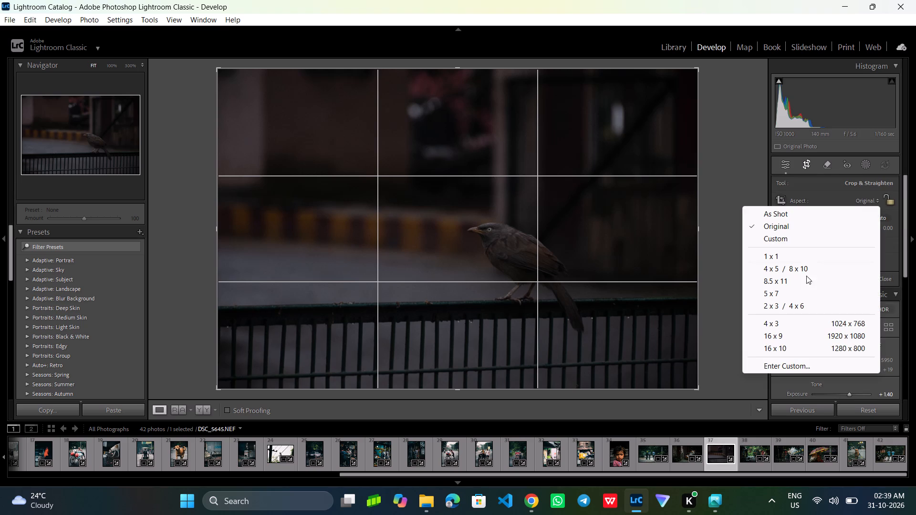
click(773, 335)
drag(560, 250, 566, 243)
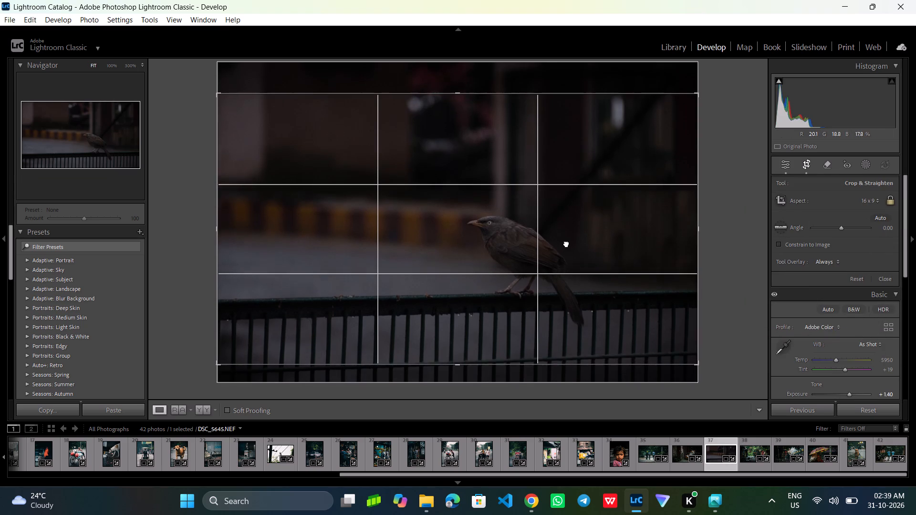
drag(566, 243, 570, 237)
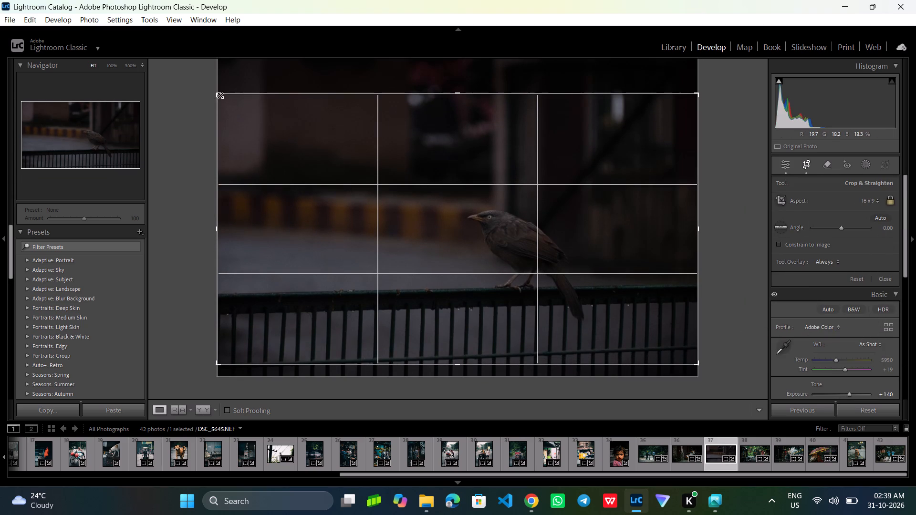
drag(219, 94, 224, 95)
drag(303, 142, 339, 167)
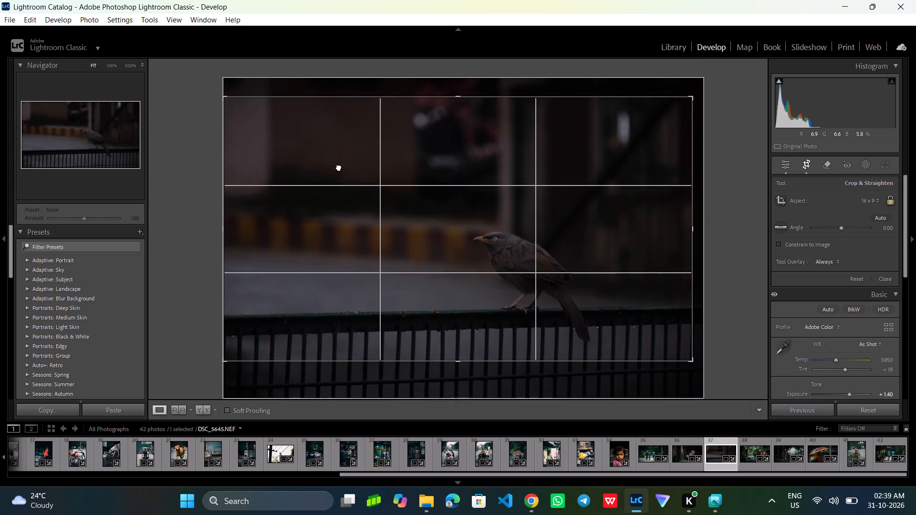
drag(339, 167, 363, 171)
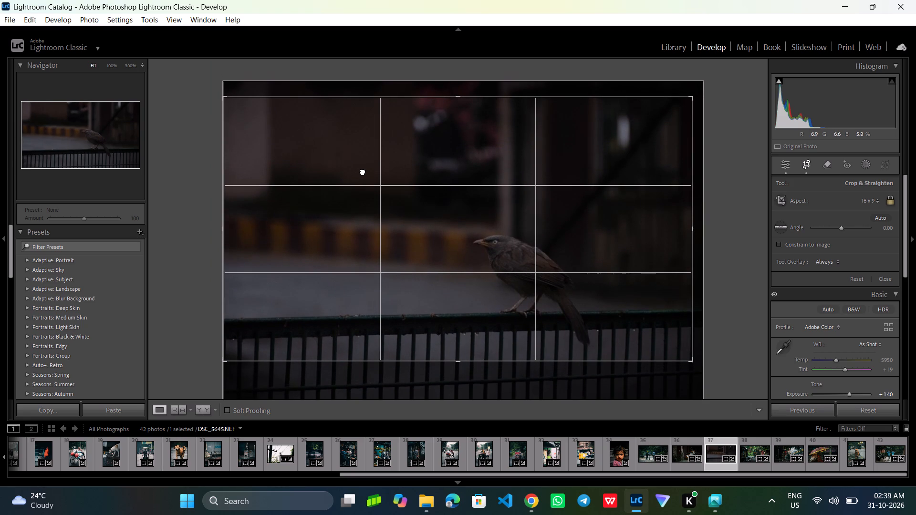
drag(363, 171, 363, 171)
click(804, 164)
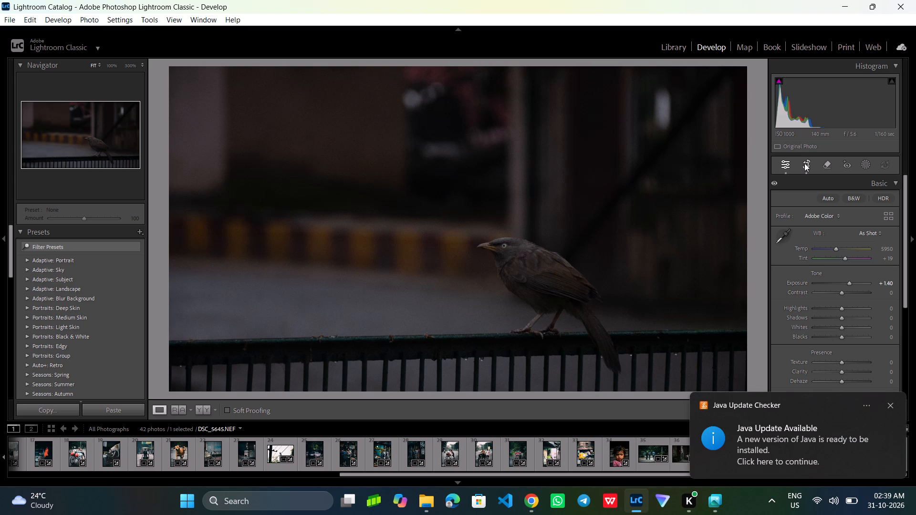
Examine the cropped bird's head and the surrounding background up close at 100%.
scroll(396, 284, up, 5)
click(452, 274)
click(473, 269)
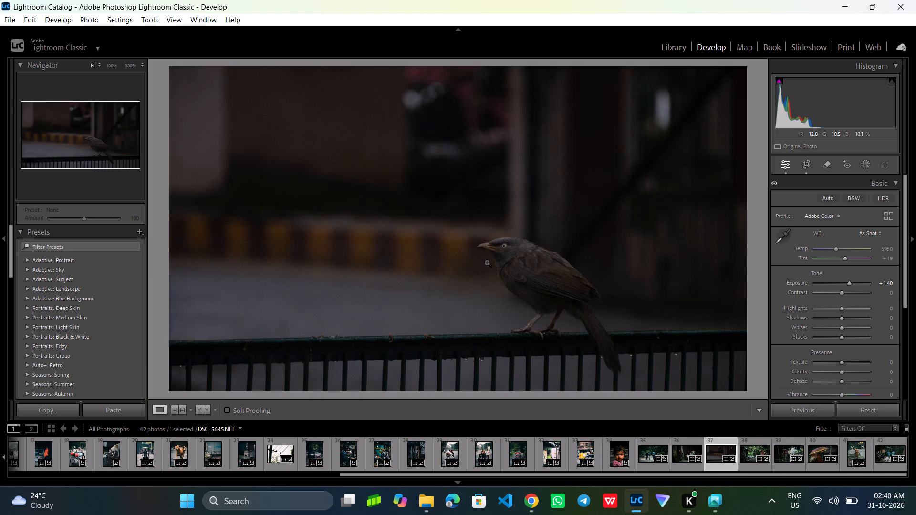
click(488, 261)
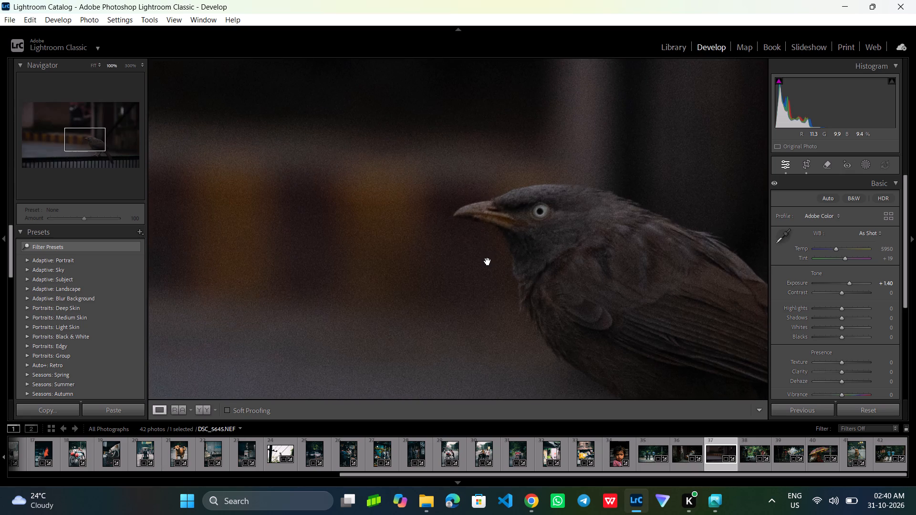
click(488, 261)
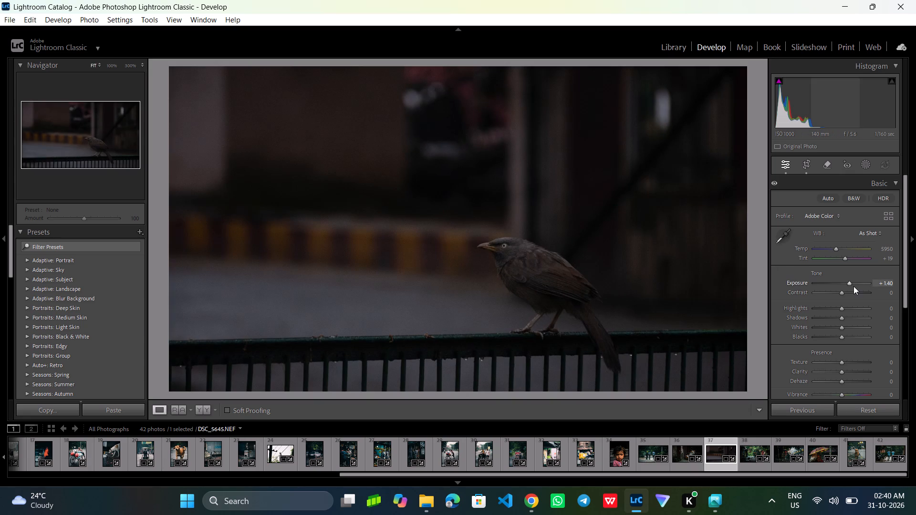
Set the bird photo's exposure to +1.32 and check the image.
click(848, 283)
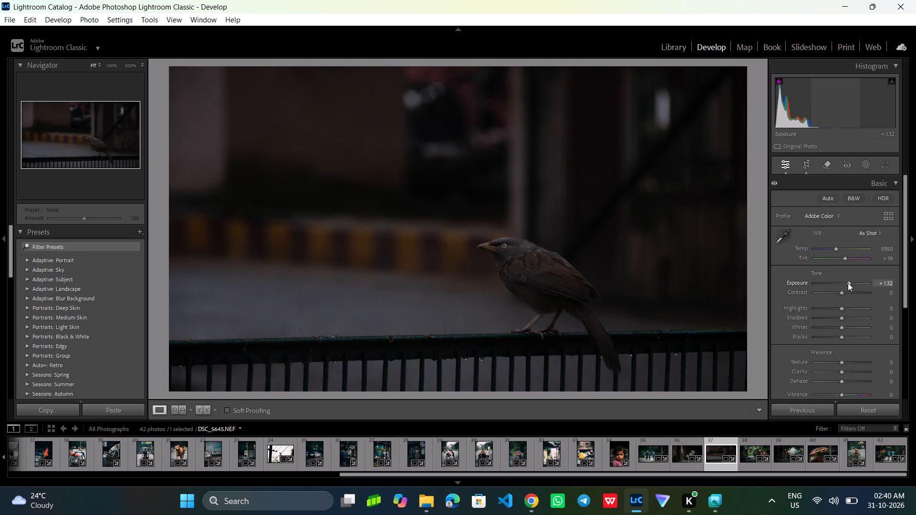
click(448, 255)
click(448, 255)
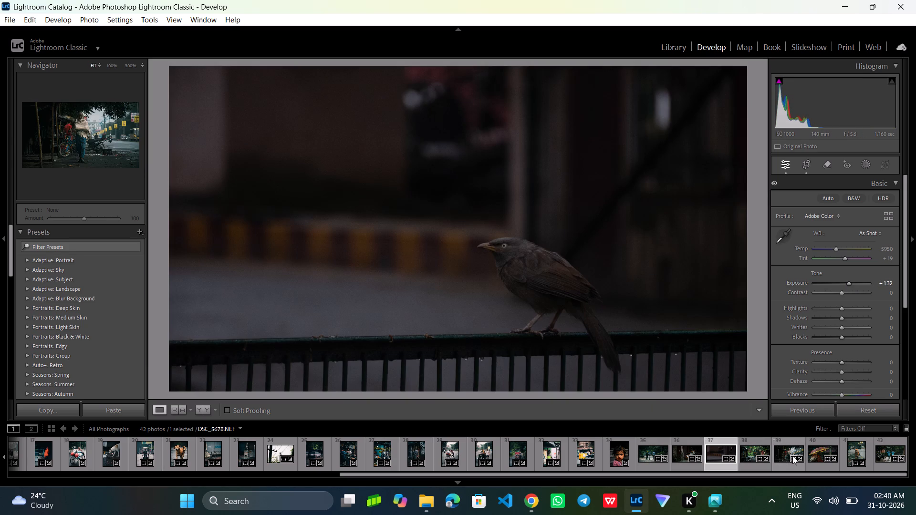
Review the edited photos DSC_5809, DSC_5678 and DSC_5840 full frame and up close as references for the bird edit.
click(816, 456)
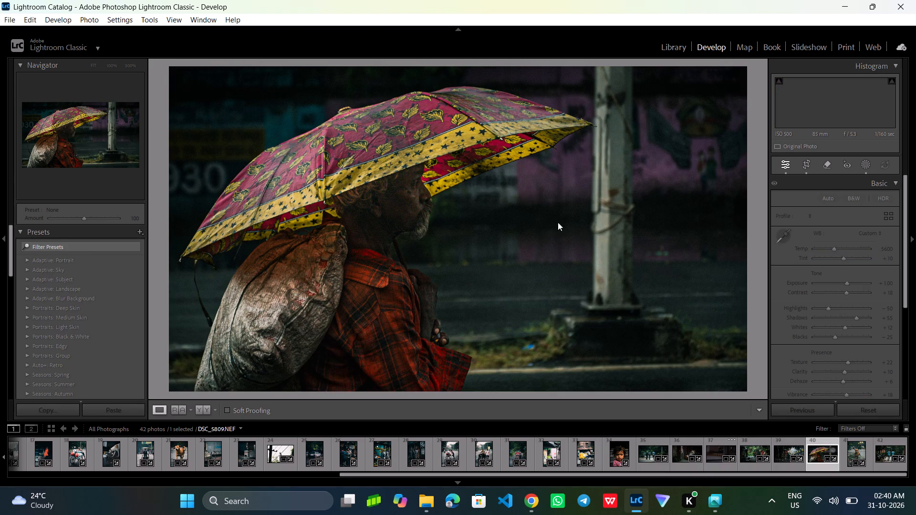
click(514, 238)
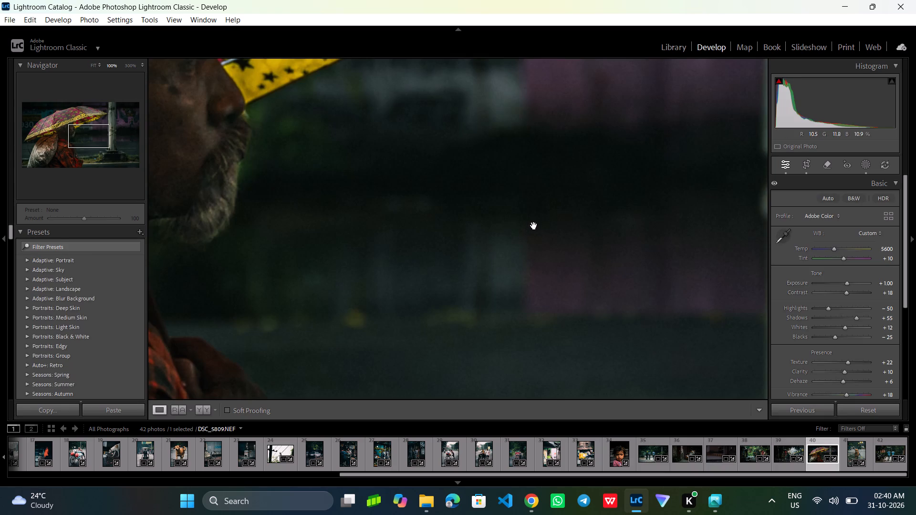
click(535, 224)
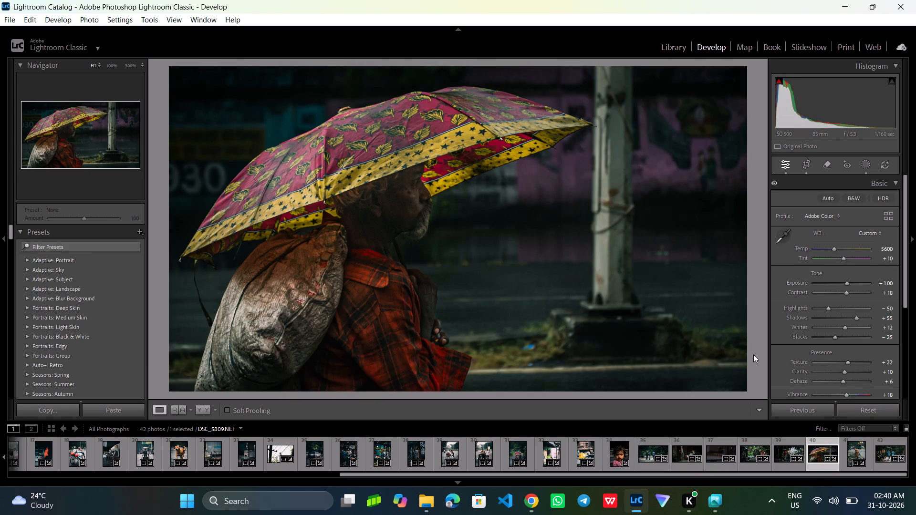
click(787, 458)
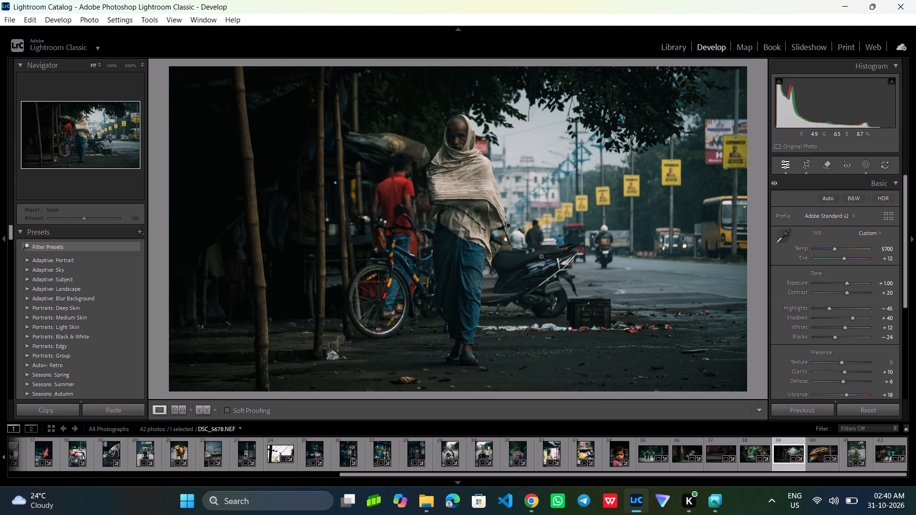
click(589, 342)
click(588, 340)
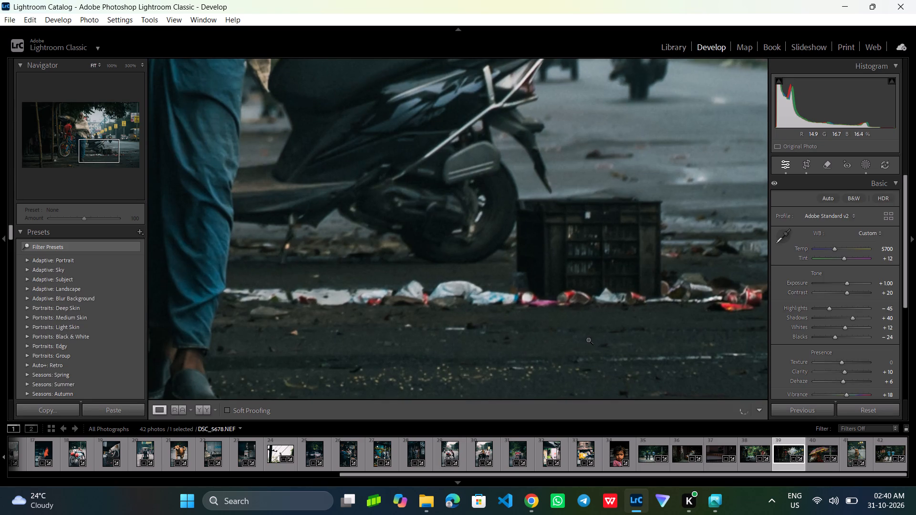
click(816, 456)
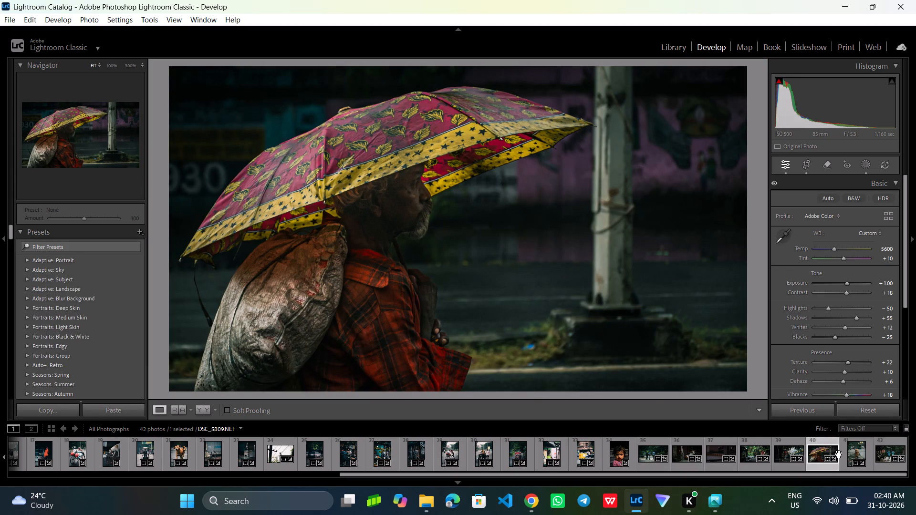
click(882, 456)
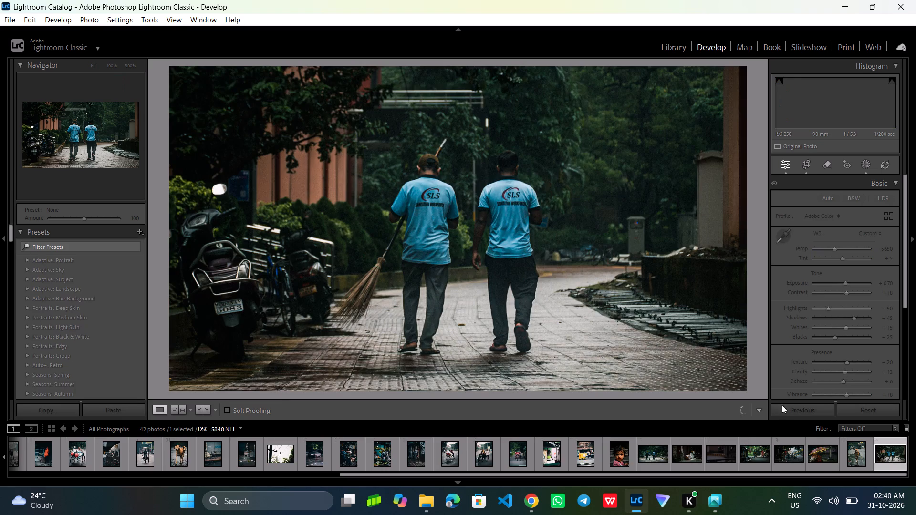
click(700, 280)
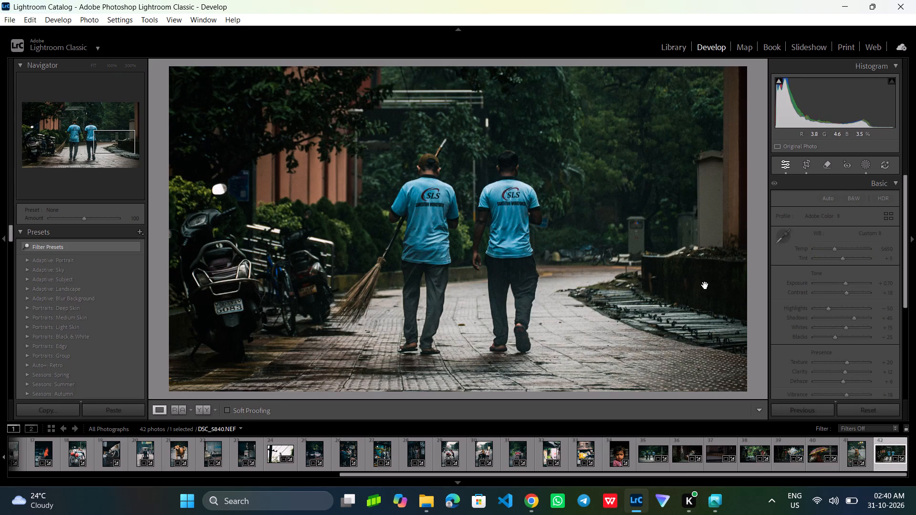
click(705, 285)
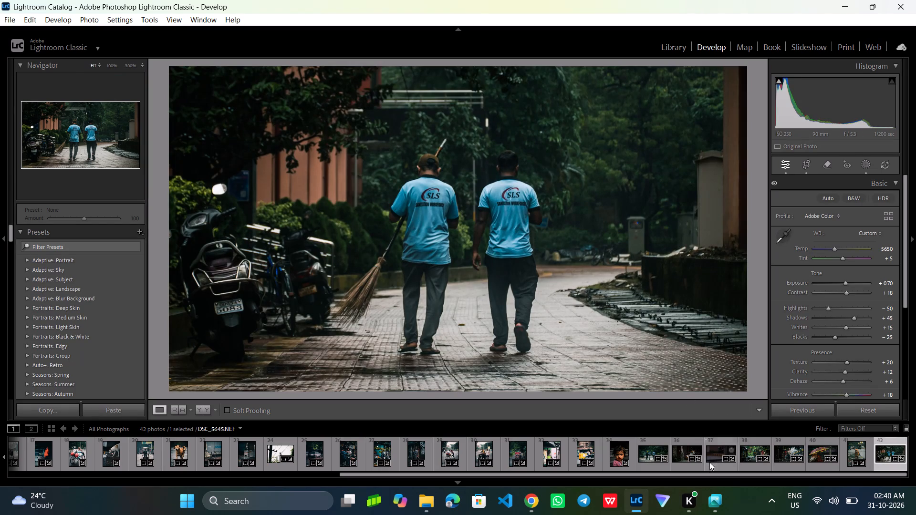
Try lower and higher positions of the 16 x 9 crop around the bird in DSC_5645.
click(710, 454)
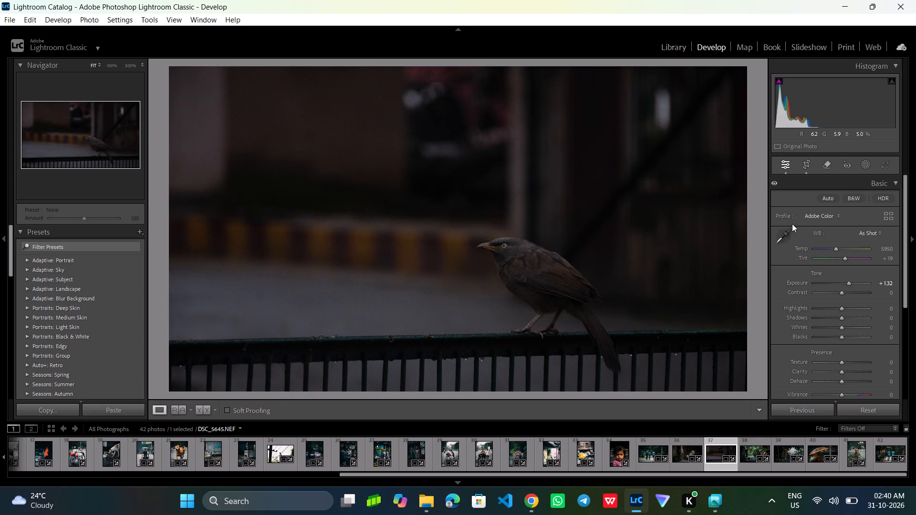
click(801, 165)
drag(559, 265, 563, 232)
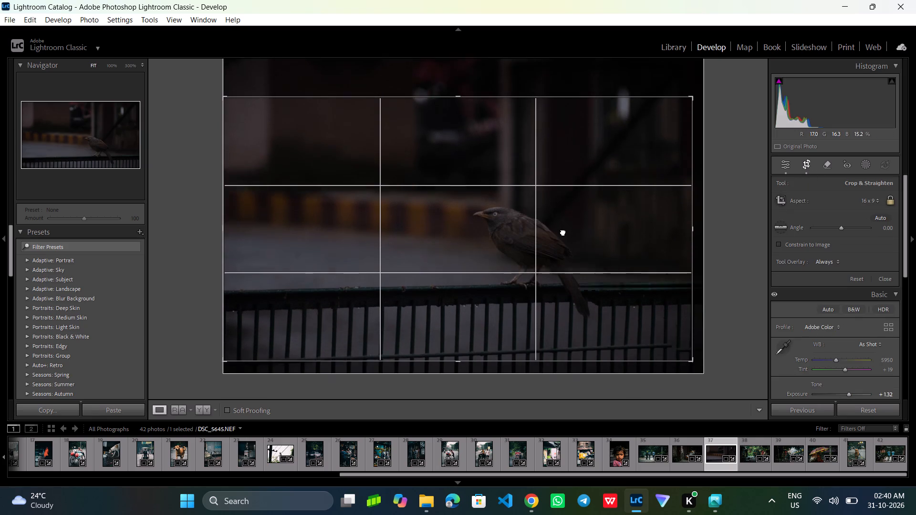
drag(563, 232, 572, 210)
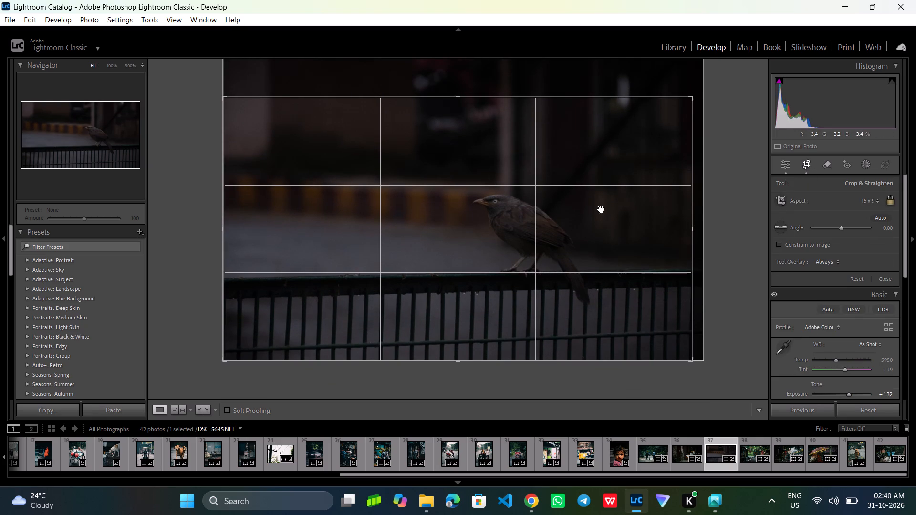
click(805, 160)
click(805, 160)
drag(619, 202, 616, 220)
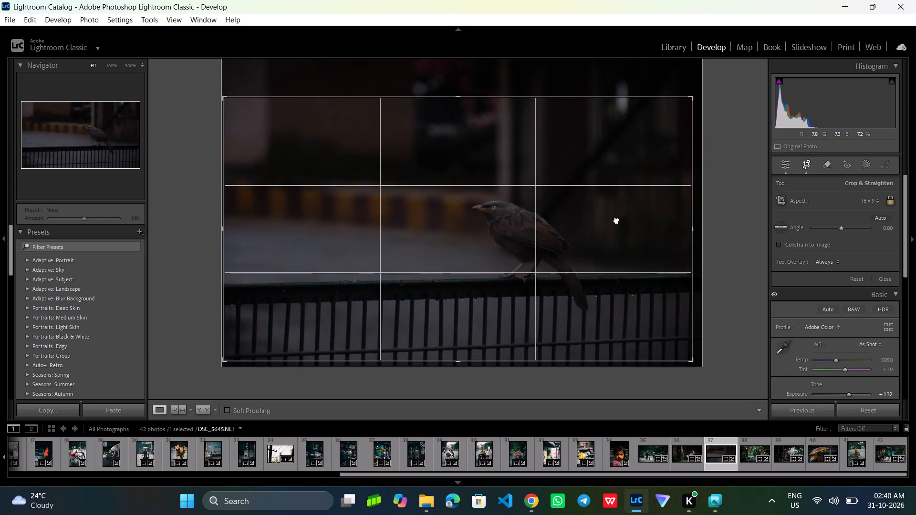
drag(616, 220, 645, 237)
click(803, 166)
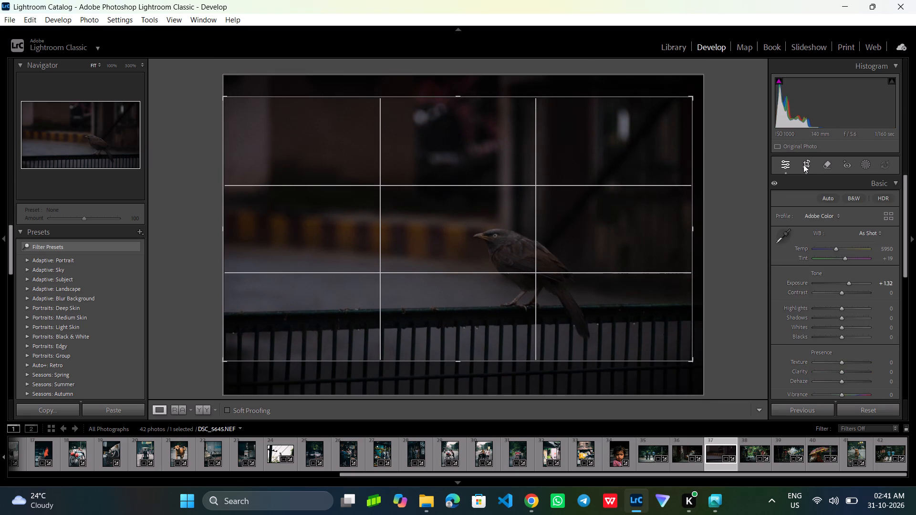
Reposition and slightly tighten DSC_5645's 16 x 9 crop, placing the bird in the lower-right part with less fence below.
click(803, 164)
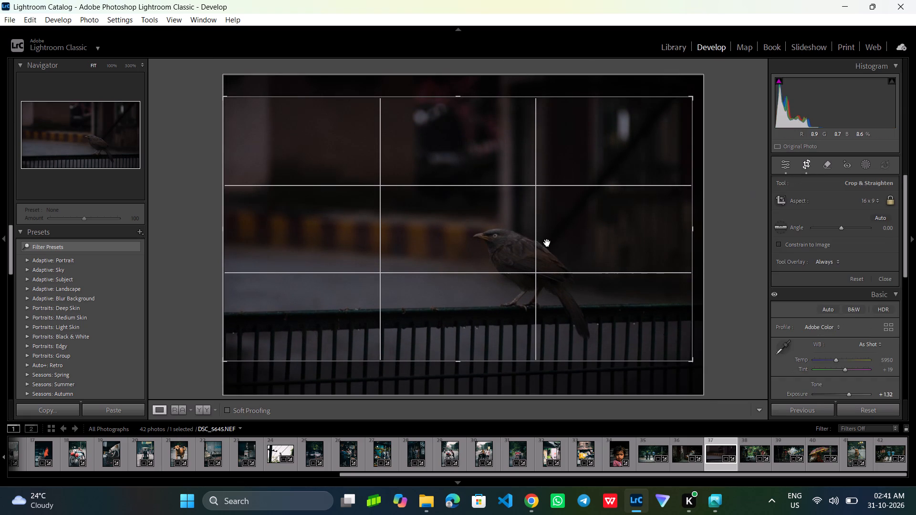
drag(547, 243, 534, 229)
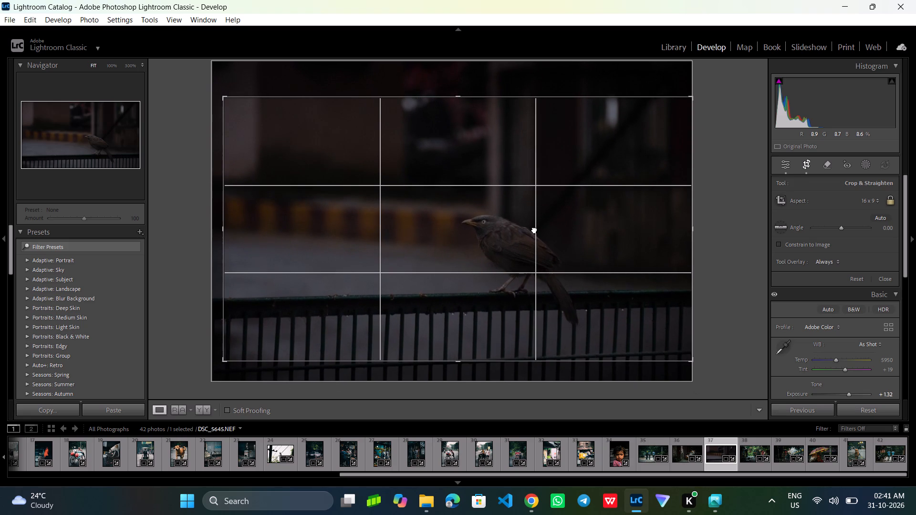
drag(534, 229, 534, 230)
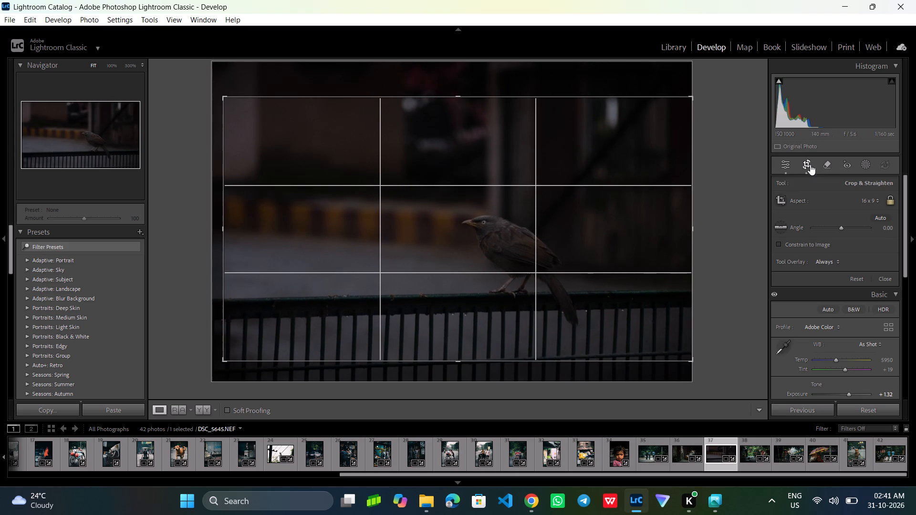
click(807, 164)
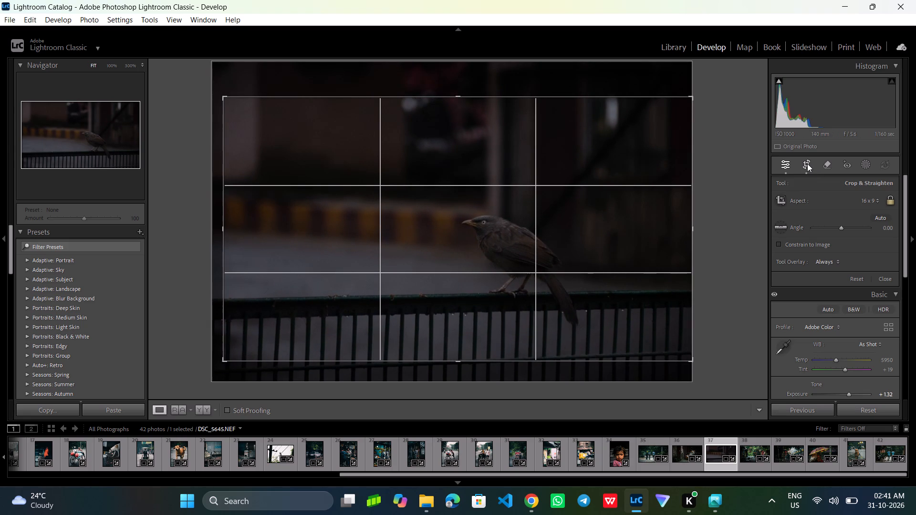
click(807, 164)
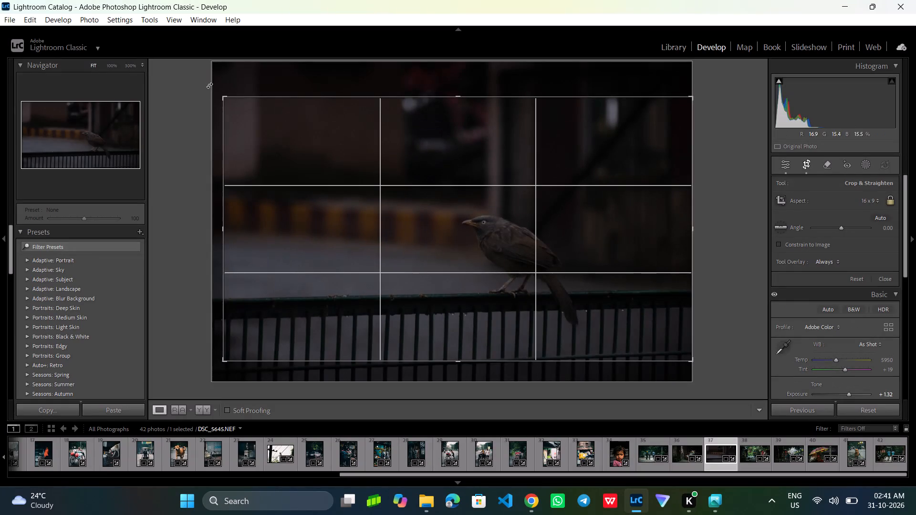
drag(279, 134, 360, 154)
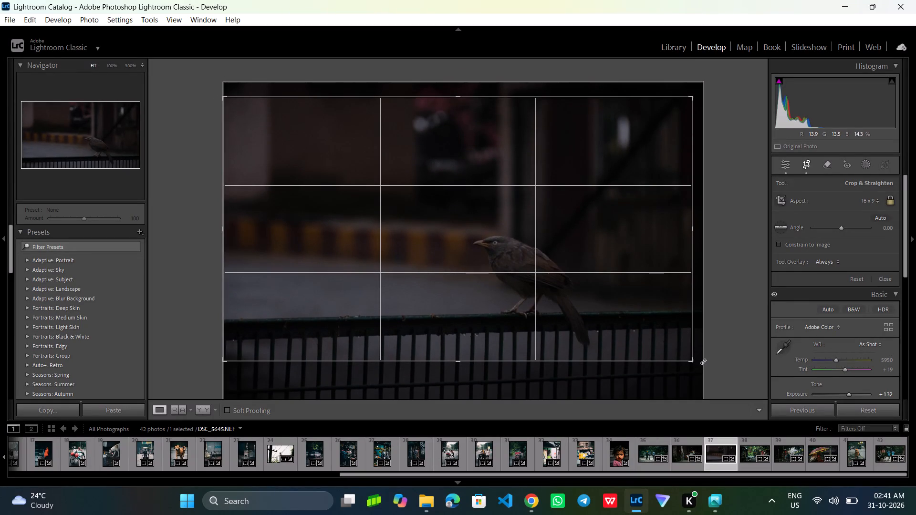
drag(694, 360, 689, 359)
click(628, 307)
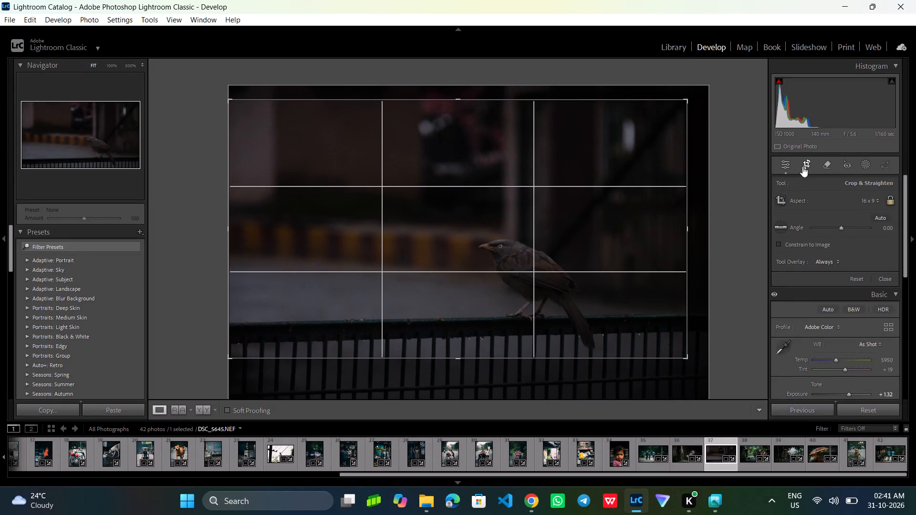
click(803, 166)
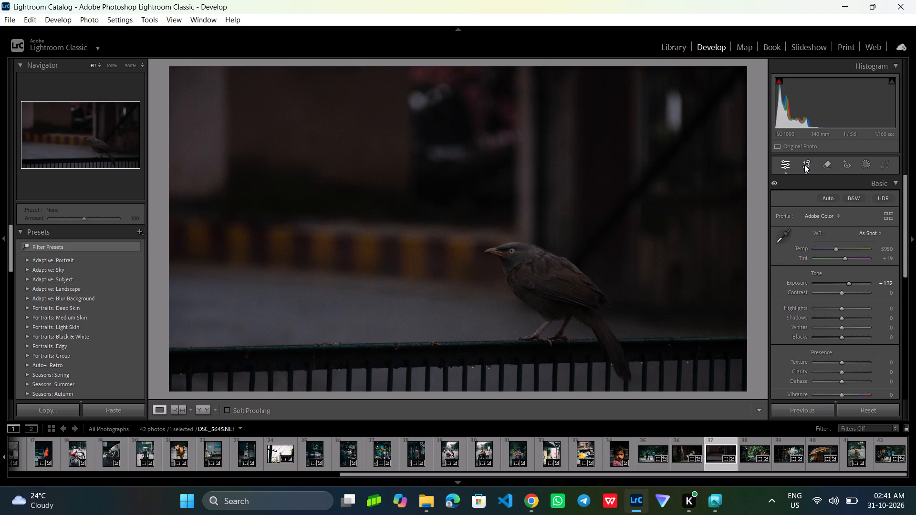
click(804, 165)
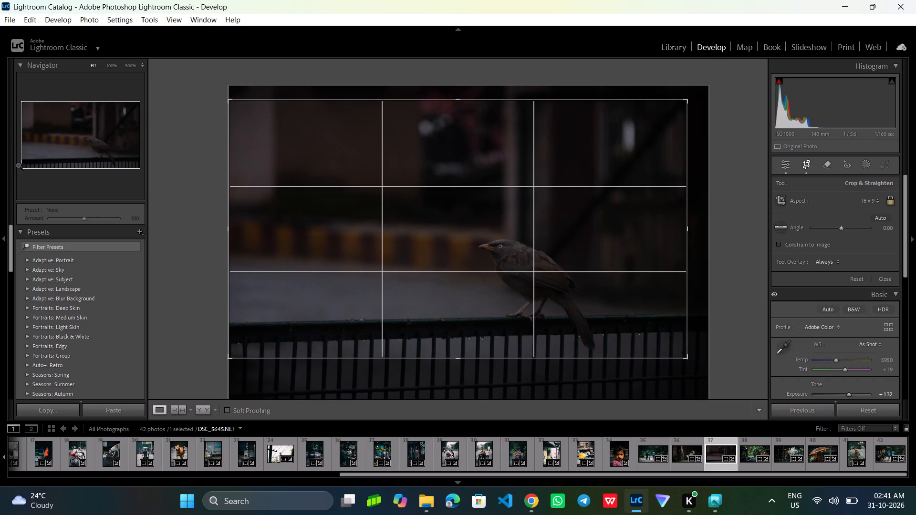
Remove the bird photo DSC_5645 from the All Photographs catalog without deleting its file.
click(677, 48)
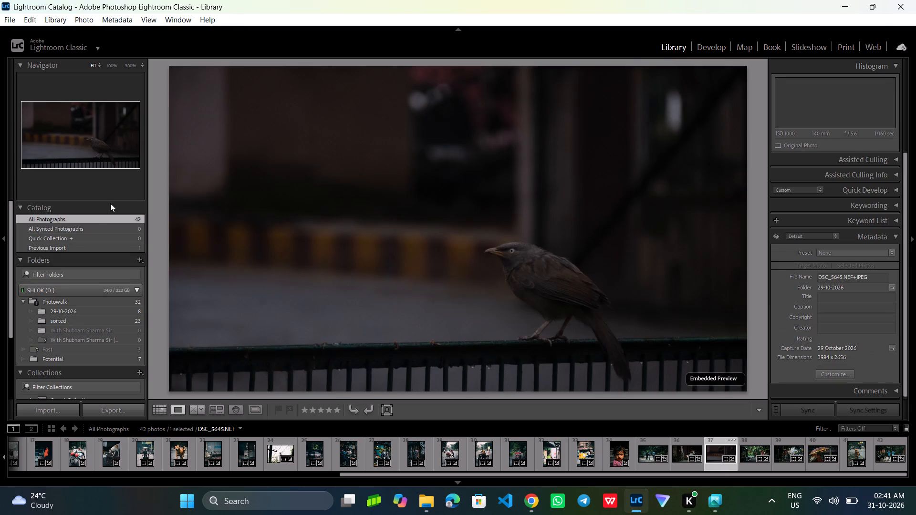
click(98, 222)
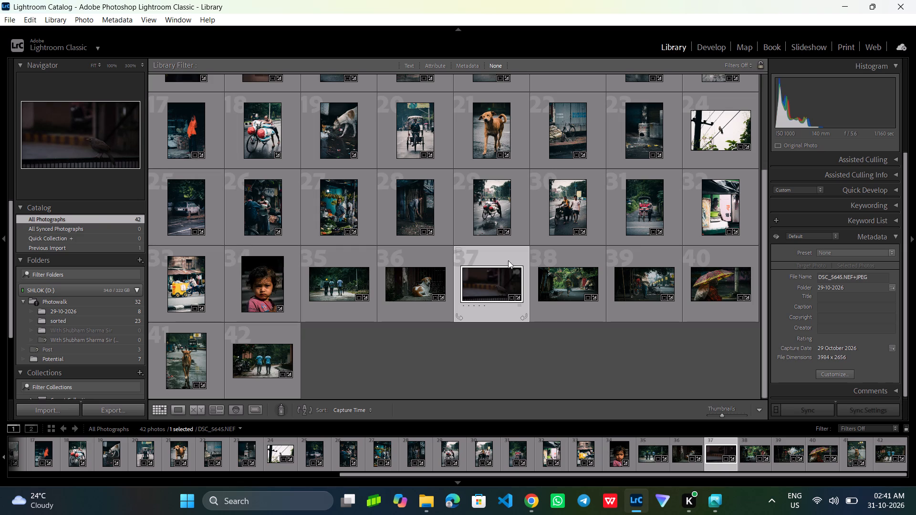
right_click(490, 277)
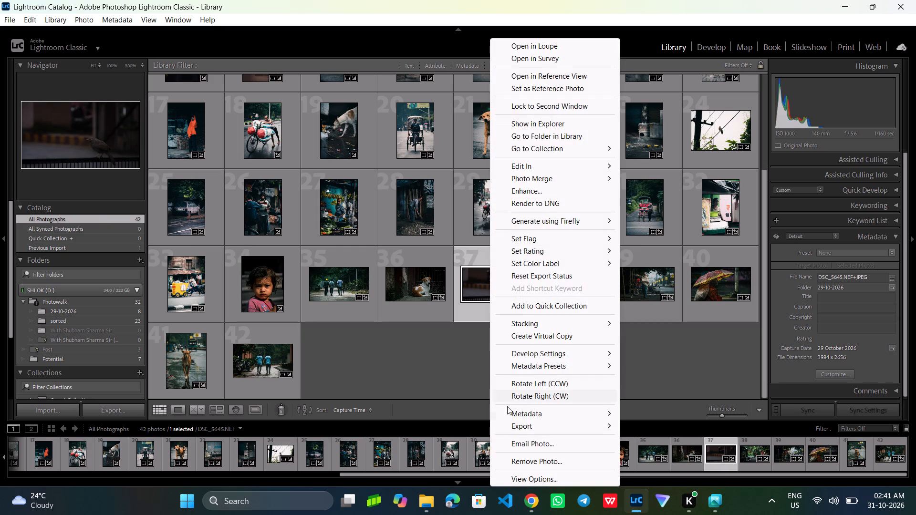
click(530, 456)
click(475, 271)
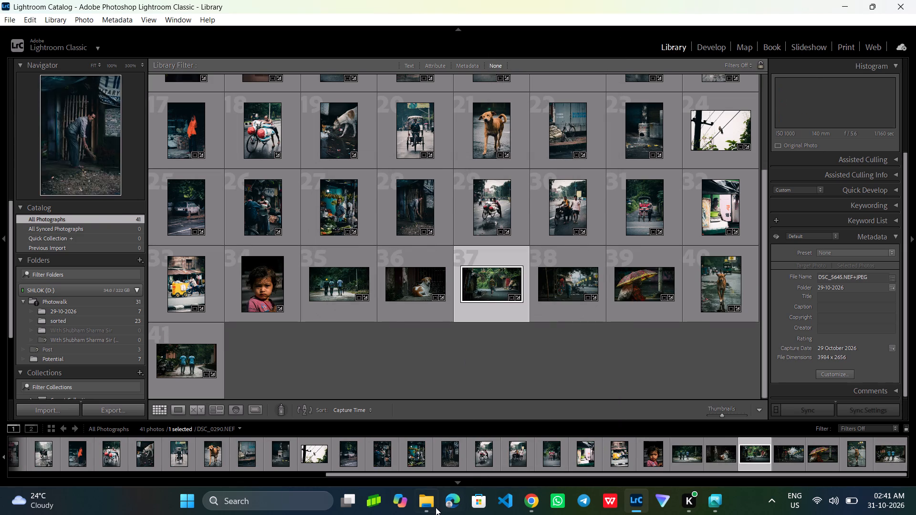
Switch to File Explorer, compare bird shots DSC_5645 and DSC_5644 in the 29-10-2026 folder, and look through the folder's other photos.
click(435, 506)
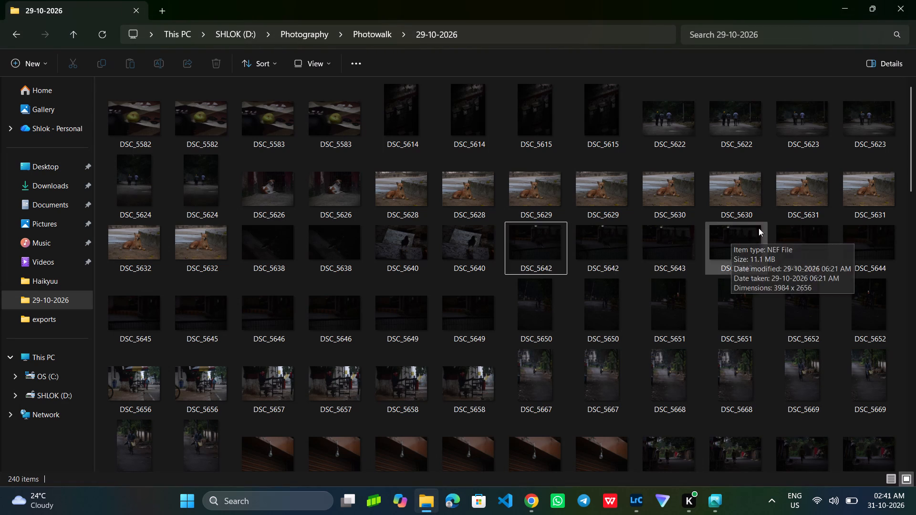
double_click(165, 334)
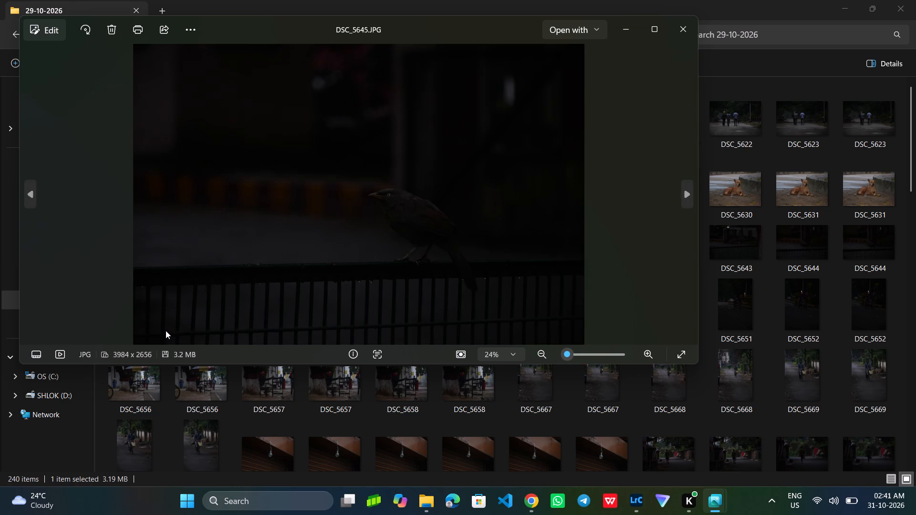
key(Left)
key(Left)
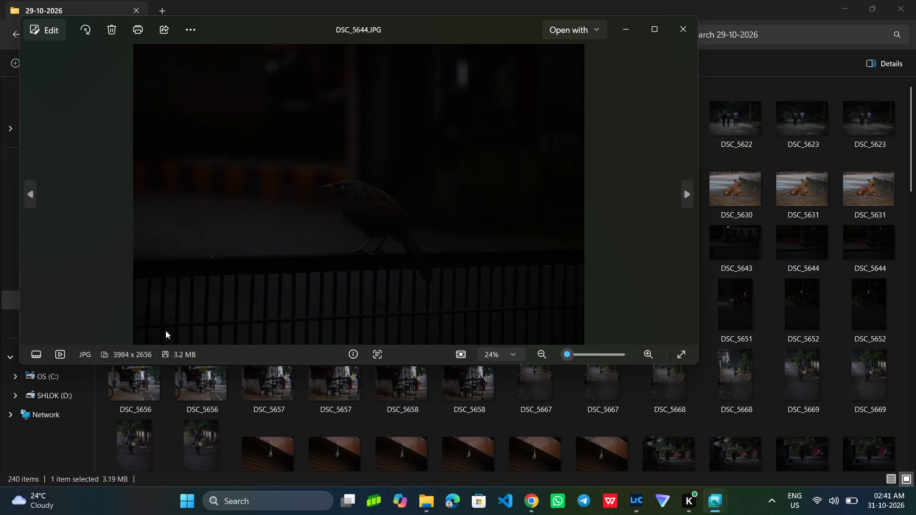
key(Right)
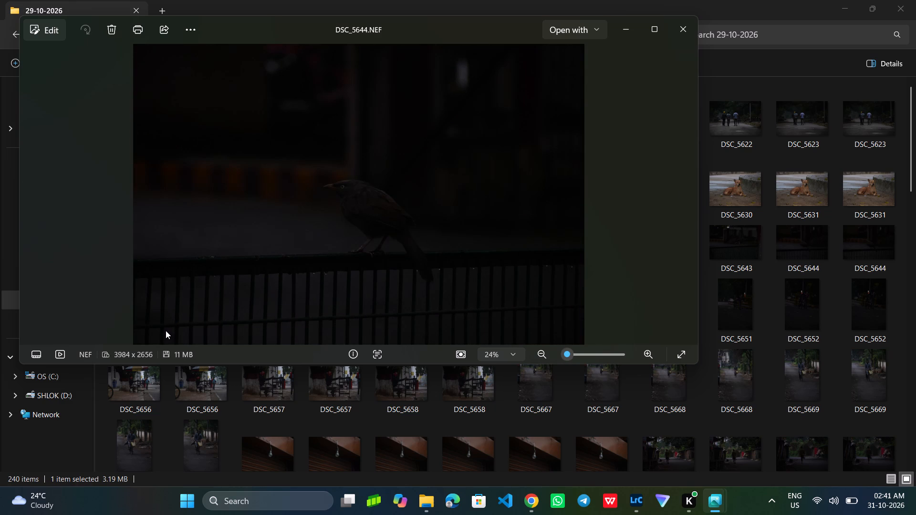
key(Left)
key(Left)
key(Right)
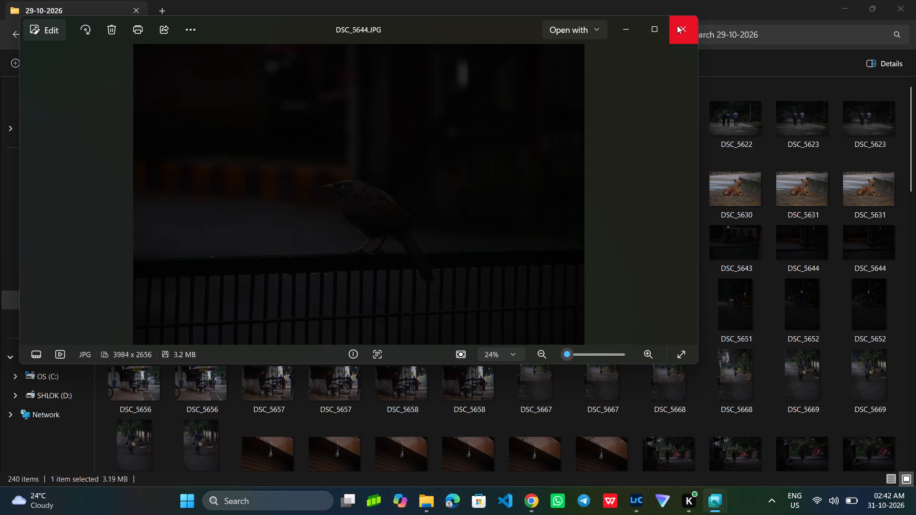
scroll(819, 300, down, 2)
scroll(819, 300, up, 1)
scroll(819, 300, down, 1)
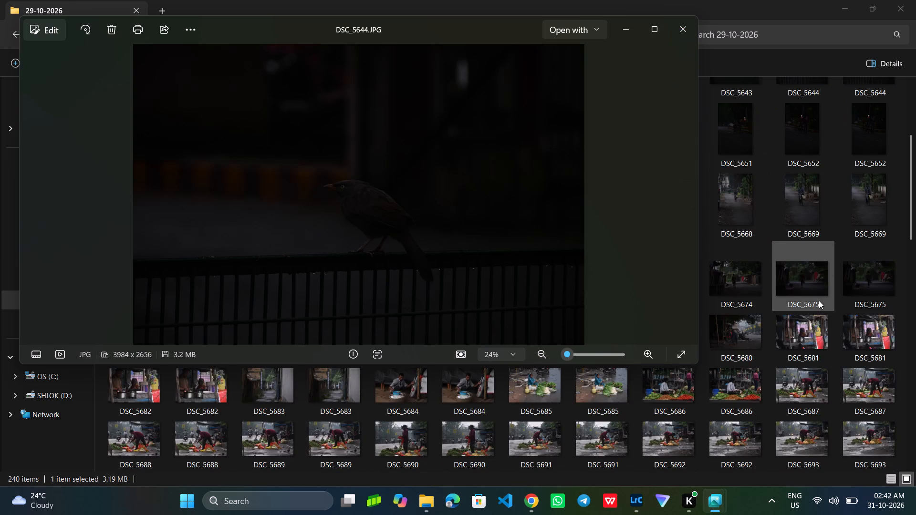
scroll(819, 300, down, 1)
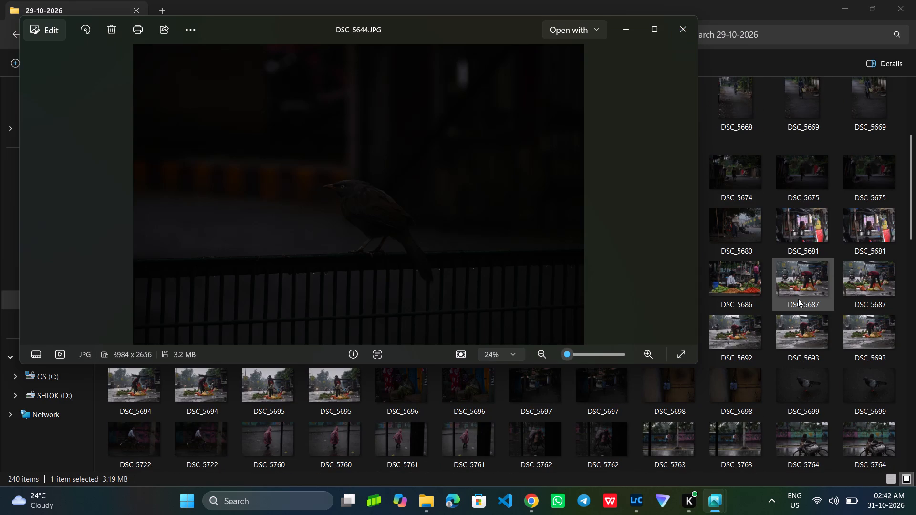
scroll(798, 299, down, 1)
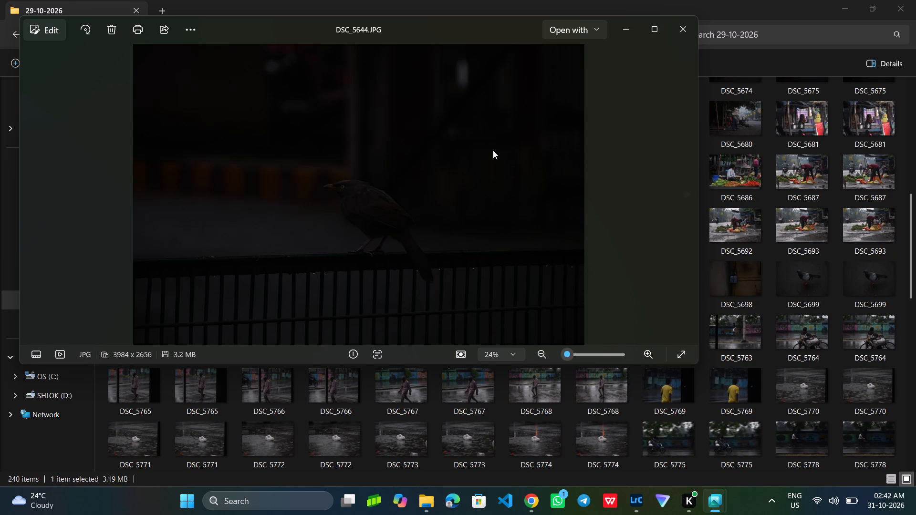
click(673, 32)
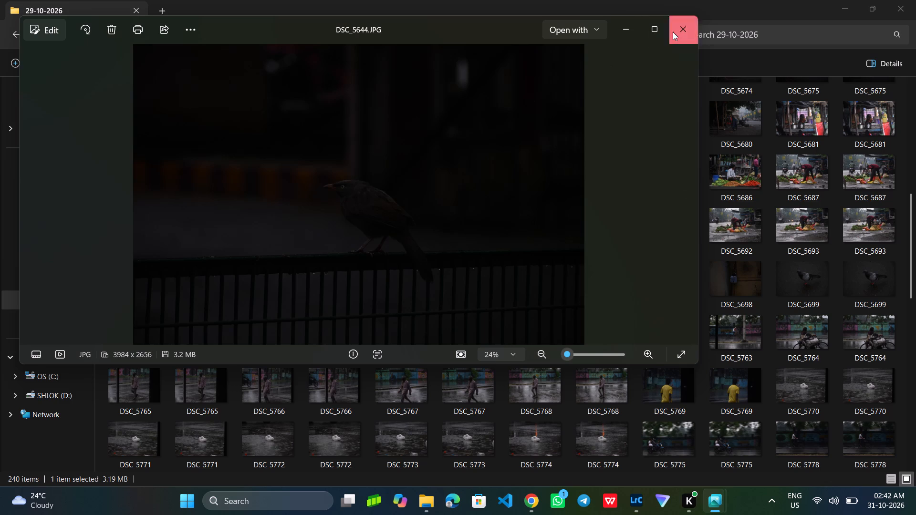
Switch back to Lightroom Classic and import only DSC_5644.NEF from the 29-10-2026 folder, adding it without moving it.
click(628, 490)
click(633, 492)
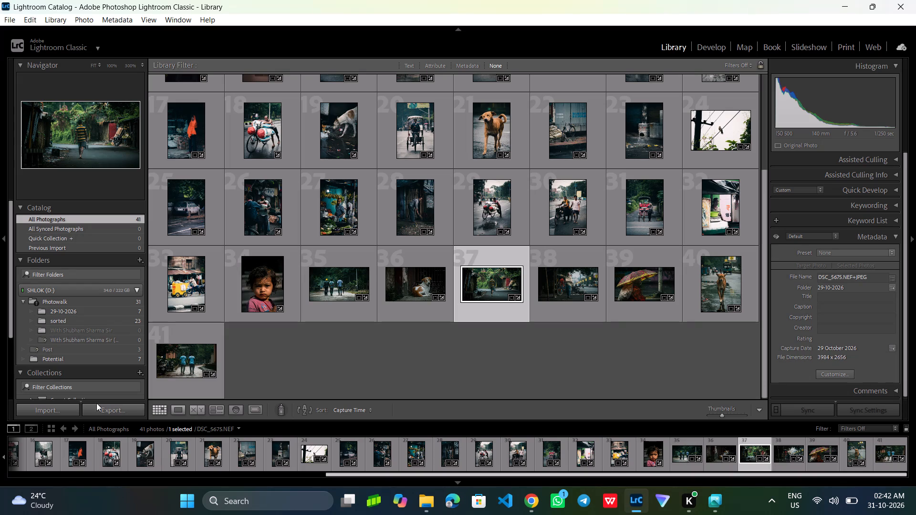
click(65, 411)
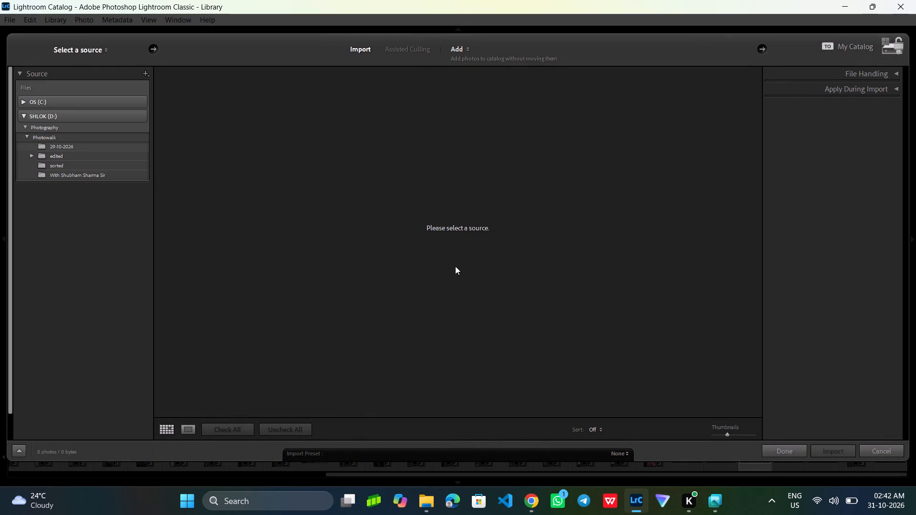
click(69, 145)
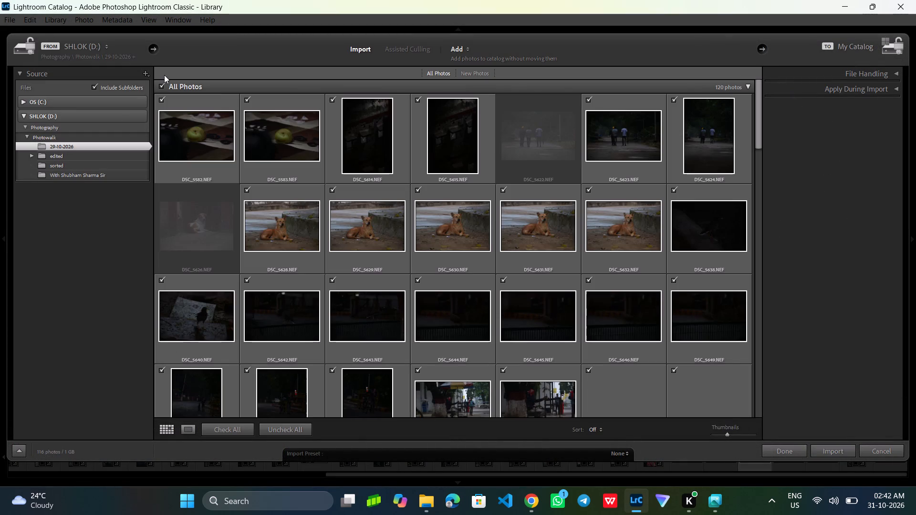
click(162, 85)
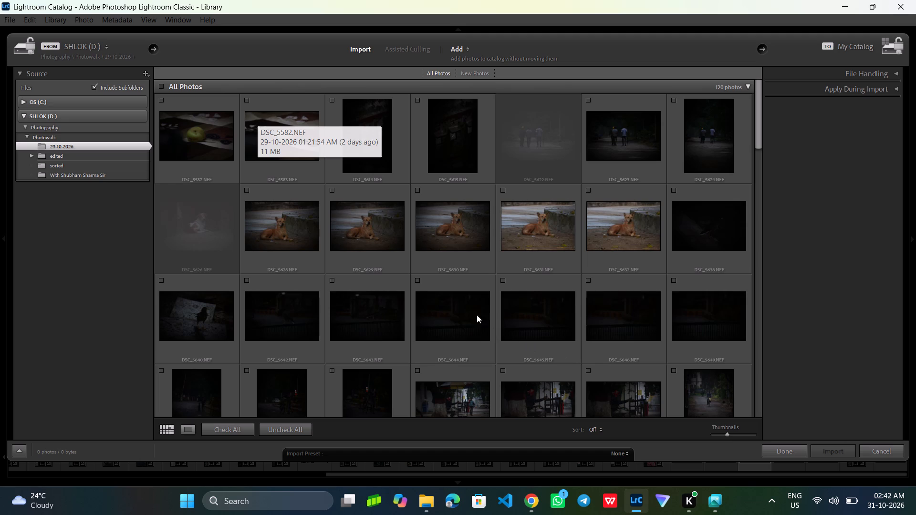
click(416, 280)
click(842, 449)
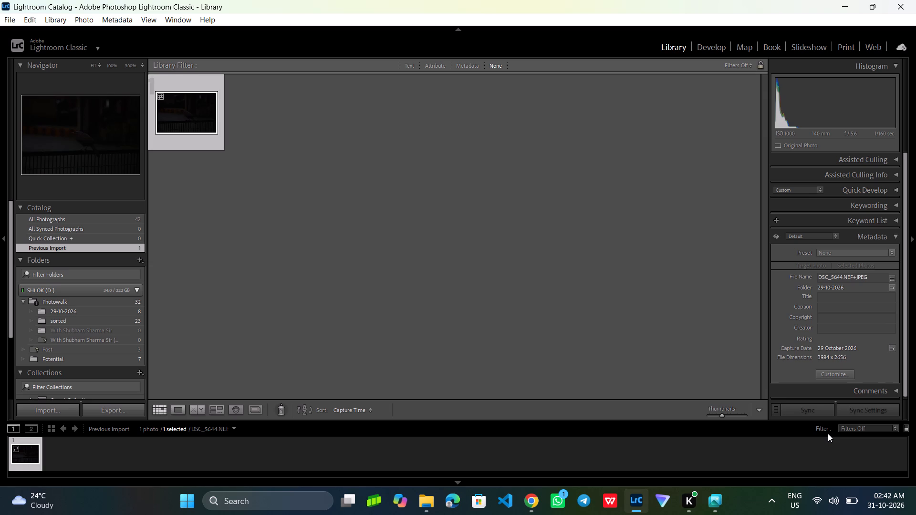
Open the imported bird photo DSC_5644 from All Photographs in the Develop module.
click(87, 214)
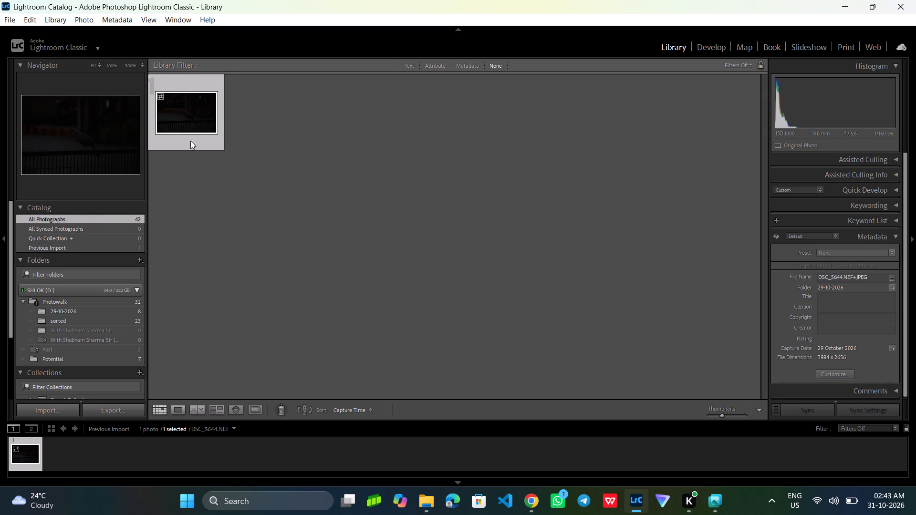
scroll(529, 321, down, 3)
double_click(501, 298)
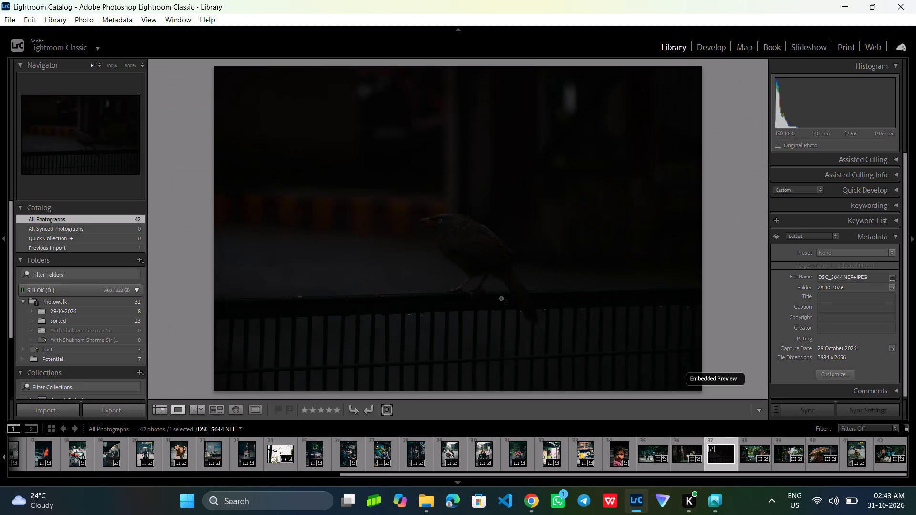
click(700, 42)
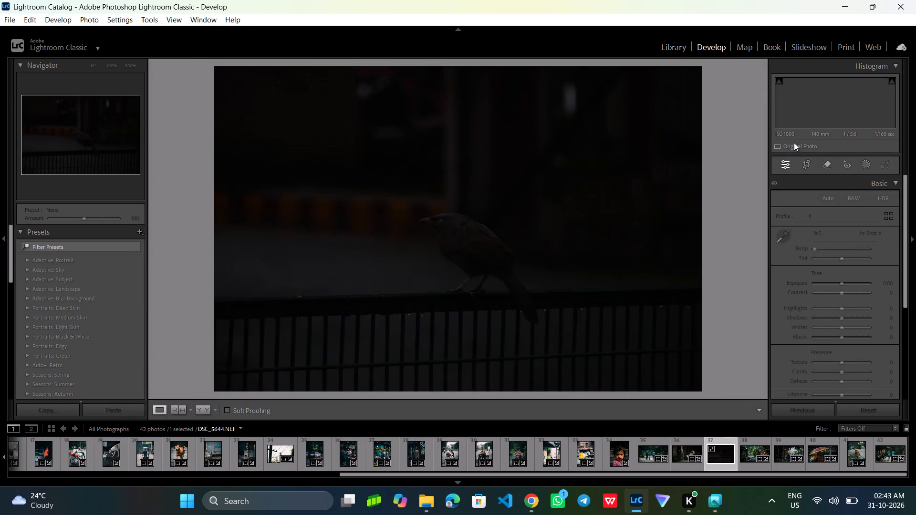
Crop the bird photo to a 16 x 9 aspect ratio, tightening the frame slightly and repositioning it around the bird.
click(805, 160)
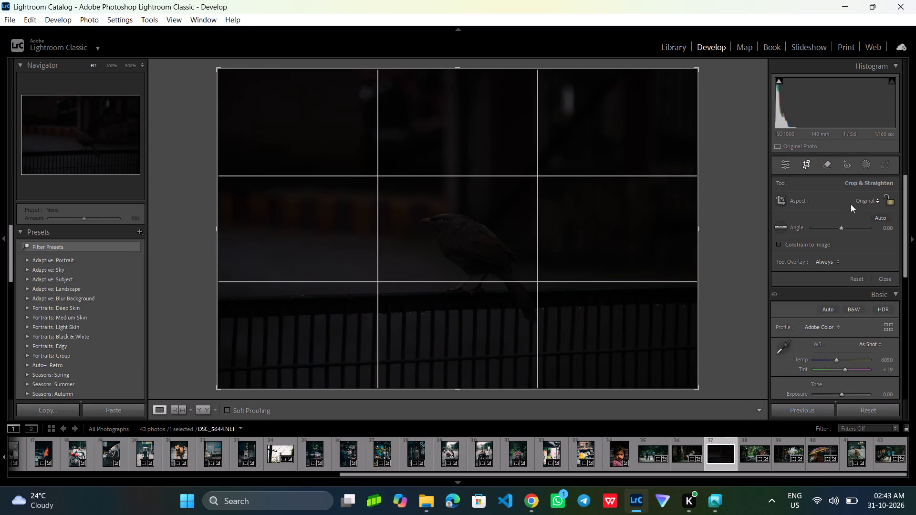
click(871, 199)
click(792, 331)
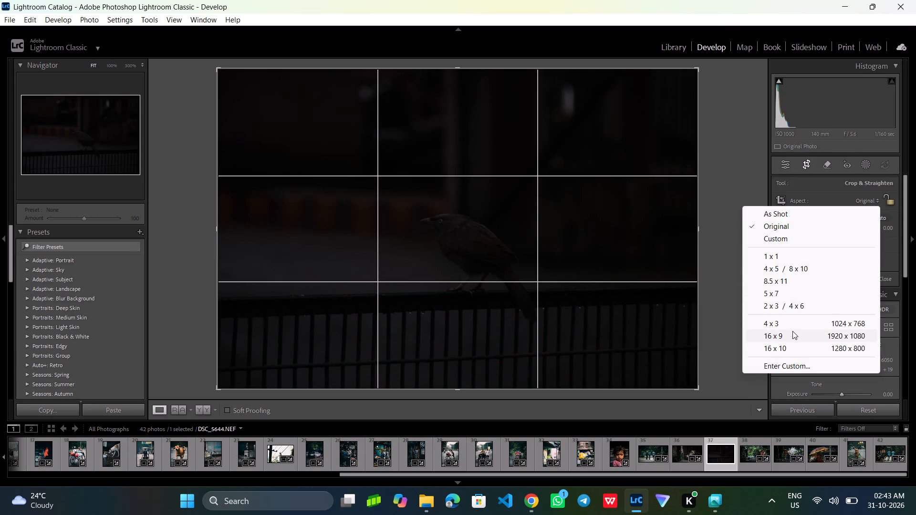
drag(588, 274, 585, 261)
drag(219, 94, 228, 98)
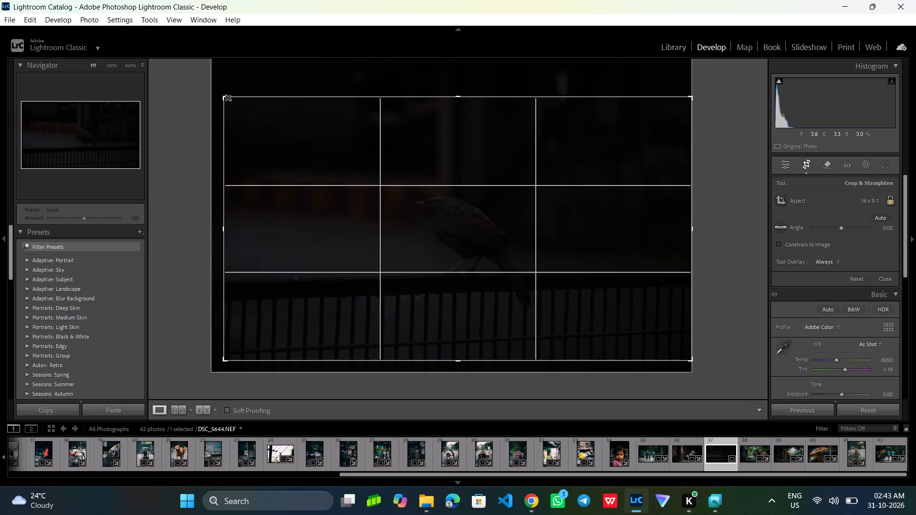
drag(228, 98, 229, 98)
drag(321, 166, 314, 163)
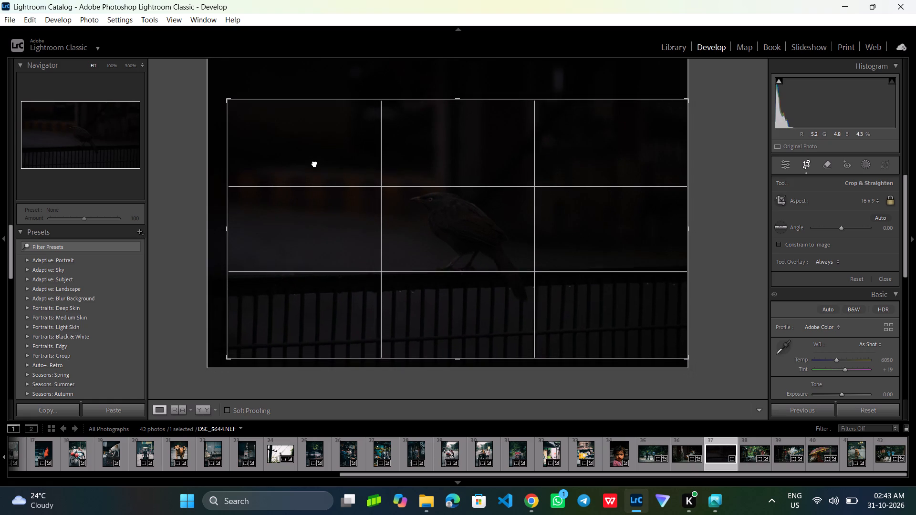
drag(314, 163, 311, 161)
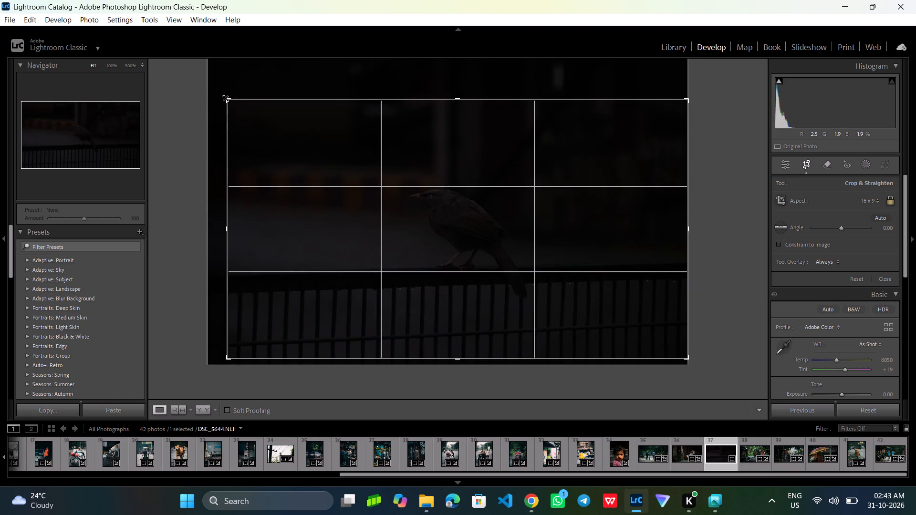
click(226, 98)
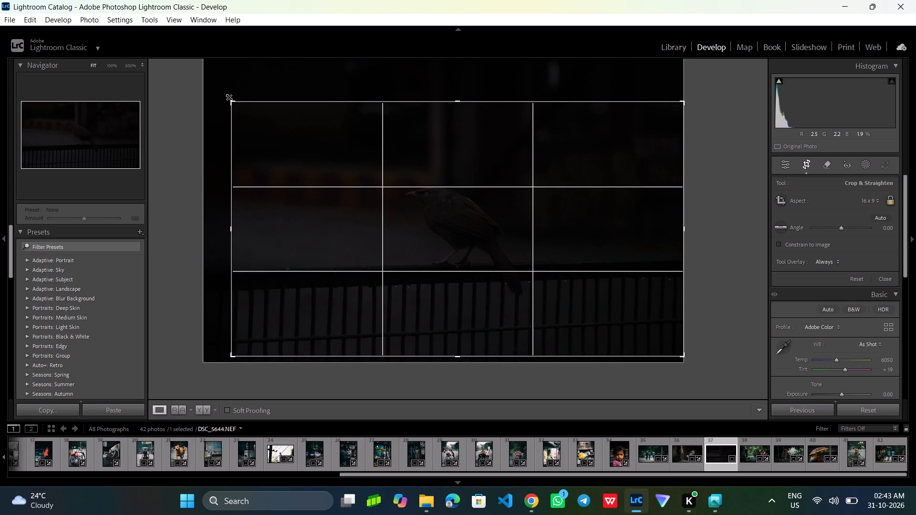
click(370, 192)
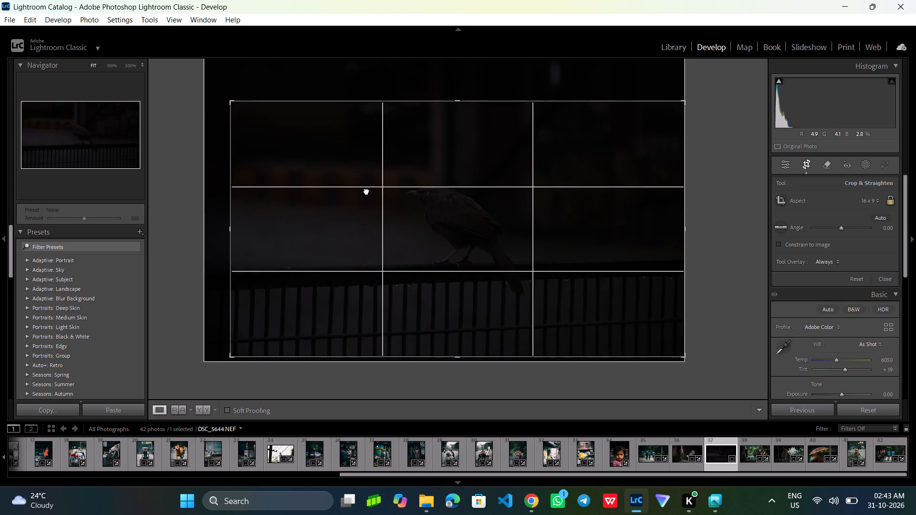
click(804, 163)
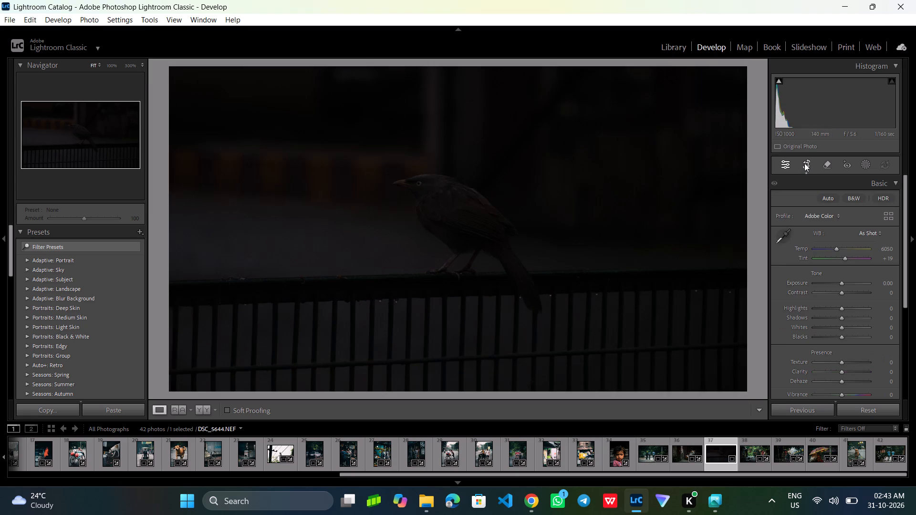
Reopen the crop and shift the photo slightly downward within the frame so the bird sits lower.
click(804, 163)
drag(537, 176, 536, 184)
click(809, 164)
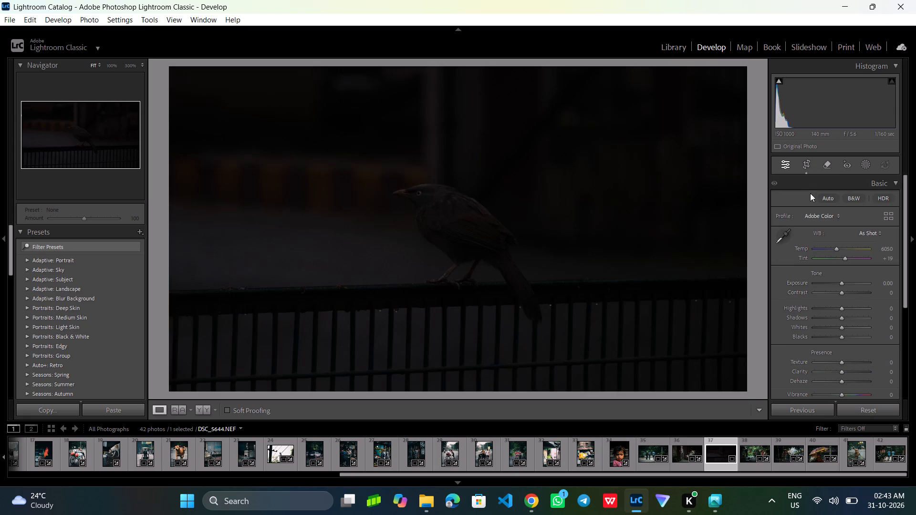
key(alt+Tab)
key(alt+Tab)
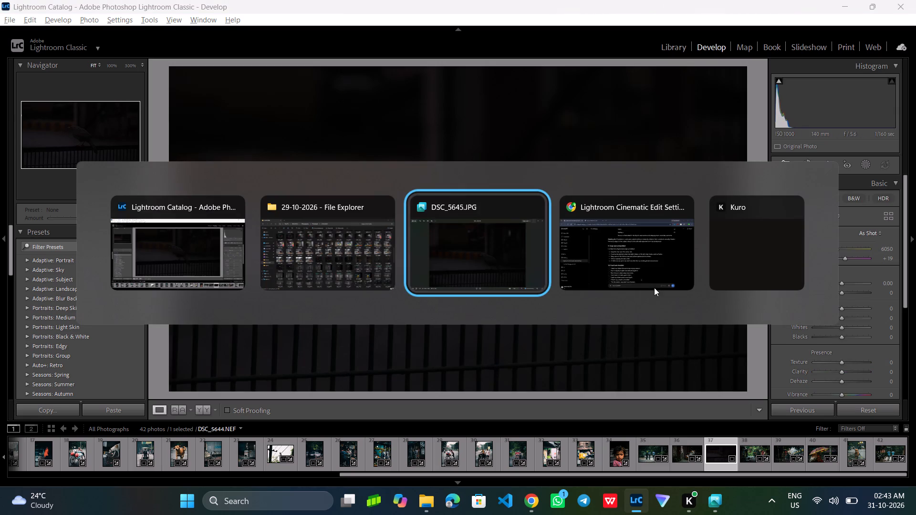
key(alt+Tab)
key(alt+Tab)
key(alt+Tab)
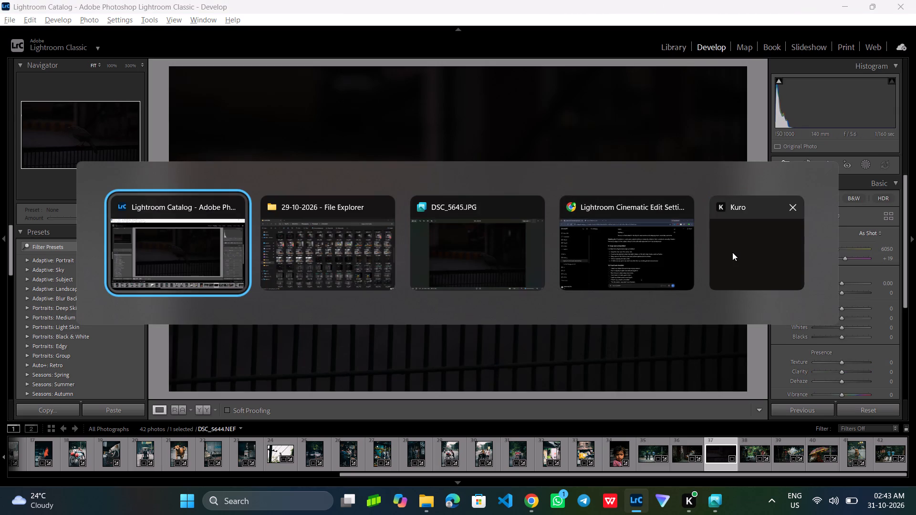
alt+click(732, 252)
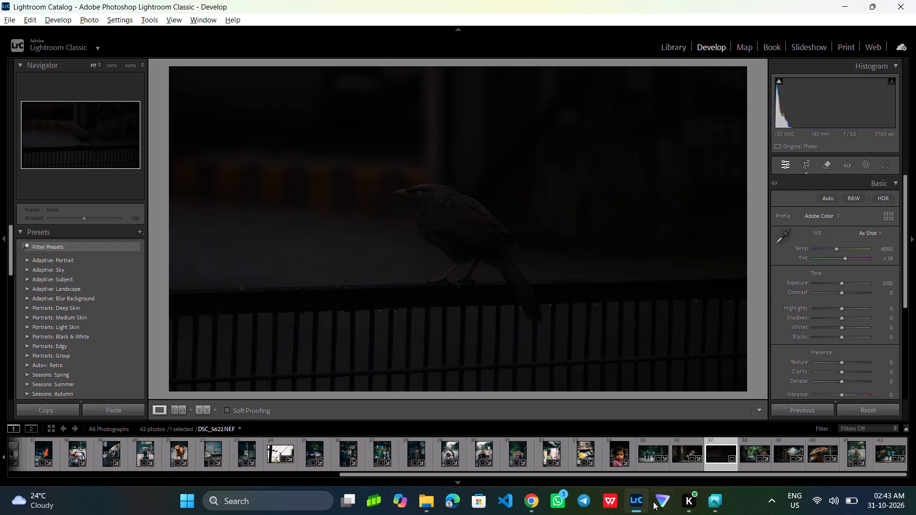
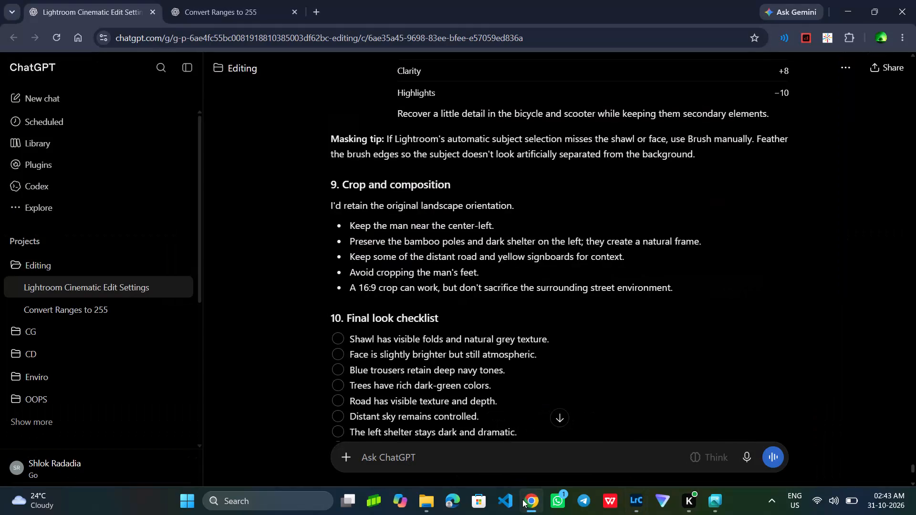
Preview DSC_5644.JPG from the 29-10-2026 folder in File Explorer and attach it to the Lightroom Cinematic Edit Settings chat in ChatGPT.
click(425, 501)
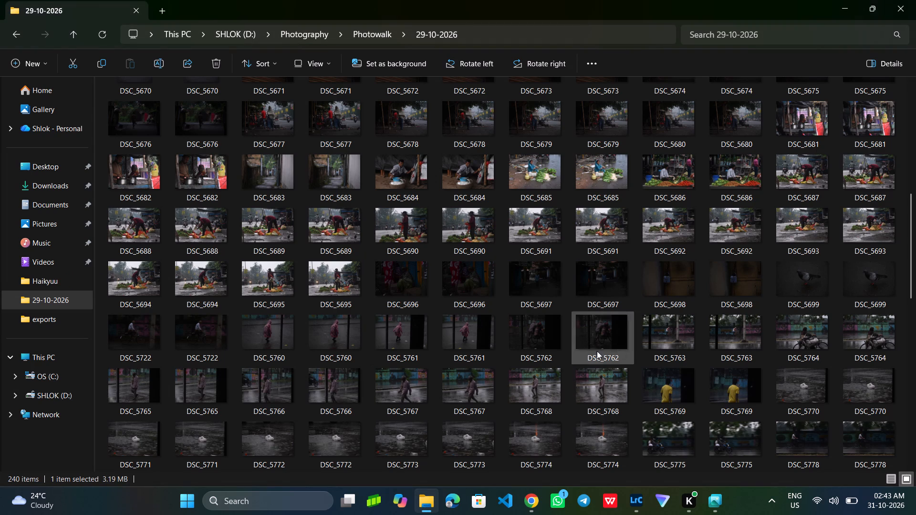
scroll(667, 257, up, 1)
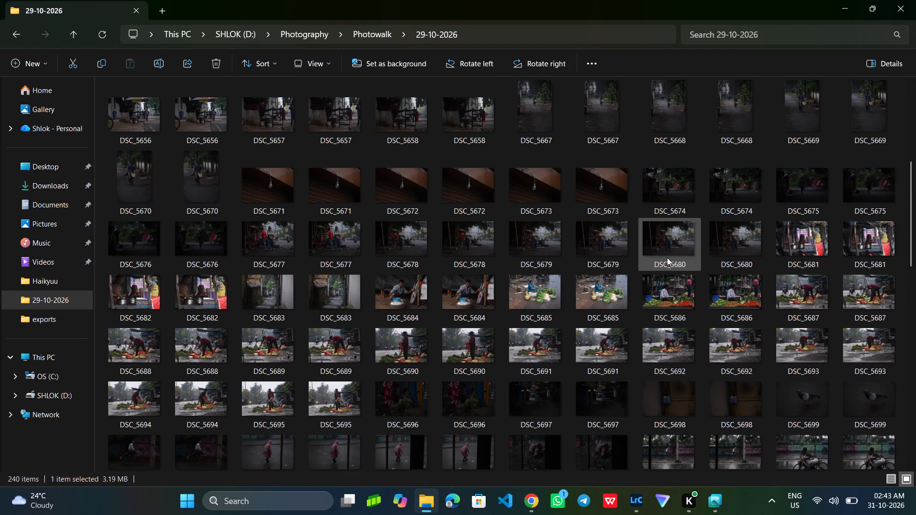
scroll(667, 257, down, 2)
scroll(667, 257, up, 6)
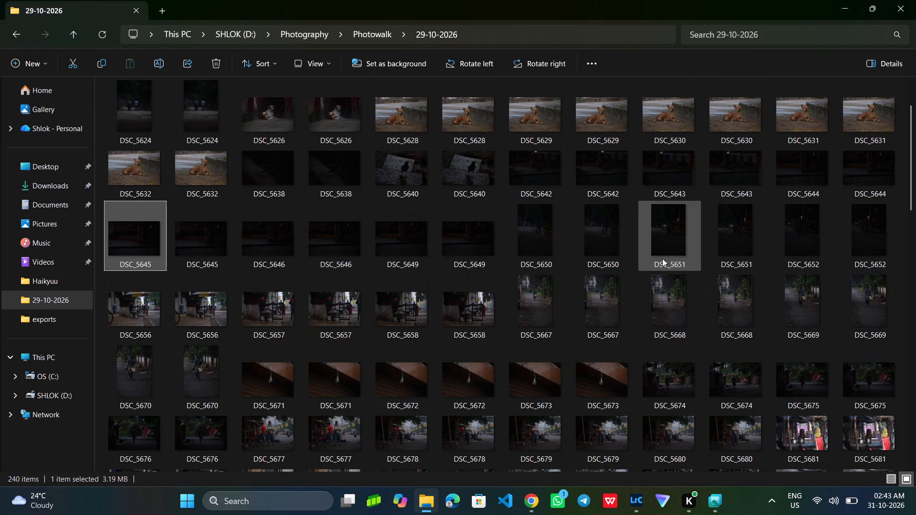
double_click(829, 246)
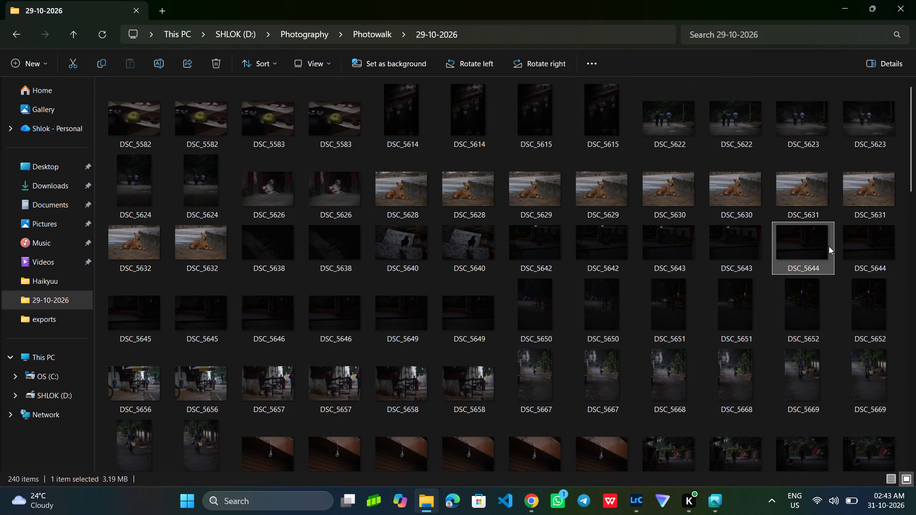
click(687, 29)
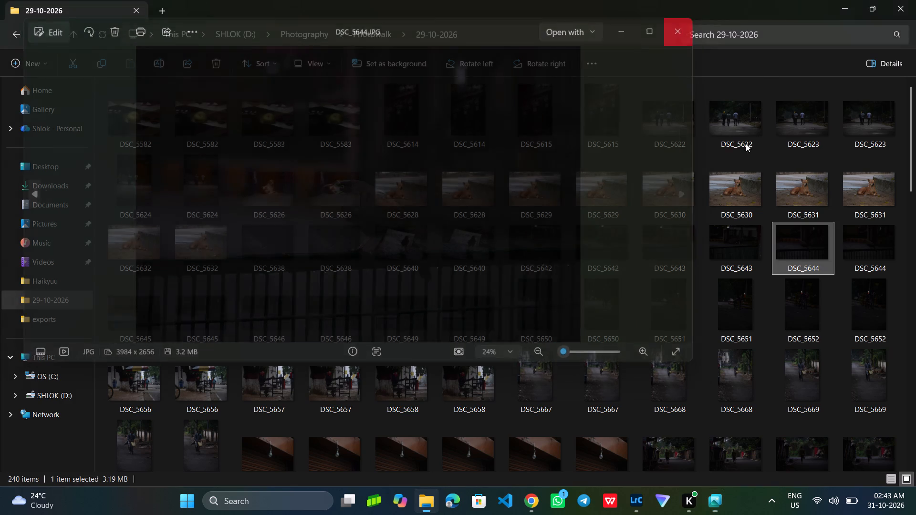
drag(809, 256, 533, 511)
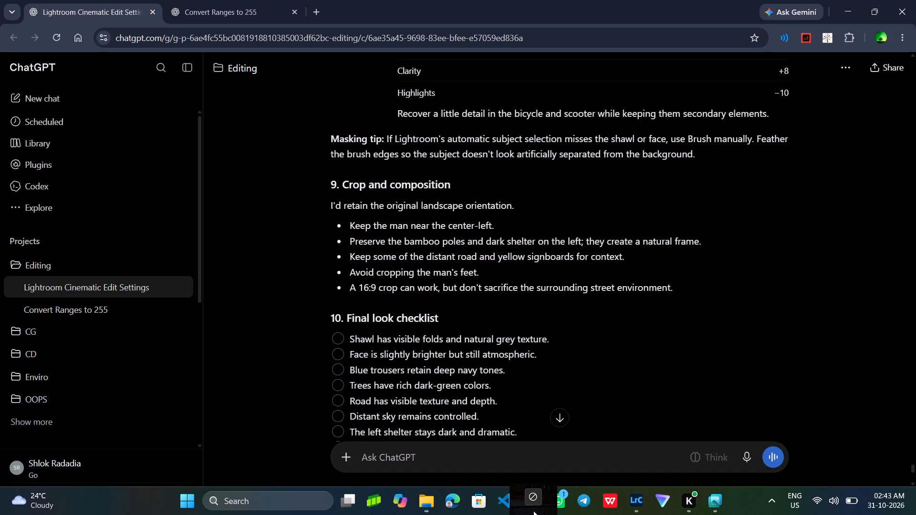
drag(533, 511, 537, 352)
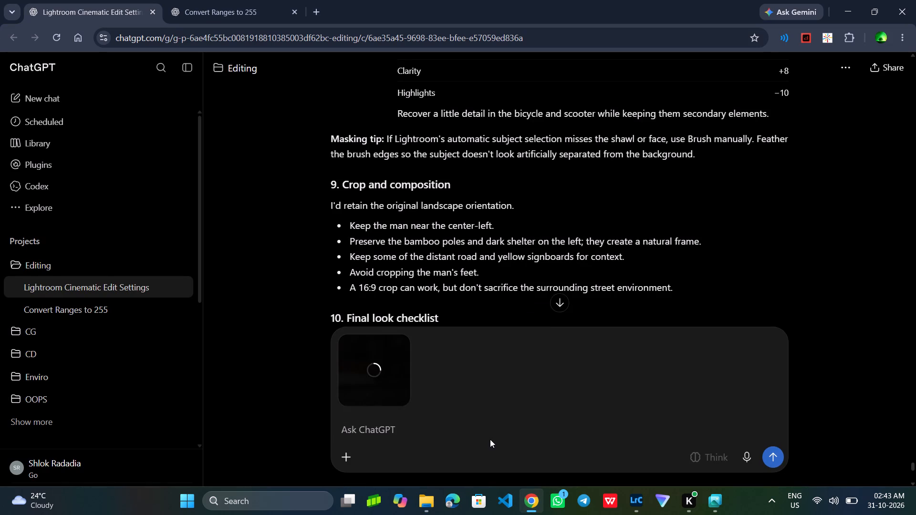
key(super+v)
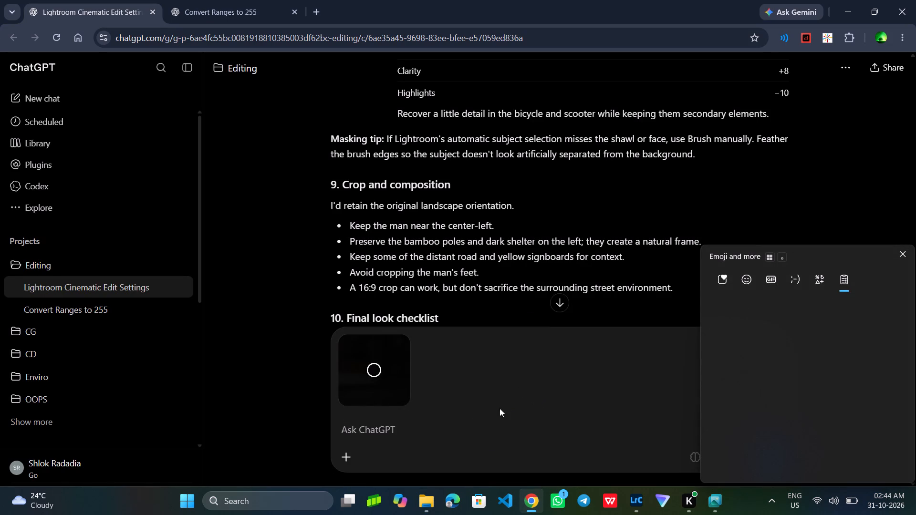
click(462, 430)
scroll(706, 145, up, 8)
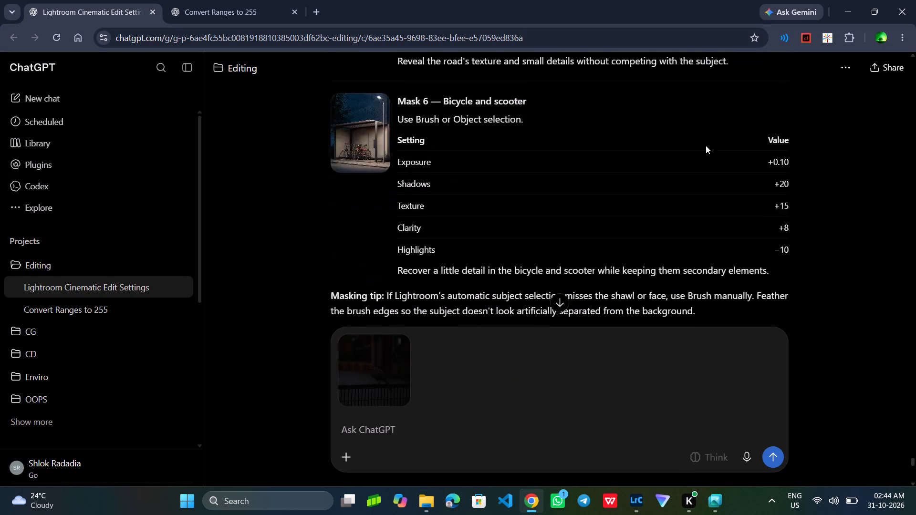
scroll(706, 145, up, 2)
scroll(706, 145, down, 1)
scroll(706, 145, up, 1)
scroll(706, 145, down, 1)
scroll(706, 145, up, 1)
scroll(706, 145, down, 1)
scroll(706, 145, up, 13)
scroll(706, 145, down, 1)
scroll(706, 145, up, 13)
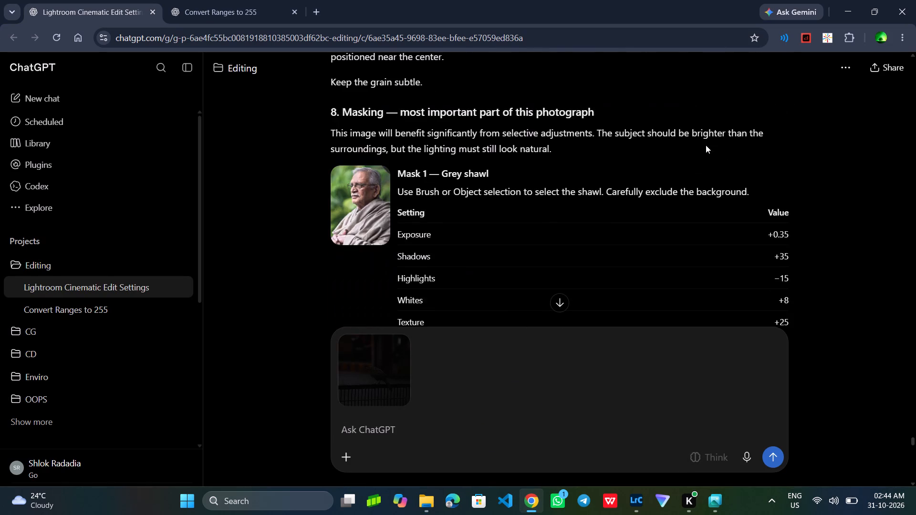
scroll(706, 145, up, 11)
scroll(706, 145, down, 1)
scroll(706, 145, up, 16)
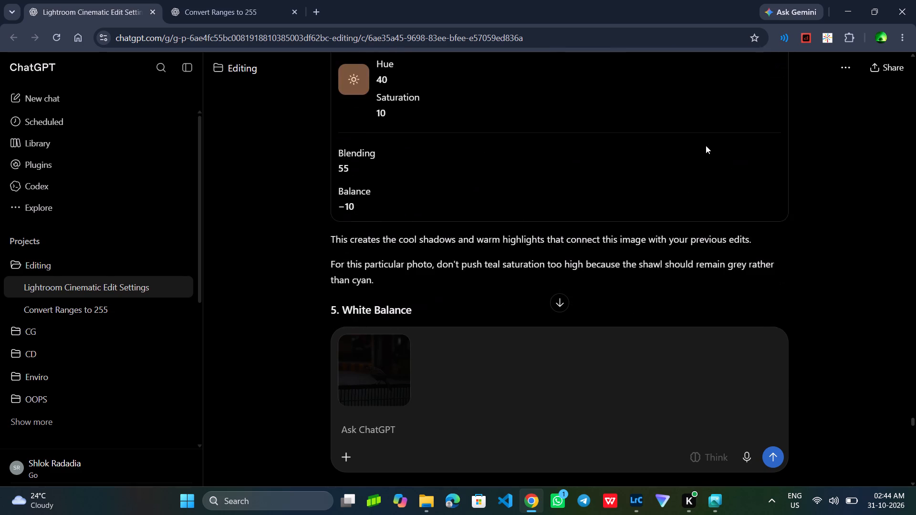
scroll(706, 145, up, 20)
scroll(706, 145, up, 1)
scroll(706, 145, down, 1)
scroll(706, 145, up, 11)
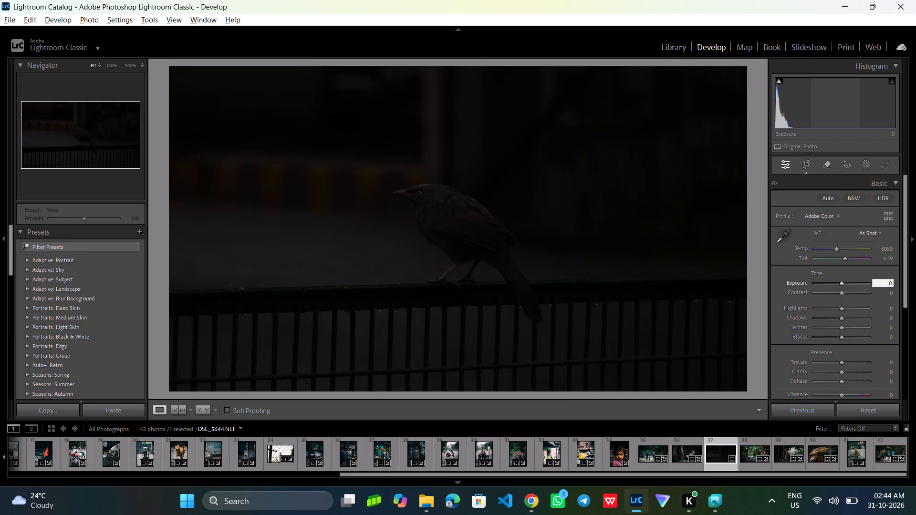
text(85)
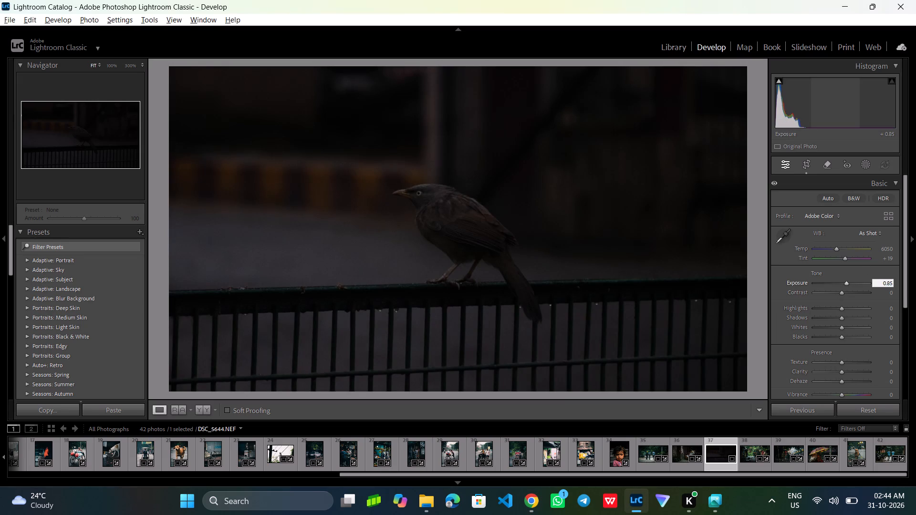
click(899, 275)
Consult the ChatGPT Light values and set the bird photo's Contrast to +22, Highlights to -45 and Shadows to +75 in Lightroom Classic.
key(alt+Tab)
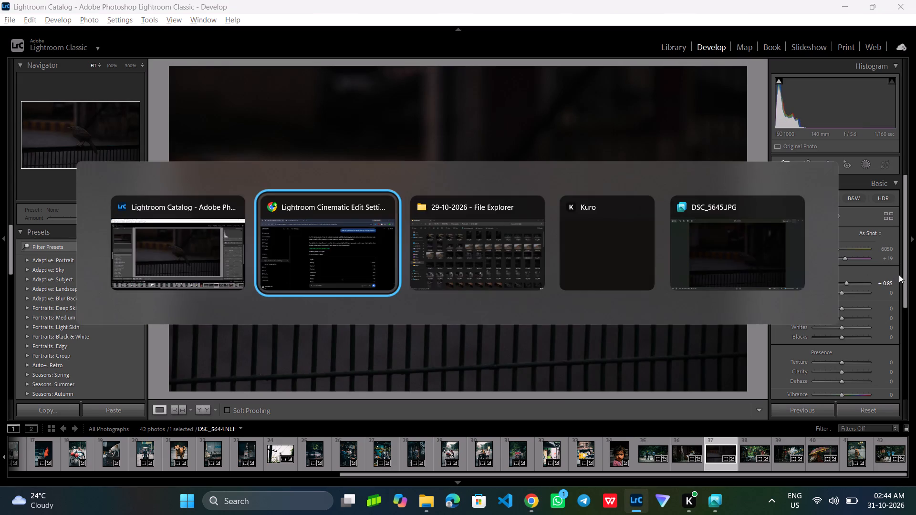
scroll(840, 271, down, 3)
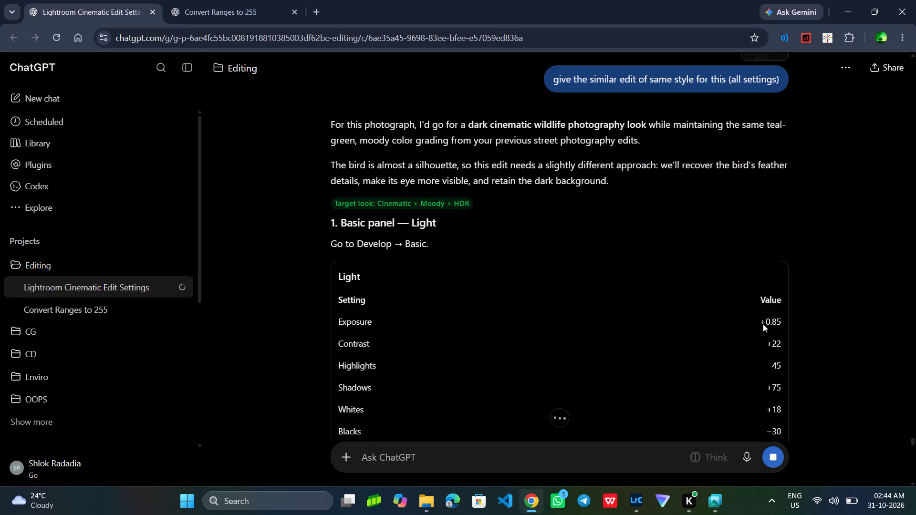
scroll(763, 324, down, 1)
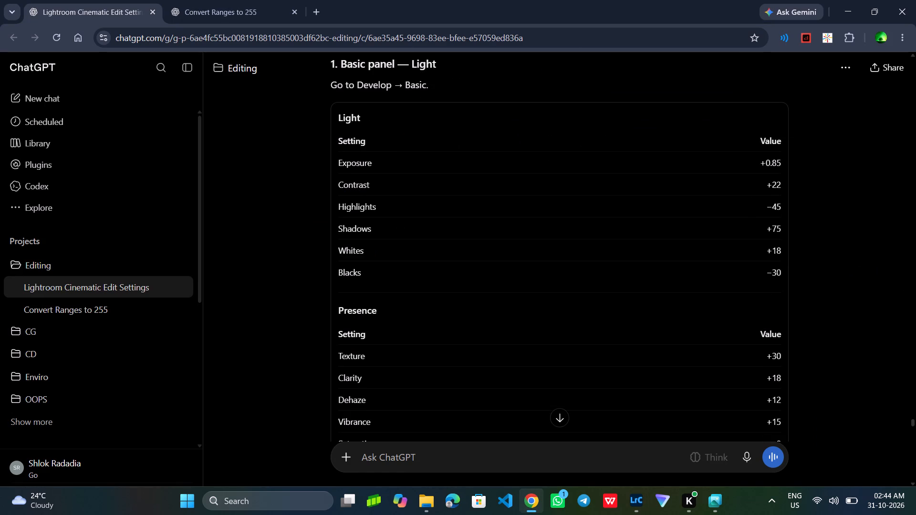
key(alt+Tab)
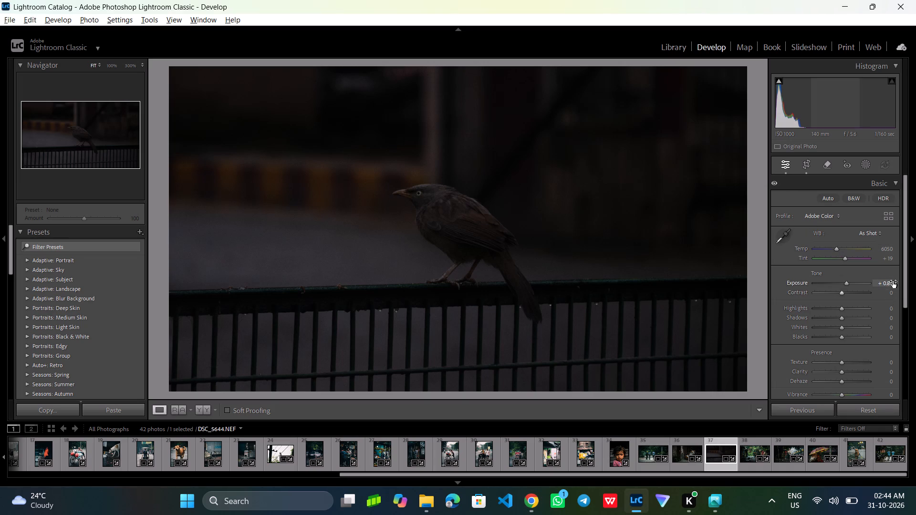
key(alt+Tab)
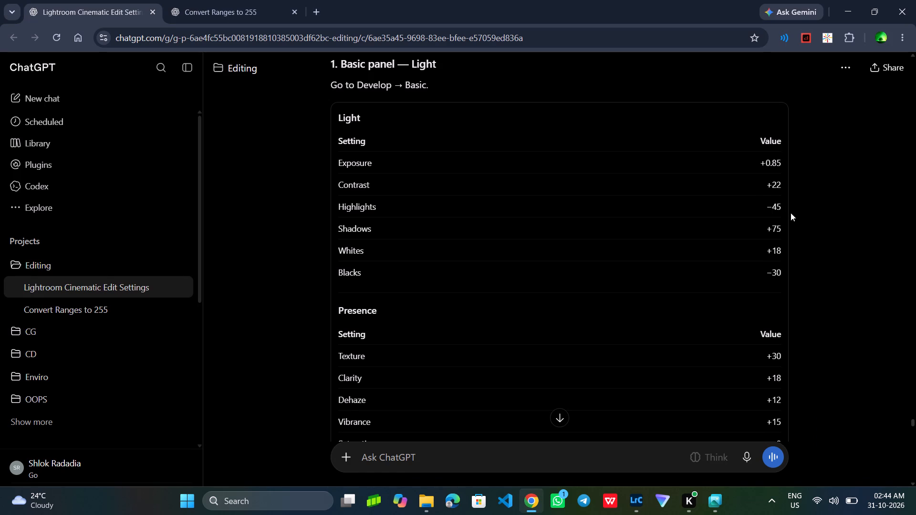
click(762, 189)
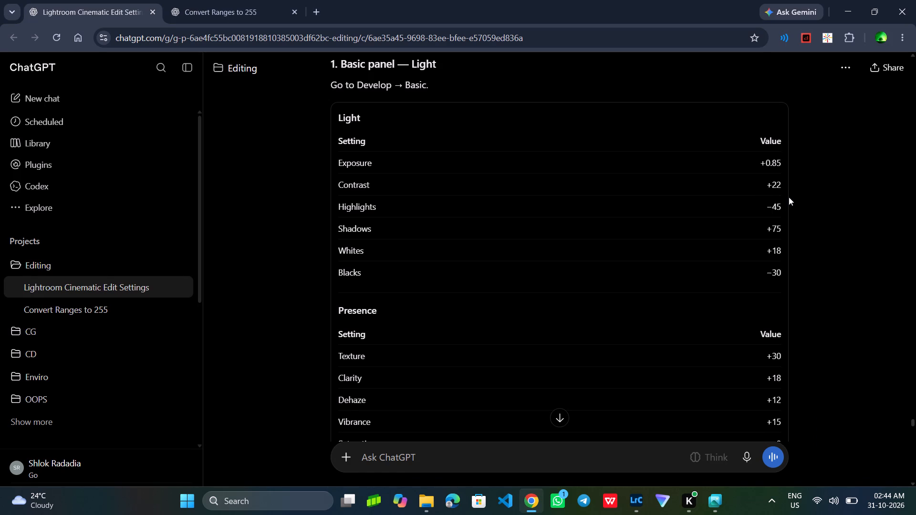
click(789, 197)
key(alt+Tab)
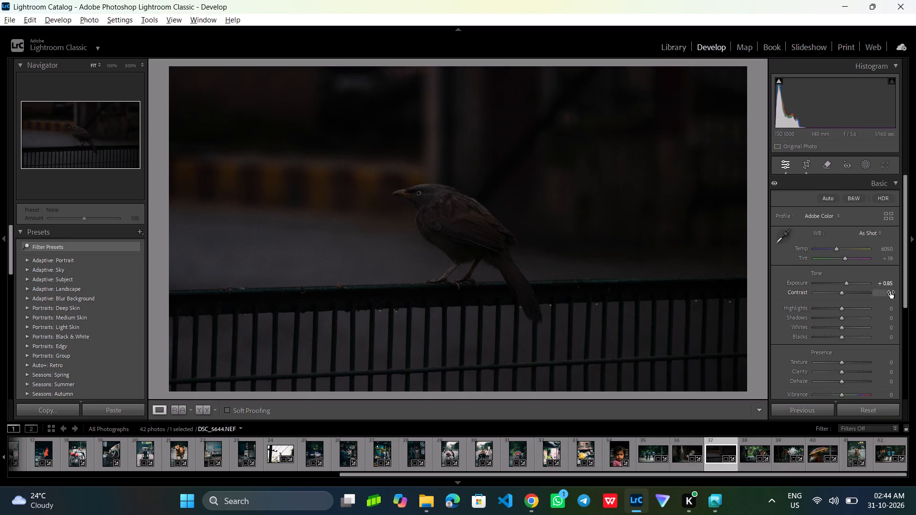
click(890, 291)
text(22)
key(Tab)
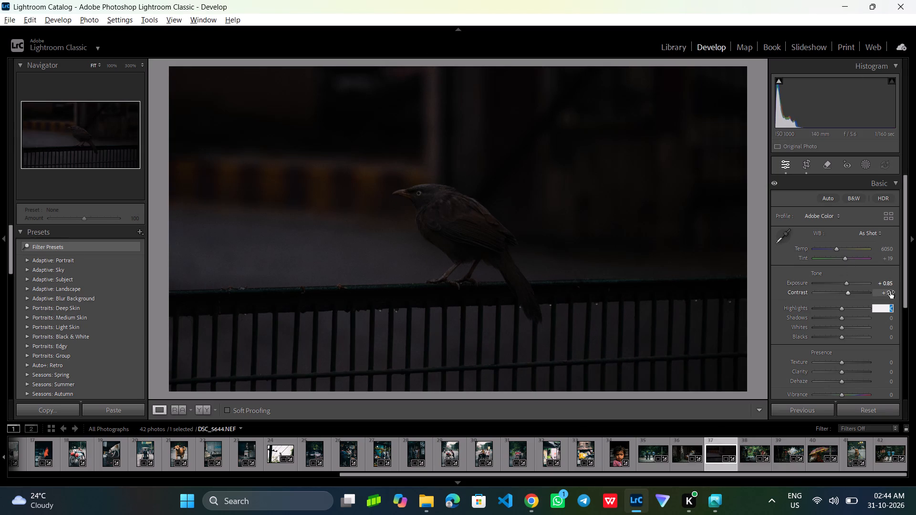
text(-45)
key(Tab)
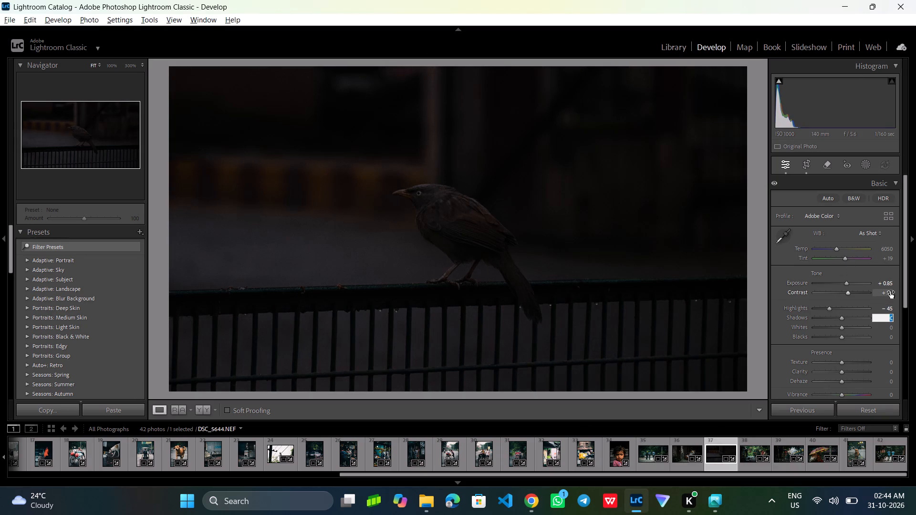
text(75)
Recheck the ChatGPT values and set the bird photo's Whites to +18 and Blacks to -30 in Lightroom Classic.
key(alt+Tab)
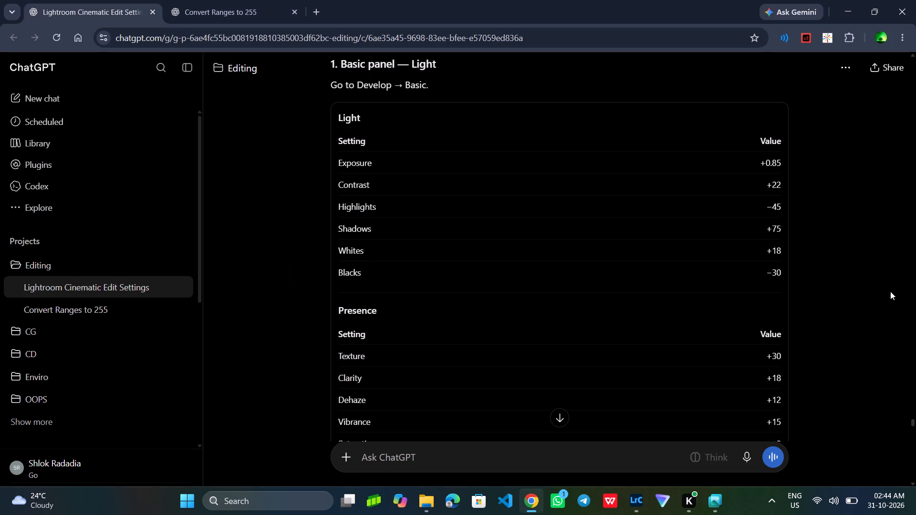
key(alt+Tab)
click(889, 330)
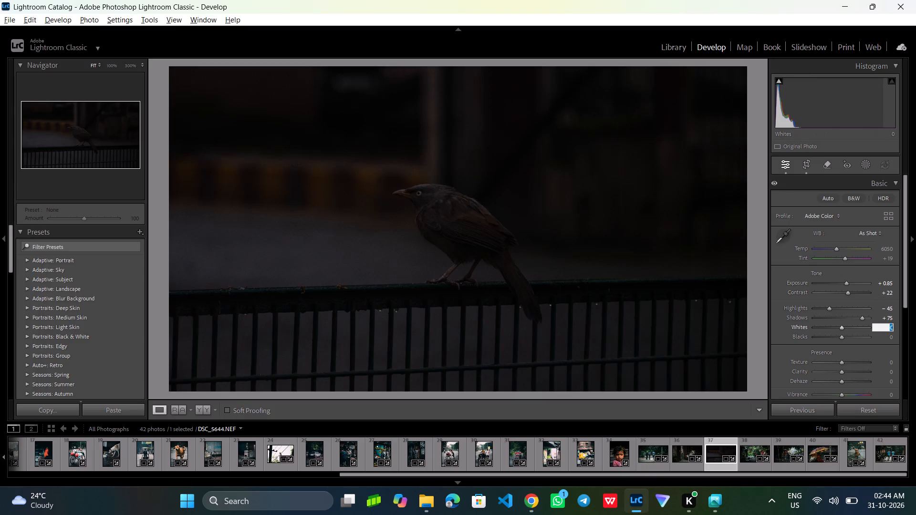
text(18)
key(Tab)
text(-30)
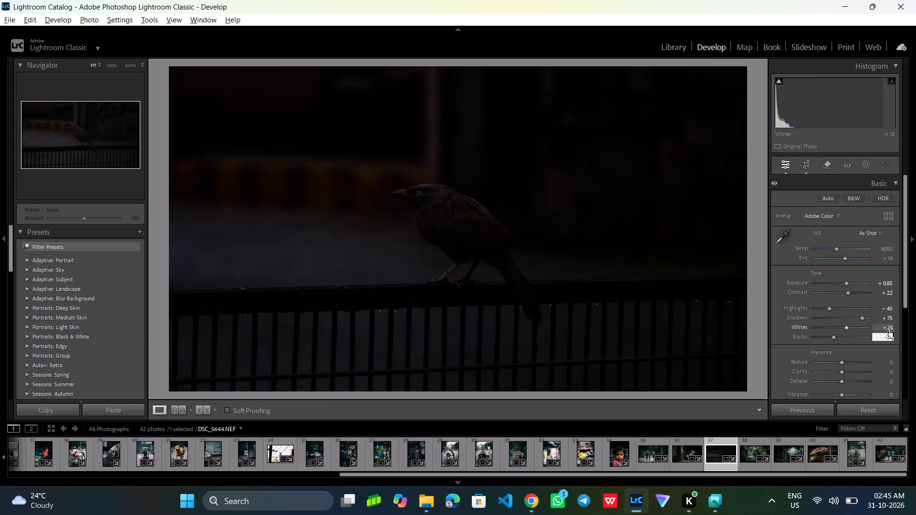
Read ChatGPT's Presence values and set the bird photo's Texture to +30, Clarity to +18 and Dehaze to +12 in Lightroom Classic.
key(alt+Tab)
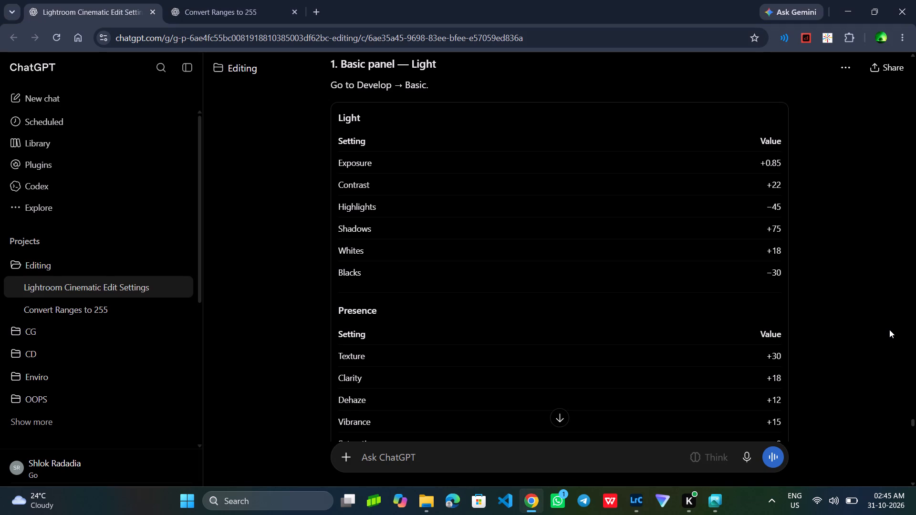
scroll(889, 330, down, 4)
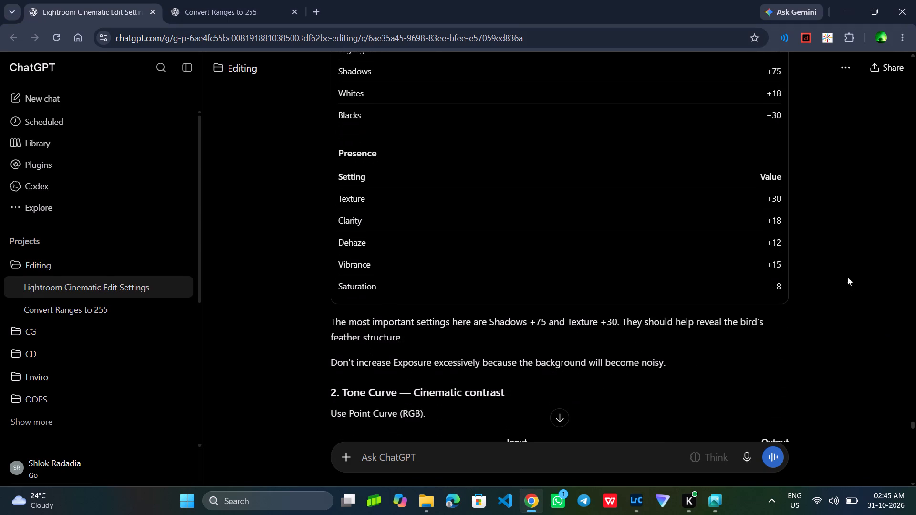
key(alt+Tab)
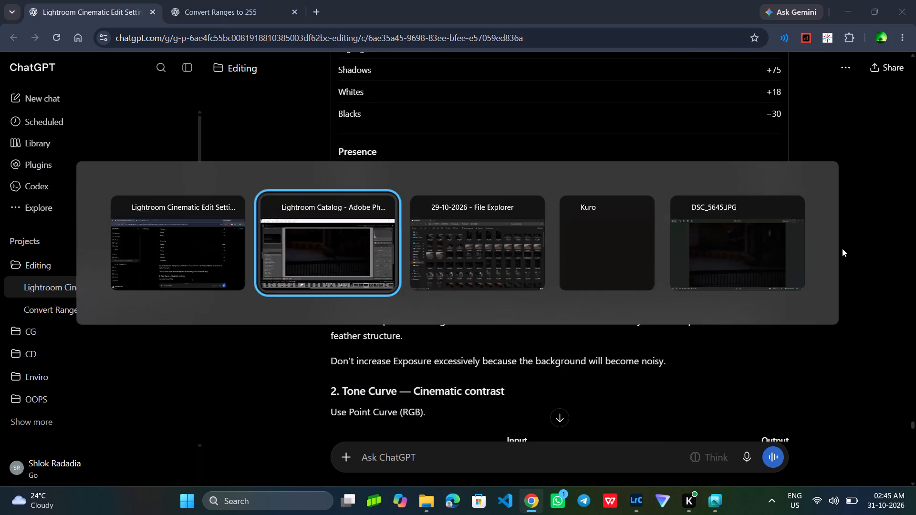
click(885, 359)
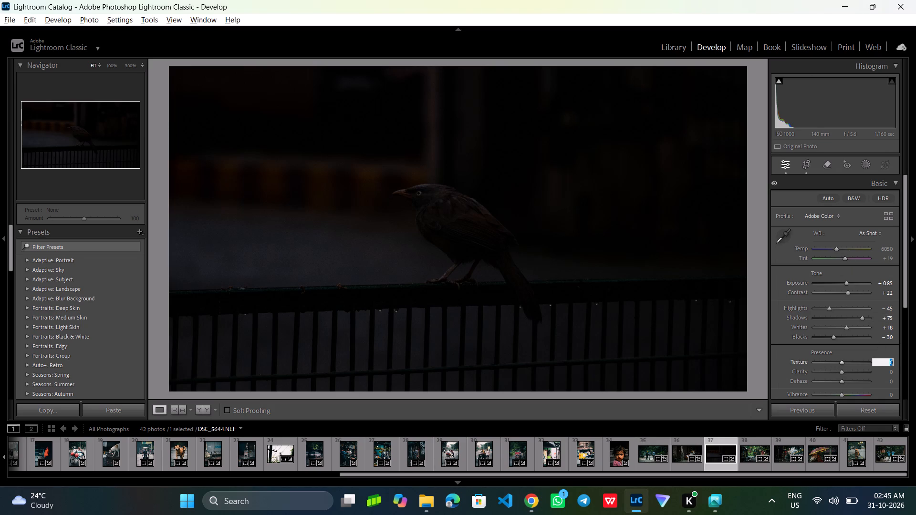
text(30)
key(Tab)
text(18)
key(Tab)
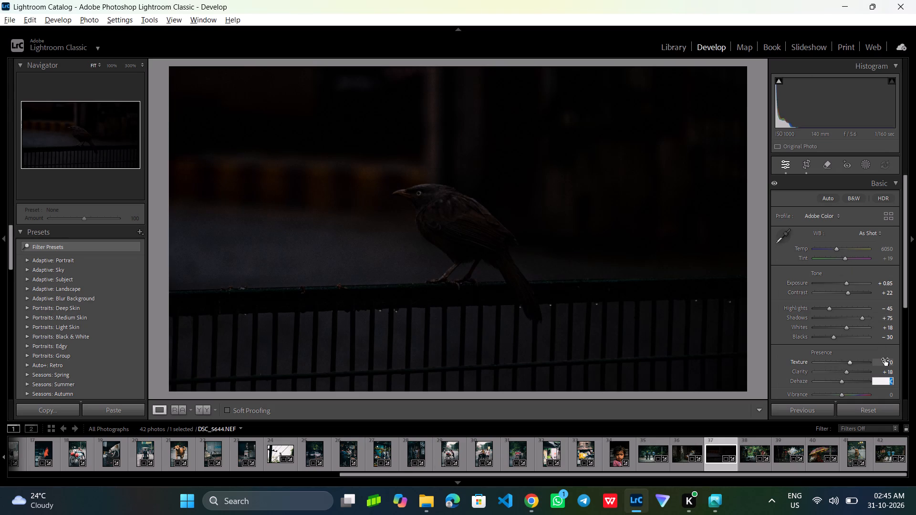
text(12)
Recheck the Presence values in ChatGPT and set the bird photo's Vibrance to +15 and Saturation to -8 in Lightroom Classic.
key(alt+Tab)
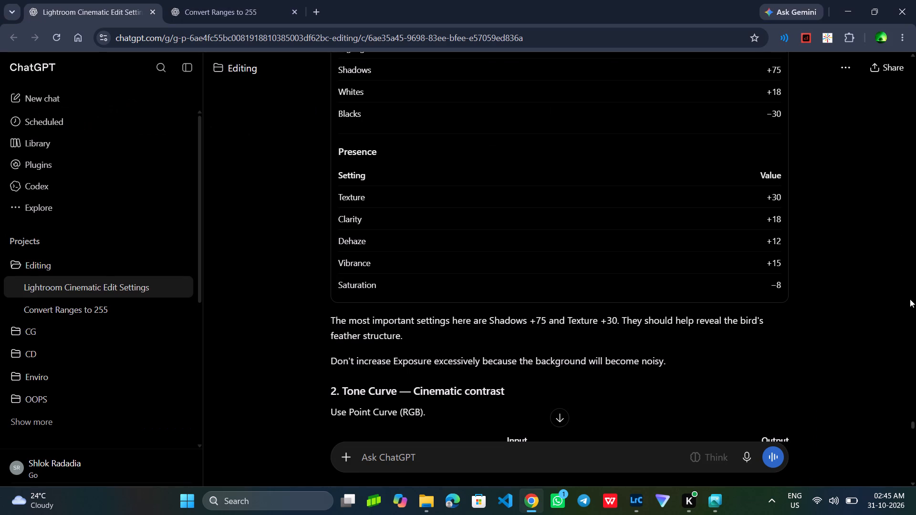
key(alt+Tab)
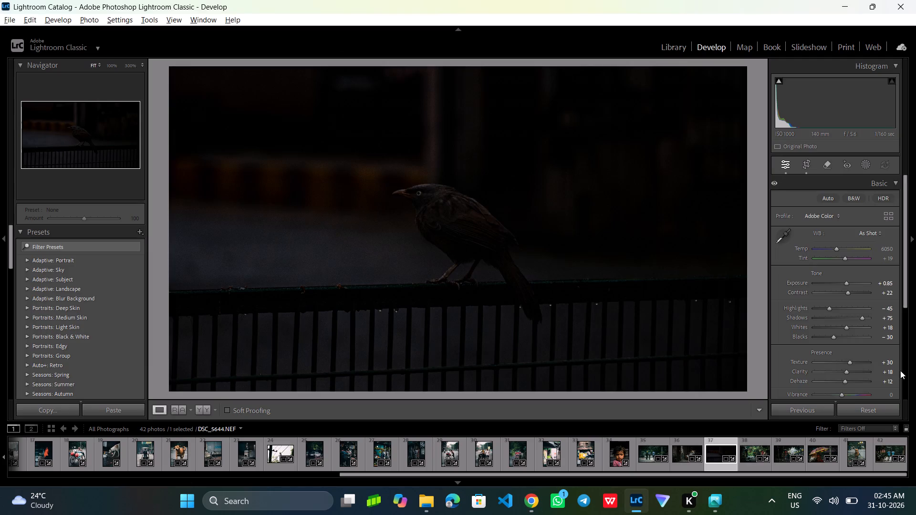
scroll(900, 371, down, 2)
click(885, 333)
text(15)
key(Tab)
text(-8)
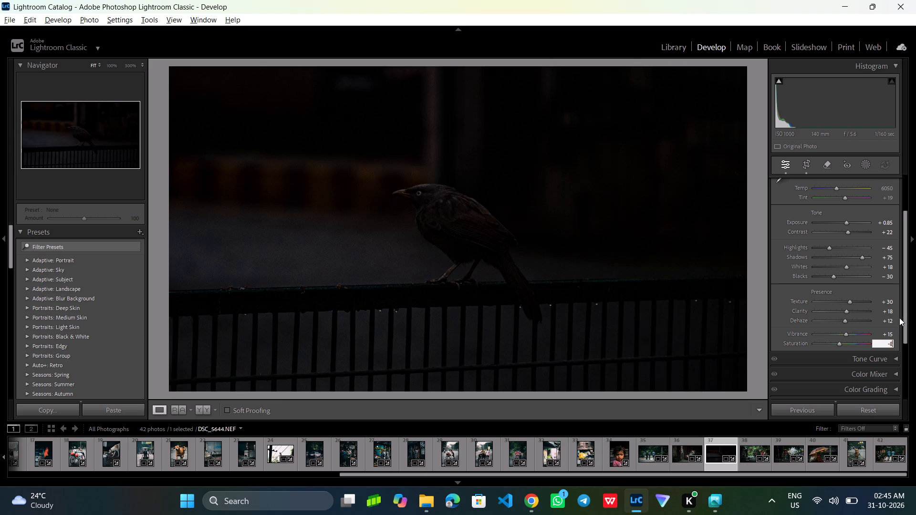
click(899, 318)
click(899, 317)
Open the Tone Curve settings, switch to ChatGPT and compare the suggested RGB curve points with the Convert Ranges to 255 chat.
scroll(899, 317, up, 3)
click(895, 185)
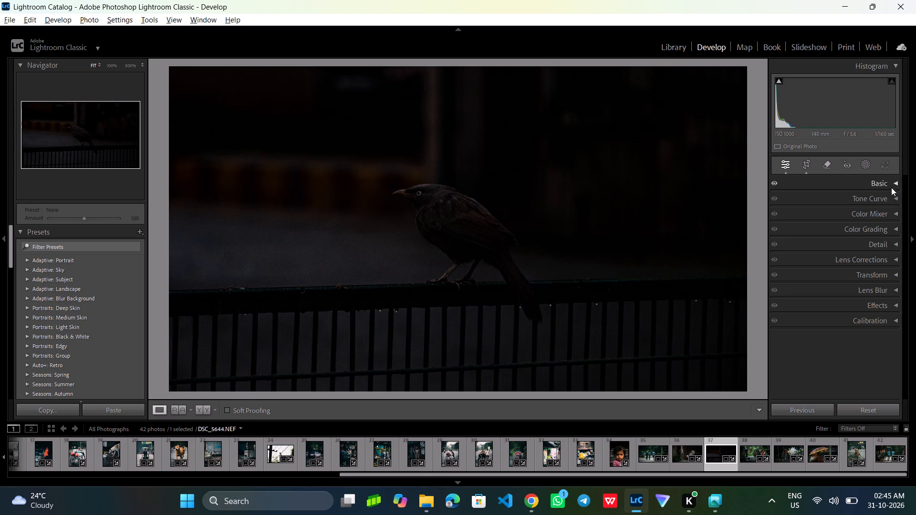
click(874, 200)
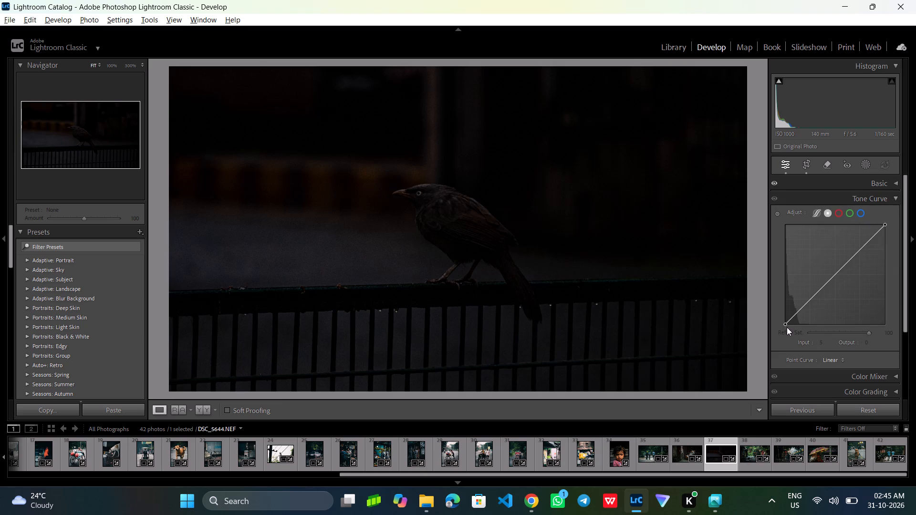
key(alt+Tab)
scroll(831, 258, down, 7)
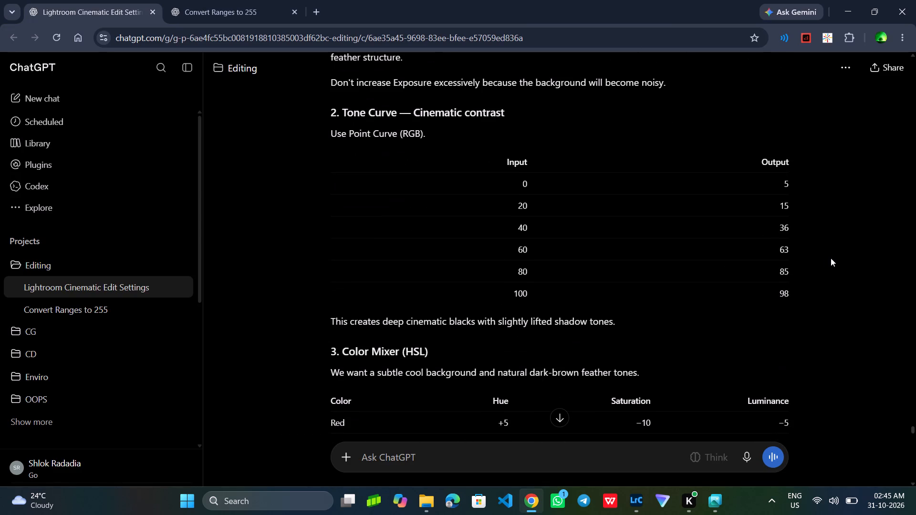
click(177, 0)
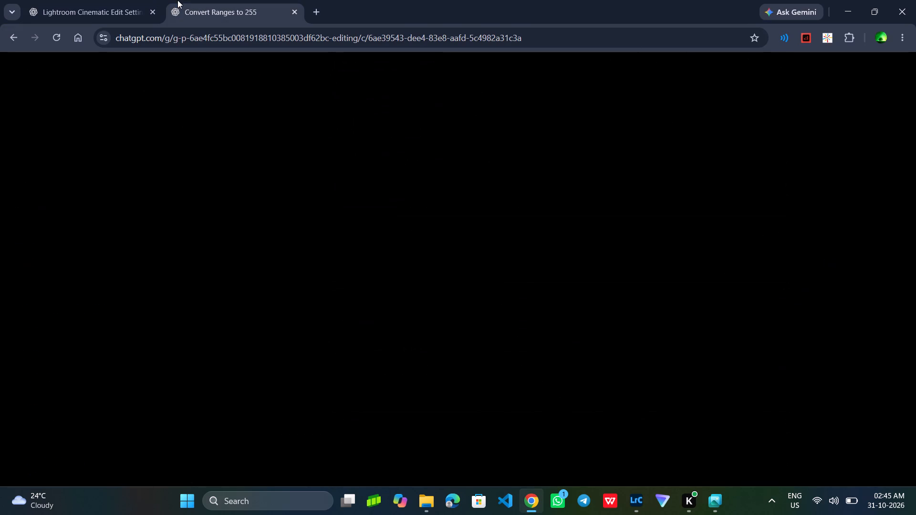
click(124, 0)
click(214, 0)
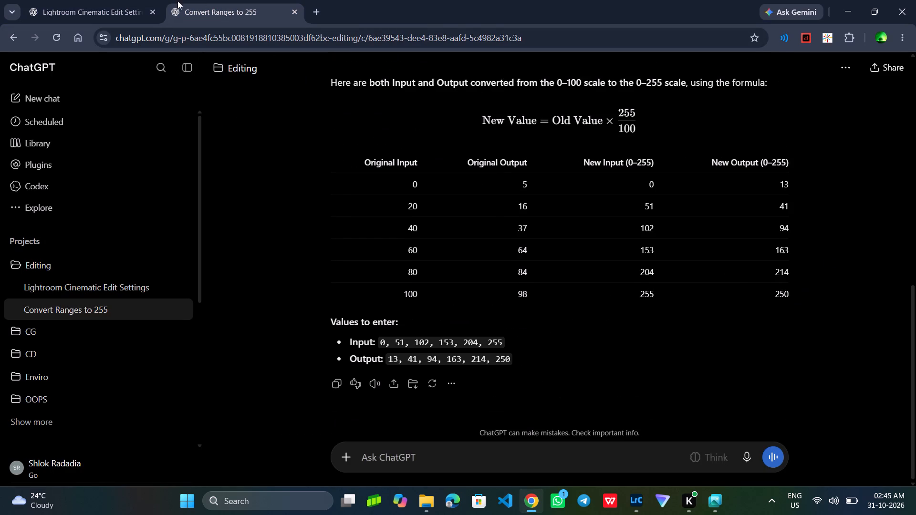
click(126, 0)
click(230, 0)
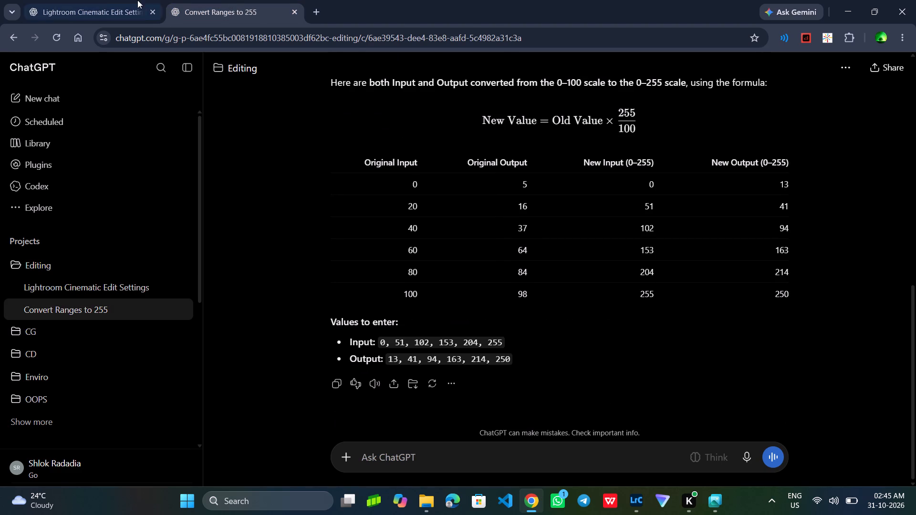
click(104, 0)
click(234, 0)
Return to Lightroom Classic and set the RGB point curve's black endpoint at Input 0 to Output 5.
key(alt+Tab)
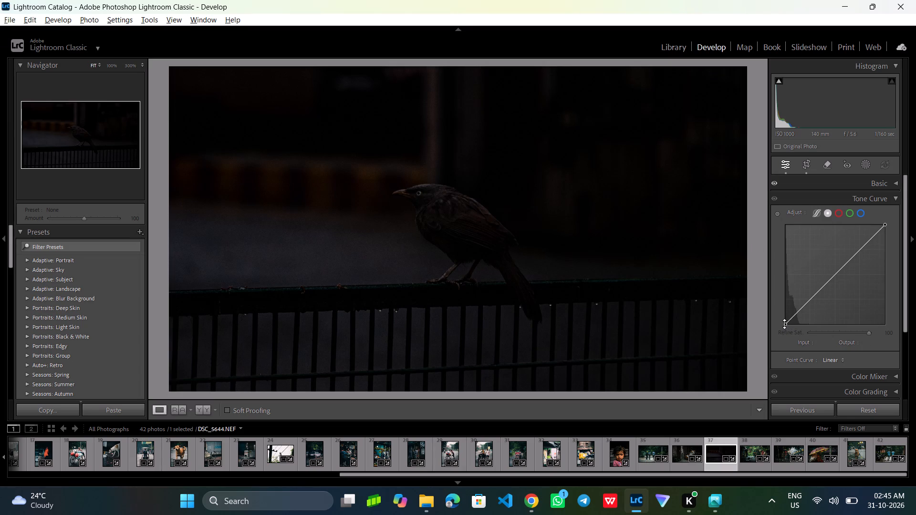
drag(786, 324, 778, 329)
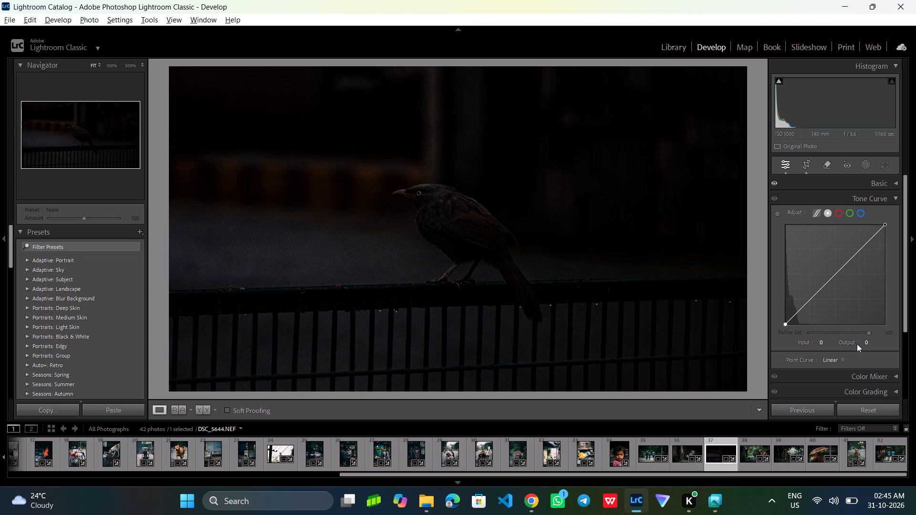
click(866, 340)
key(3)
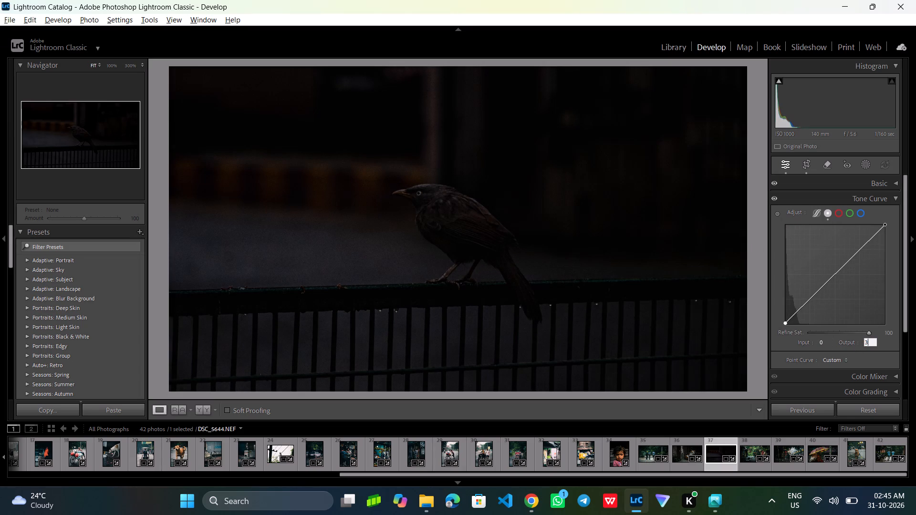
key(BackSpace)
key(5)
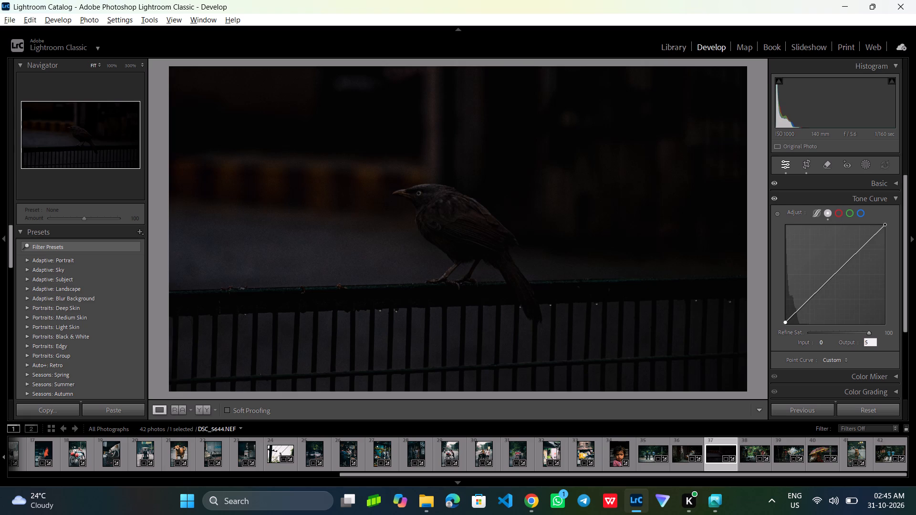
Set the RGB point curve's white endpoint at Input 255 to Output 250.
click(885, 226)
click(877, 341)
click(873, 343)
key(BackSpace)
key(0)
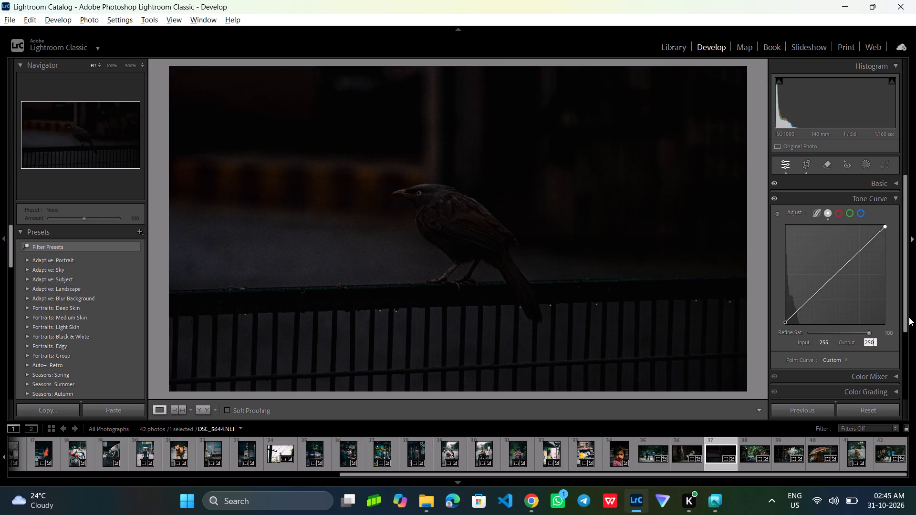
Add a highlight point to the RGB curve and set it to Input 204, Output 214.
click(855, 257)
click(822, 343)
text(204)
key(Tab)
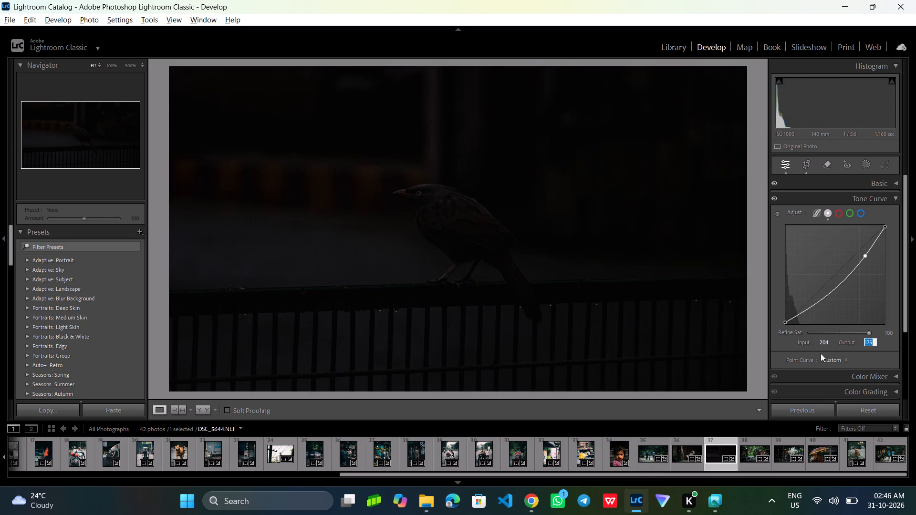
text(214)
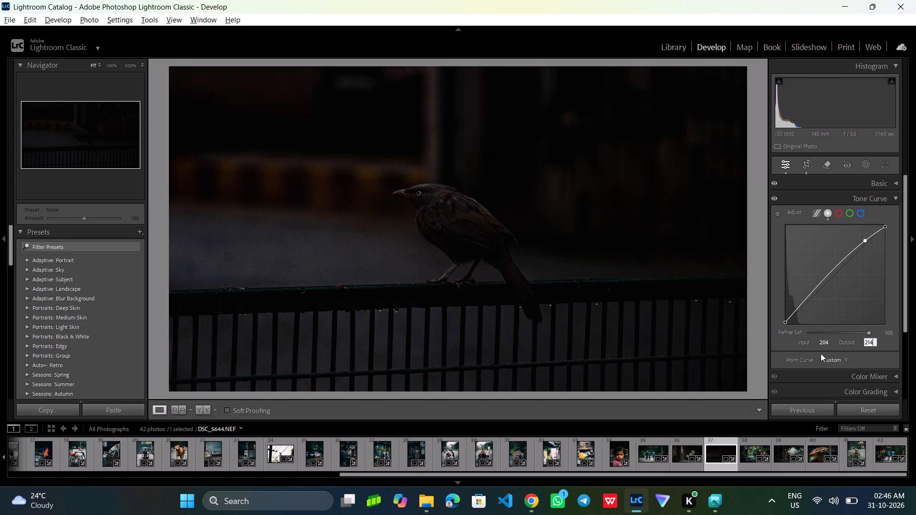
Add another point to the RGB curve and set it to Input 51, Output 41.
click(831, 271)
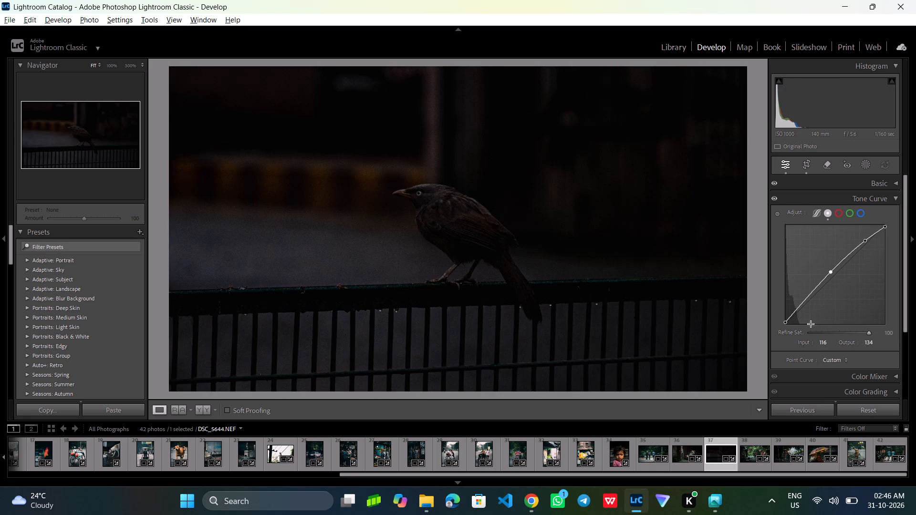
click(824, 341)
text(51)
key(Tab)
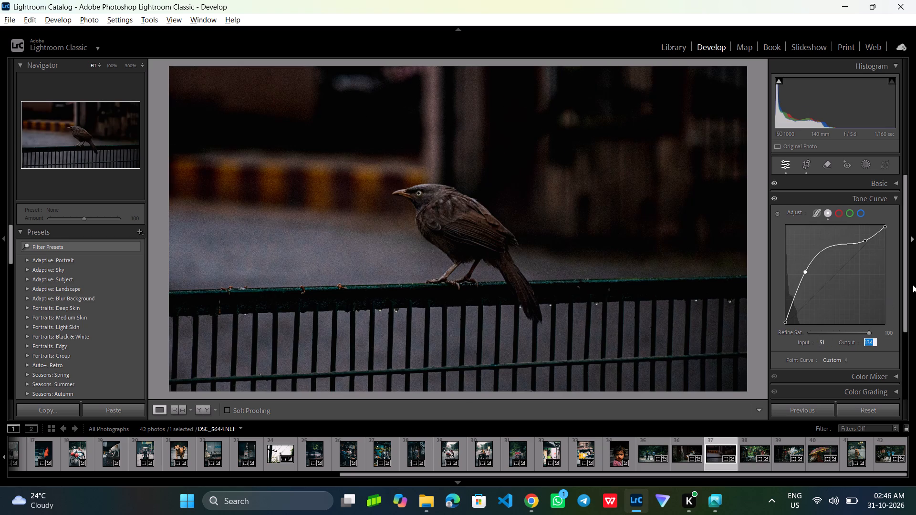
text(41)
Check the converted values in ChatGPT, add a midtone point to the RGB curve in Lightroom Classic and set it to Input 102, Output 94.
key(alt+Tab)
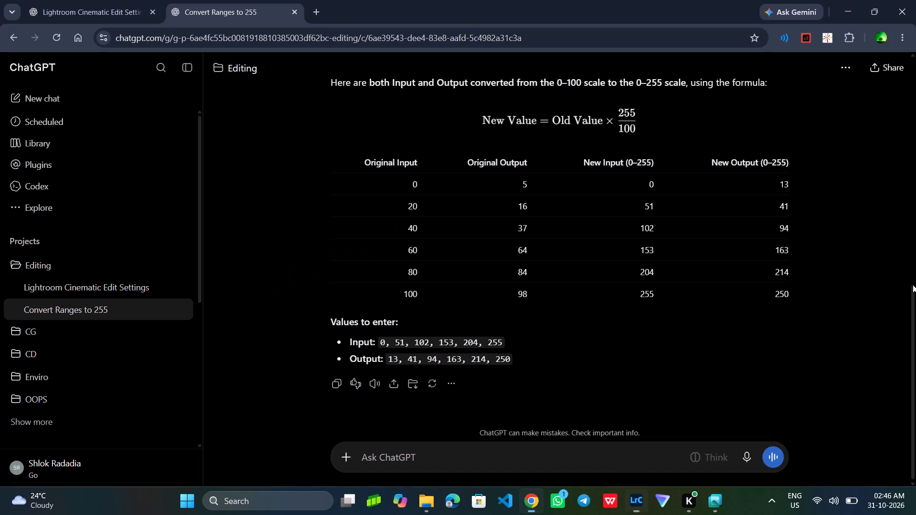
key(alt+Tab)
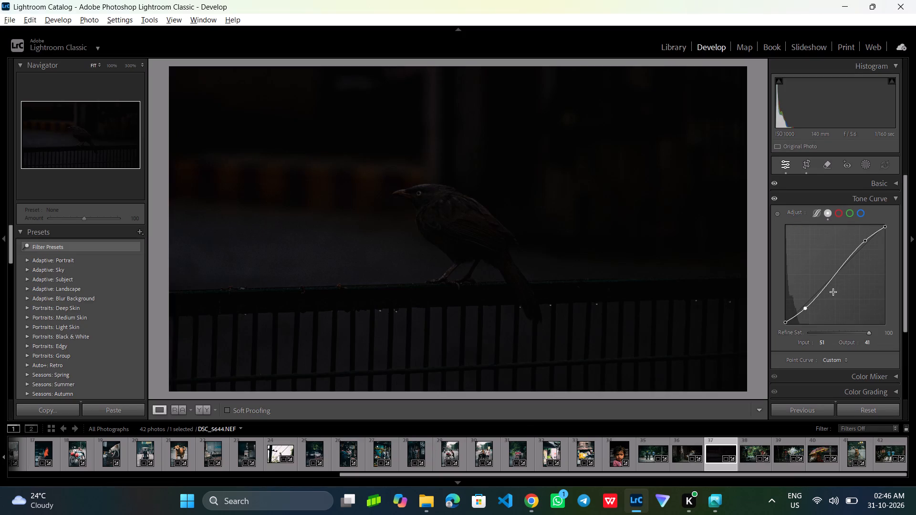
click(827, 285)
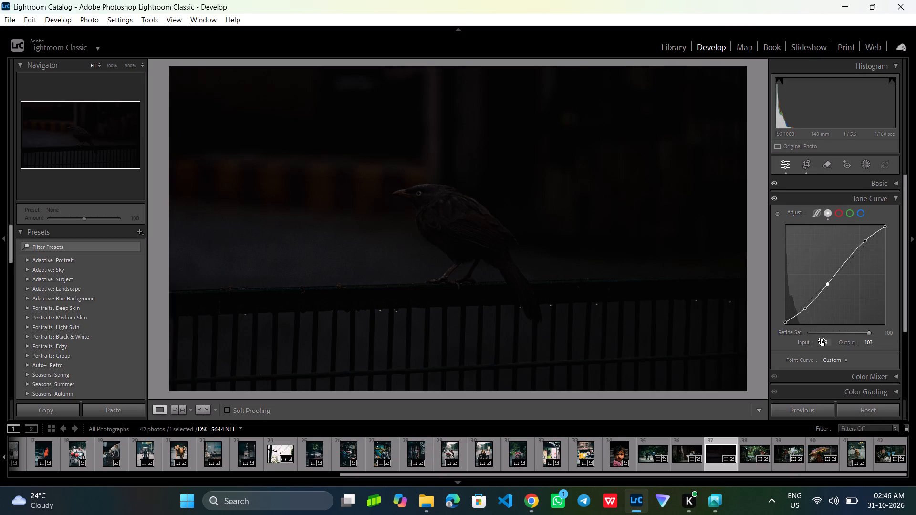
click(821, 339)
text(102)
key(Tab)
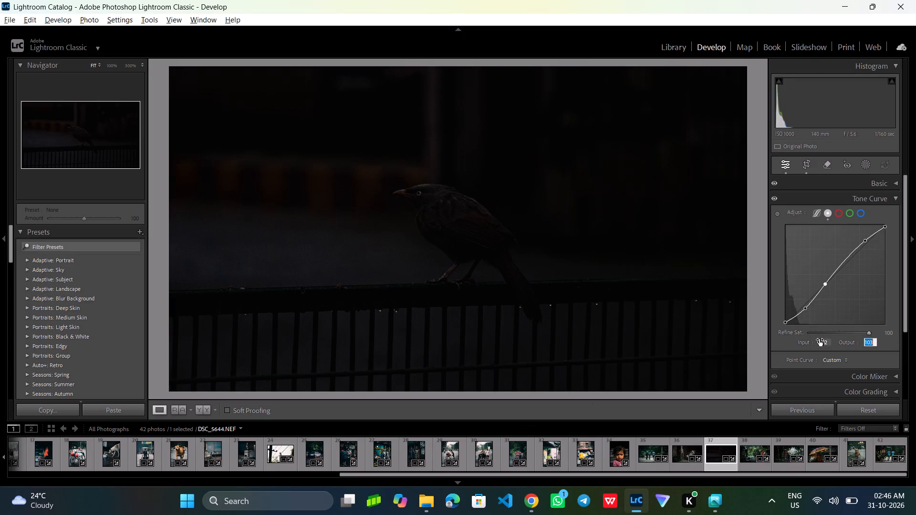
text(94)
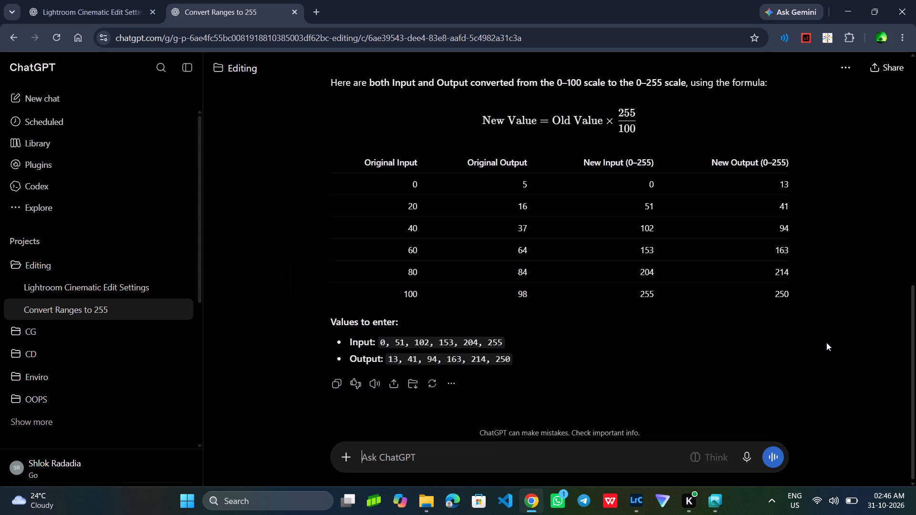
key(alt+Tab)
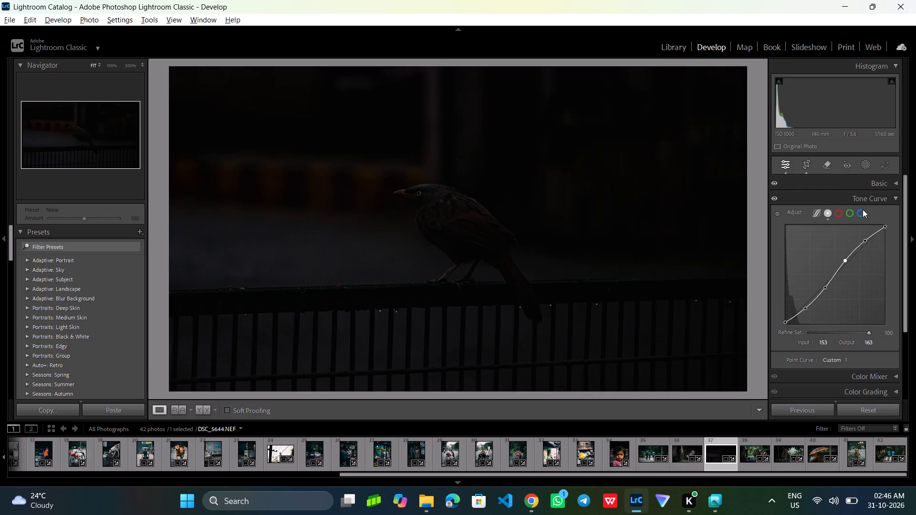
click(885, 199)
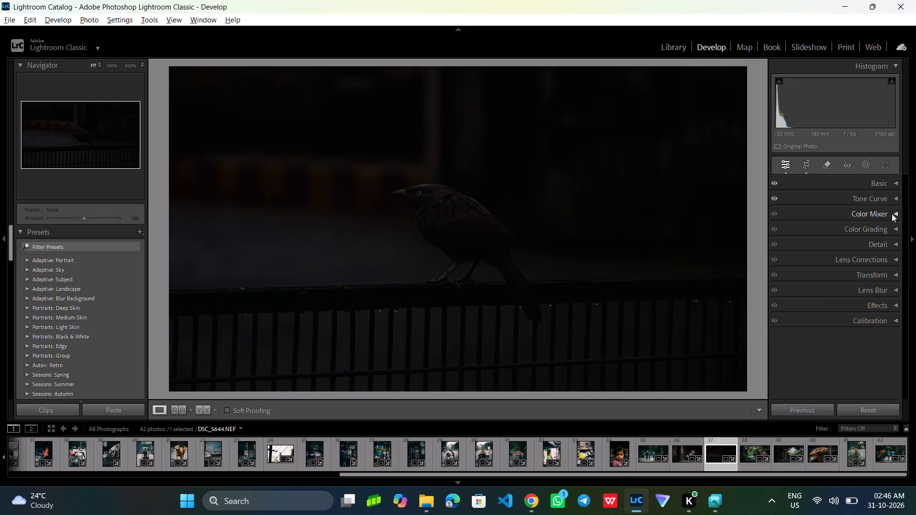
Look up ChatGPT's Color Mixer values and set the HSL hue in Lightroom Classic to Red +5, Orange −5 and Yellow −15.
click(892, 214)
click(795, 257)
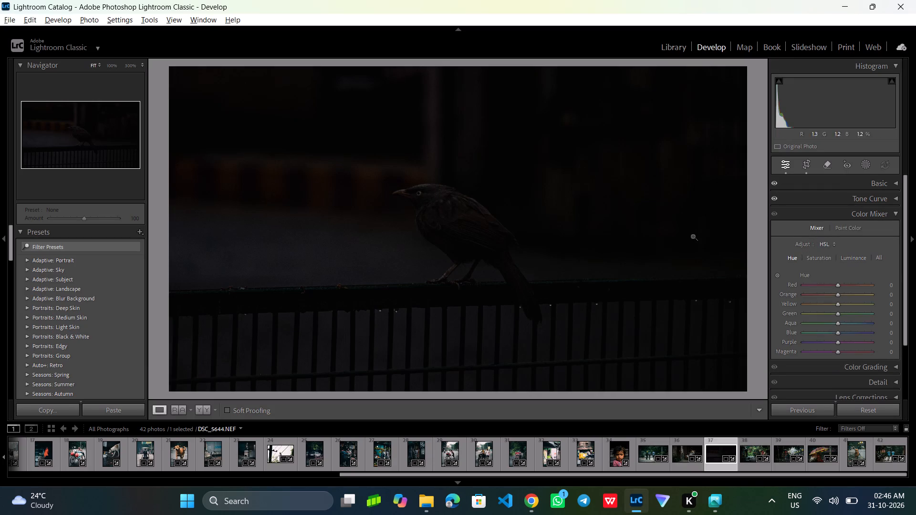
key(alt+Tab)
click(76, 0)
scroll(609, 289, down, 6)
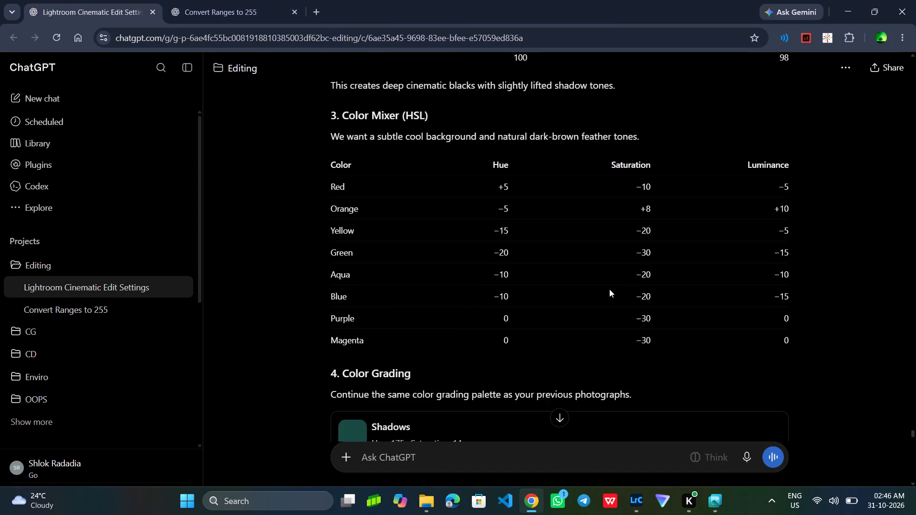
key(alt+Tab)
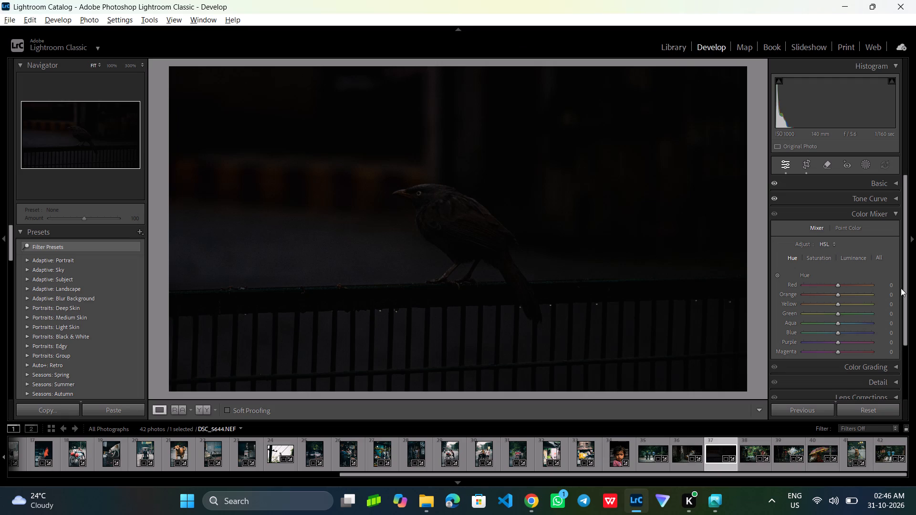
click(892, 284)
key(5)
key(Tab)
text(-5)
key(Tab)
key(minus)
text(15)
Set the Color Mixer hue to Green −20, Aqua −10 and Blue −10.
key(Tab)
text(-20)
key(Tab)
text(-10)
key(Tab)
text(-10)
Check the ChatGPT table and set the Color Mixer saturation in Lightroom Classic to Red −10, Orange +8 and Yellow −20.
key(alt+Tab)
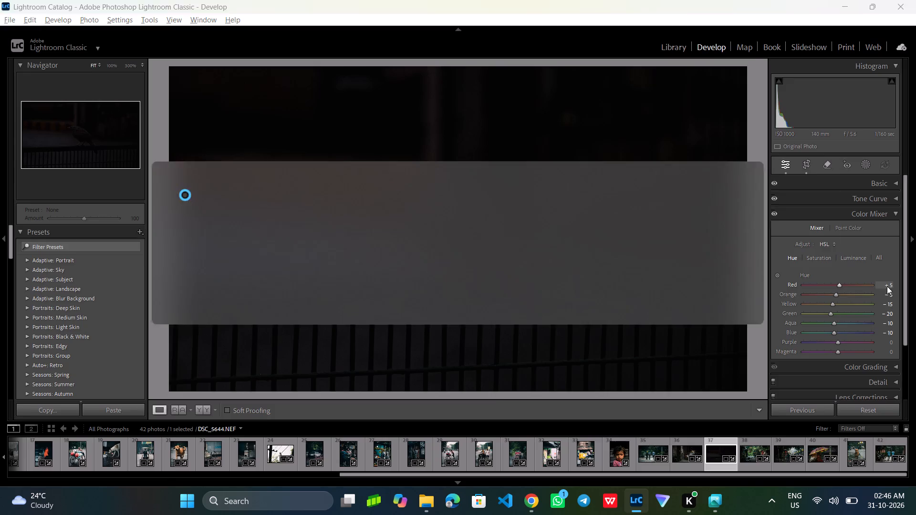
key(alt+Tab)
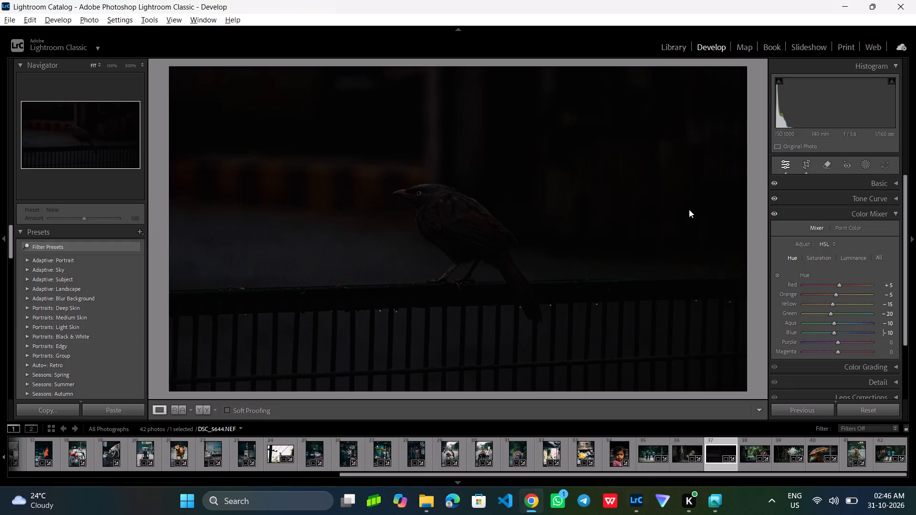
click(809, 257)
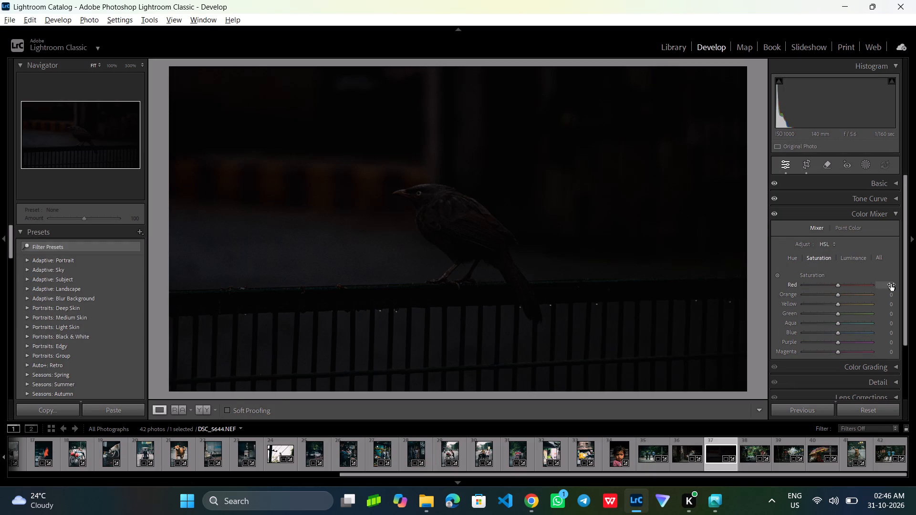
click(890, 284)
text(-10)
key(Tab)
key(8)
key(Tab)
text(-20)
Recheck the ChatGPT table and set the Color Mixer saturation in Lightroom Classic to Green −30, Aqua −20 and Blue −20.
key(alt+Tab)
key(alt+Tab)
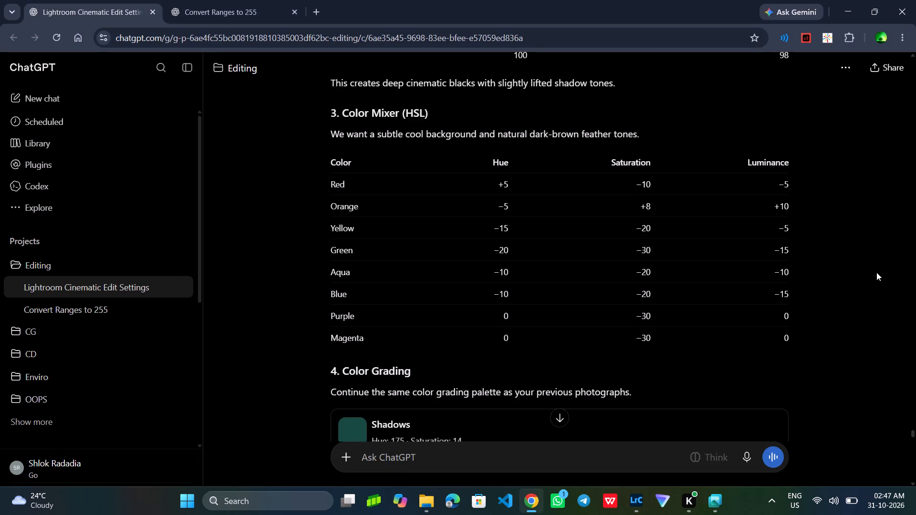
click(889, 312)
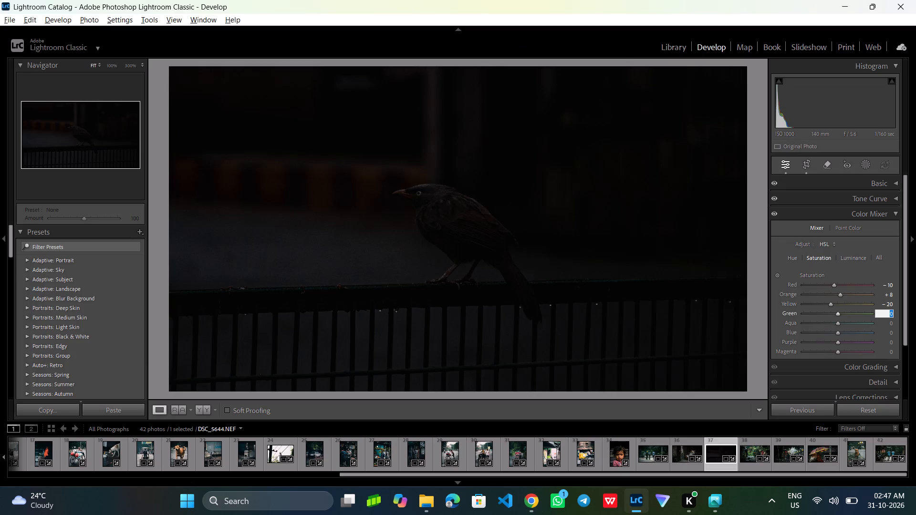
text(-30)
key(Tab)
text(-02)
key(BackSpace)
key(BackSpace)
text(20-)
key(BackSpace)
key(Tab)
text(-20)
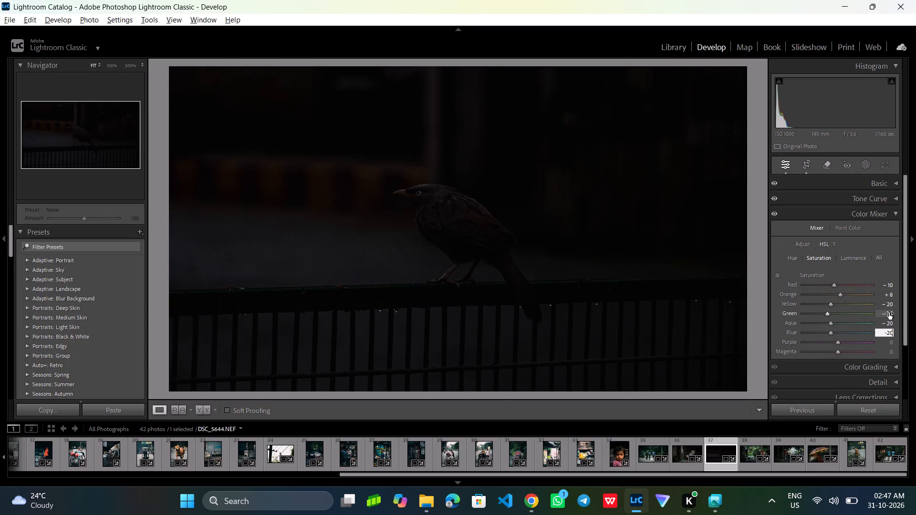
Check the remaining saturation values in ChatGPT and set both Purple and Magenta saturation to −30 in Lightroom Classic.
key(alt+Tab)
key(alt+Tab)
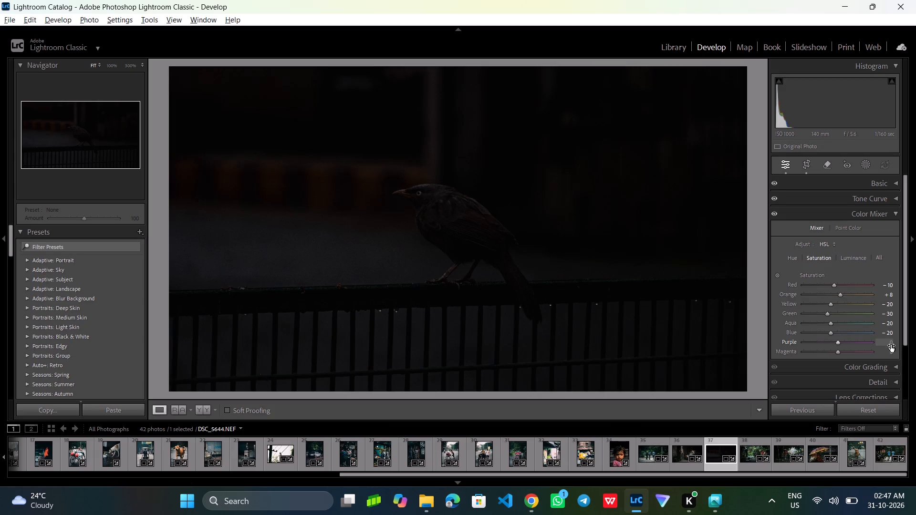
click(891, 345)
text(-30)
key(Tab)
text(-30)
Check ChatGPT's luminance values and set the Color Mixer luminance in Lightroom Classic to Red −5, Orange +10 and Yellow −5.
click(856, 262)
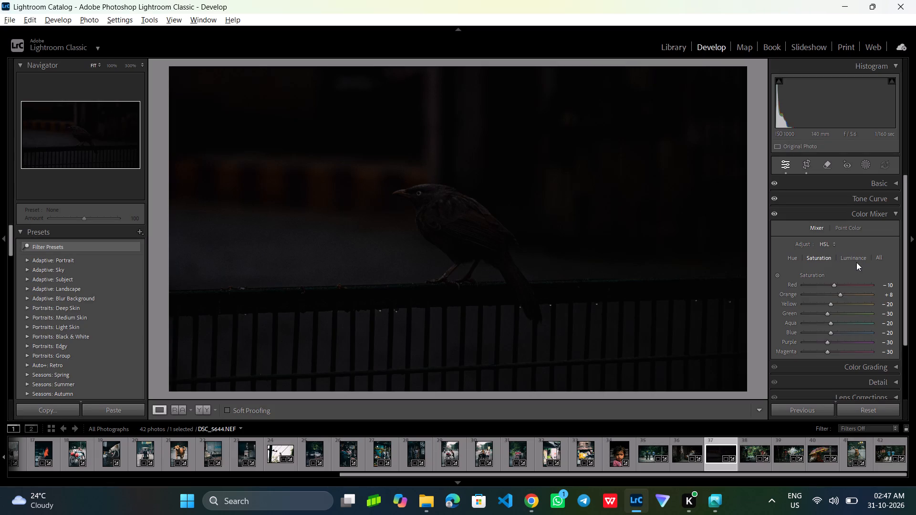
click(856, 260)
key(alt+Tab)
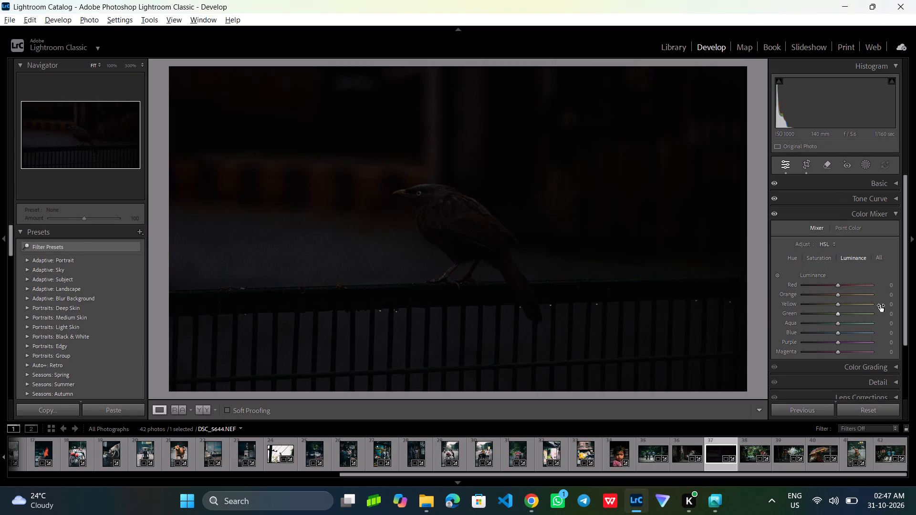
key(alt+Tab)
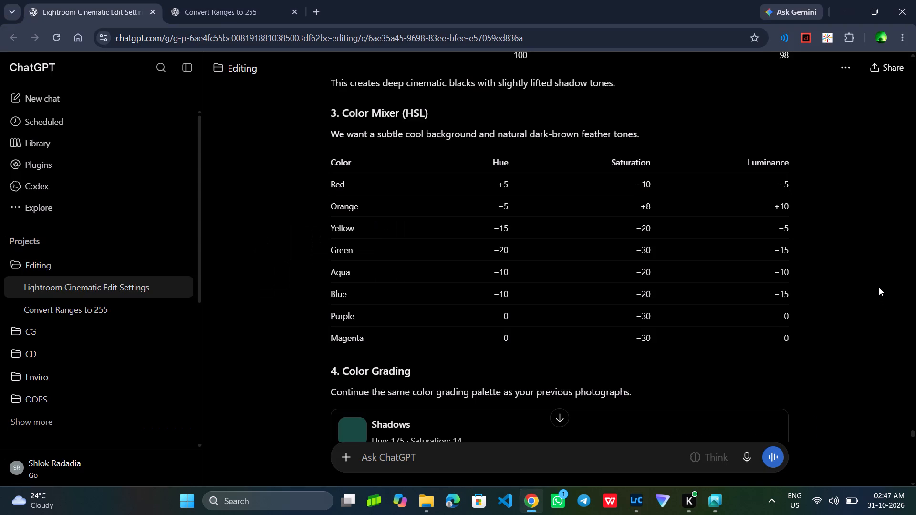
key(alt+Tab)
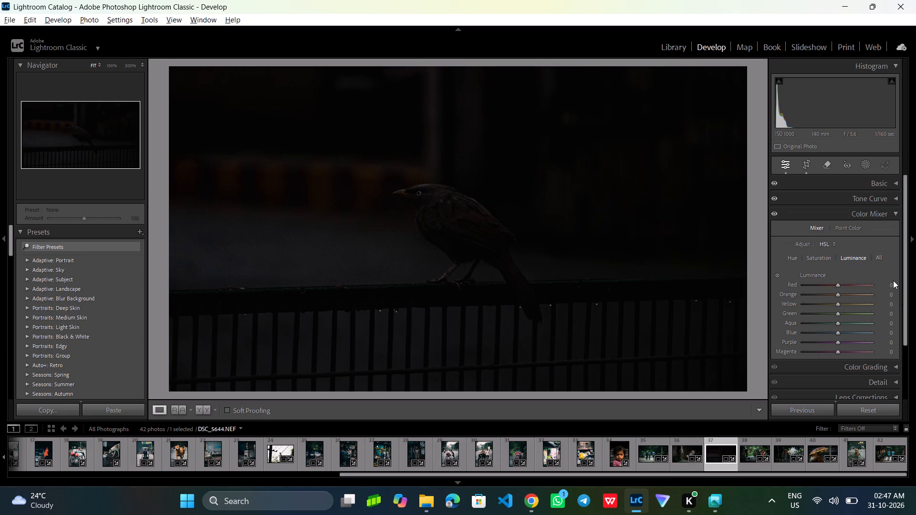
click(891, 282)
text(-5)
key(Tab)
text(10)
key(Tab)
text(-5)
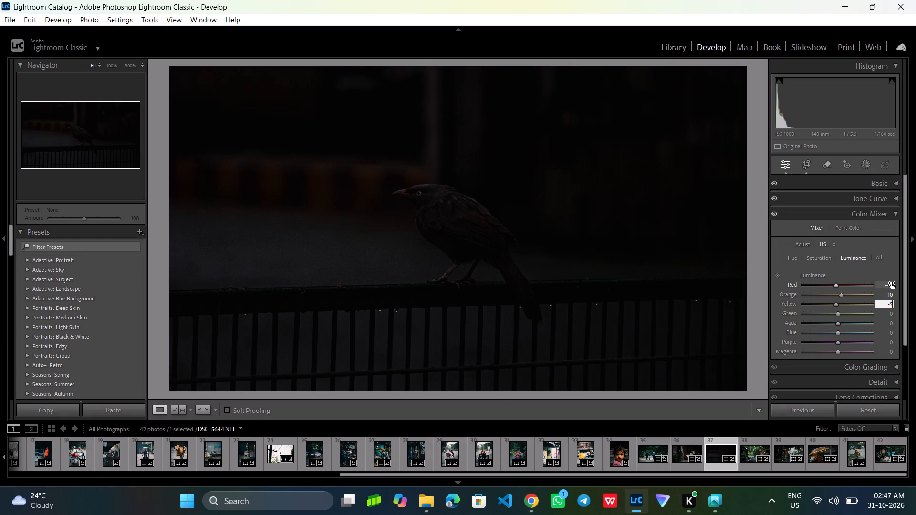
Recheck the ChatGPT table and set the Color Mixer luminance in Lightroom Classic to Green −15, Aqua −10 and Blue −15.
key(alt+Tab)
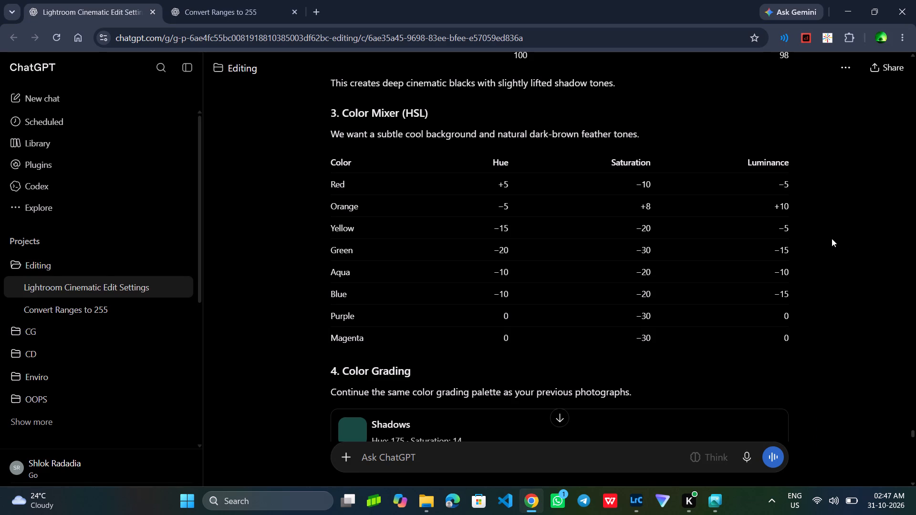
key(alt+Tab)
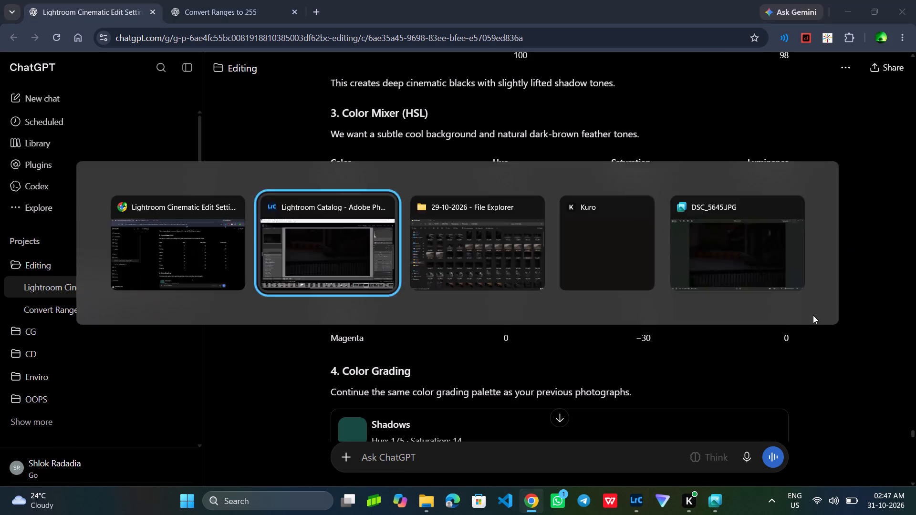
click(888, 315)
text(-15)
key(Tab)
text(-10)
key(Tab)
text(-15)
Look up ChatGPT's Color Grading values and set the Shadows in Lightroom Classic to Hue 175, Saturation 14.
key(alt+Tab)
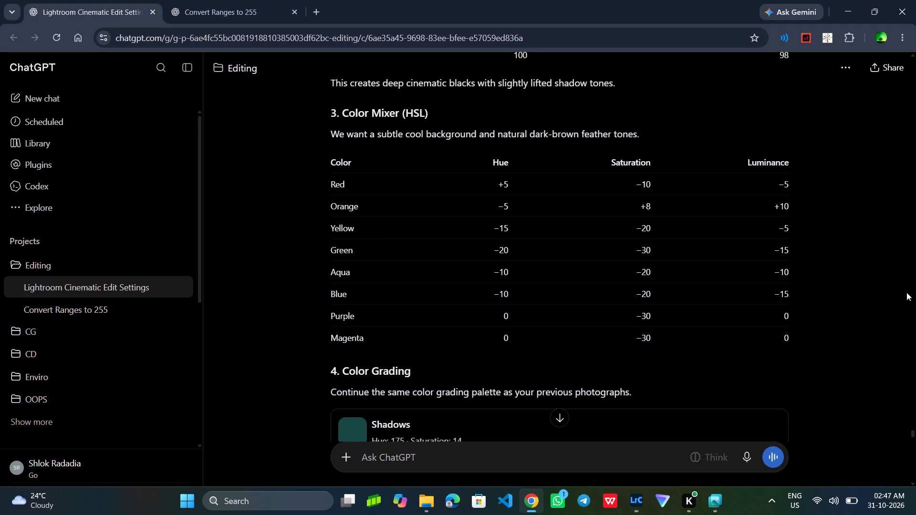
scroll(906, 290, down, 7)
key(alt+Tab)
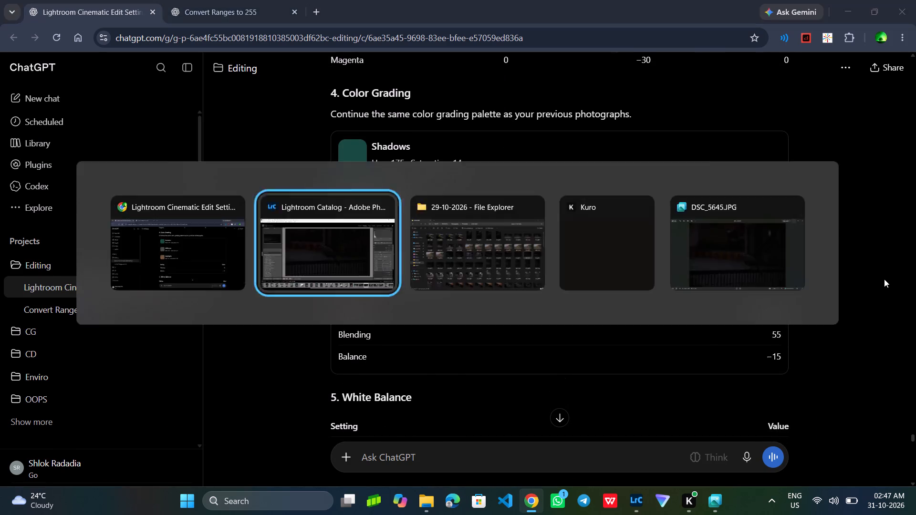
click(866, 210)
click(849, 226)
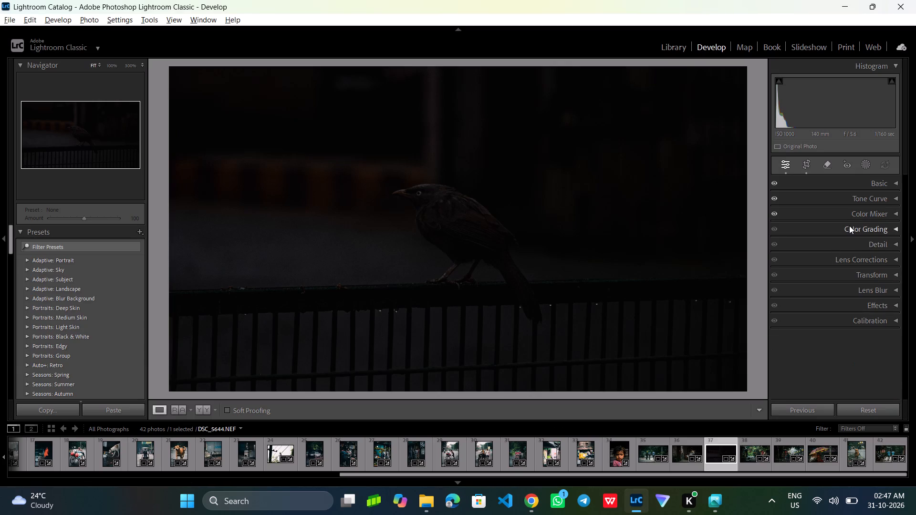
click(836, 199)
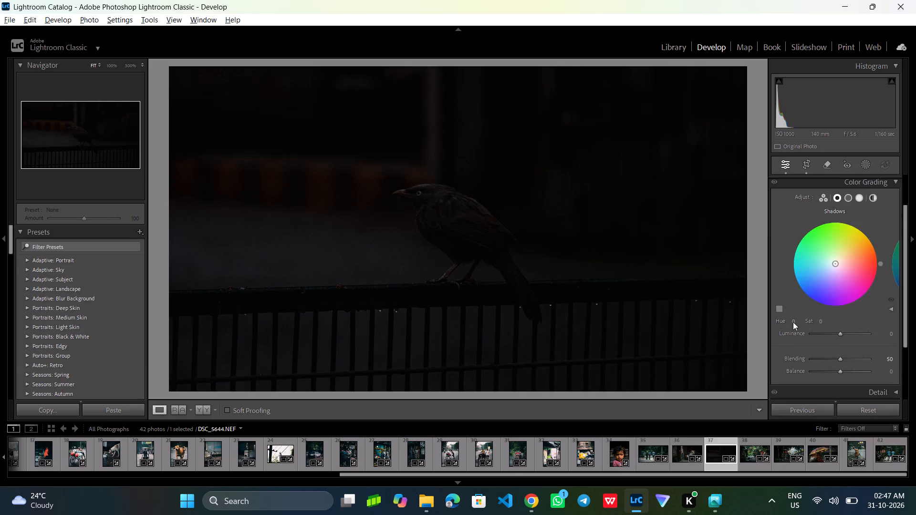
click(791, 321)
click(796, 319)
text(175)
key(Tab)
text(14)
Check the midtone values in ChatGPT and set the Color Grading Midtones in Lightroom Classic to Hue 155, Saturation 6.
click(851, 198)
key(alt+Tab)
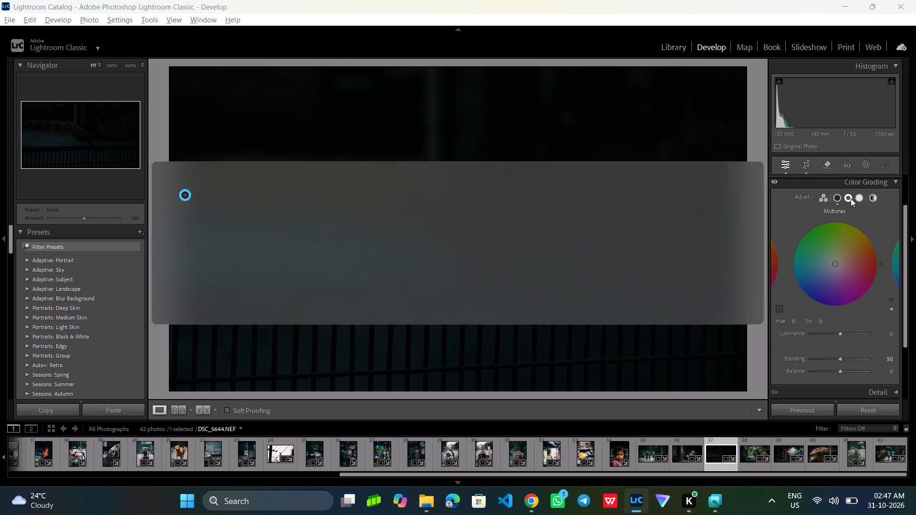
key(alt+Tab)
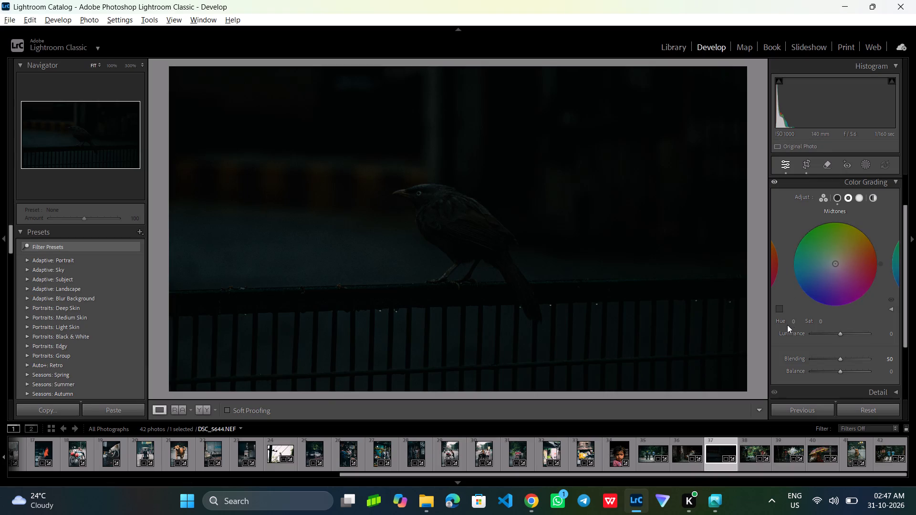
click(794, 321)
text(155)
key(Tab)
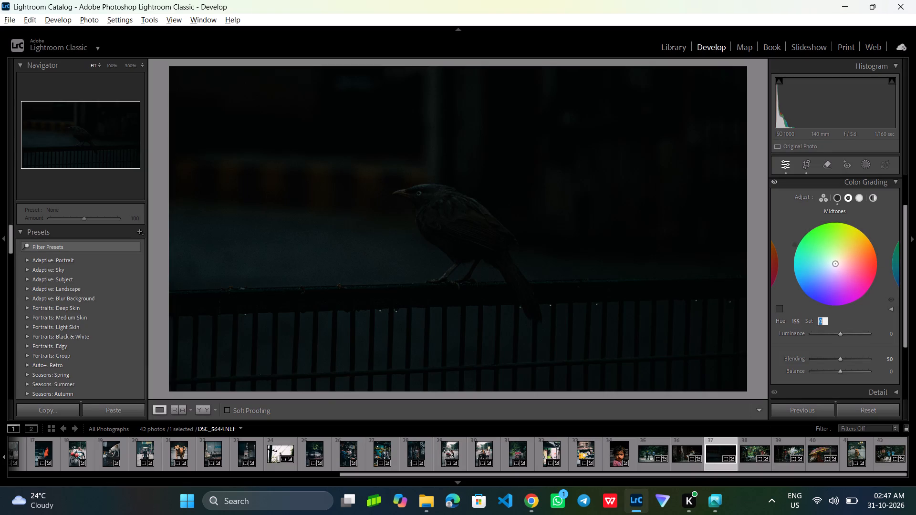
key(6)
Check ChatGPT's highlight values and set the Color Grading Highlights in Lightroom Classic to Hue 40, Saturation 10.
click(859, 198)
key(alt+Tab)
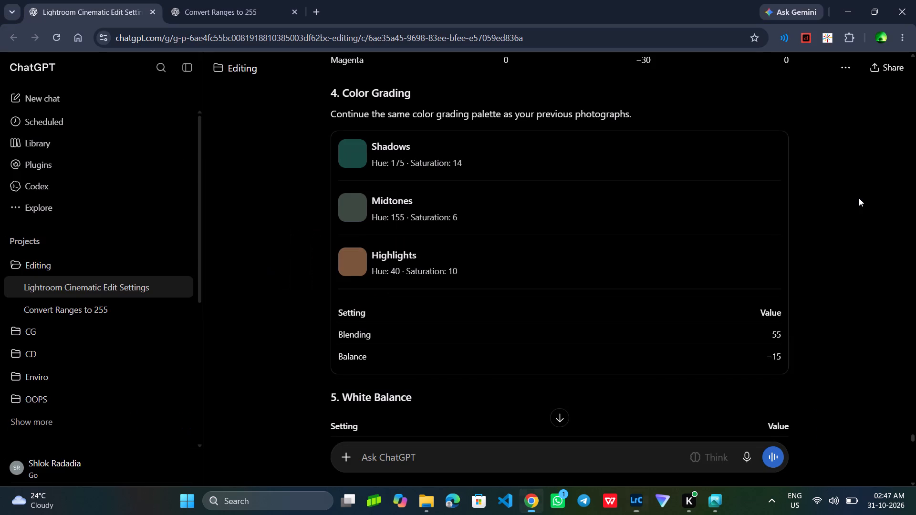
key(alt+Tab)
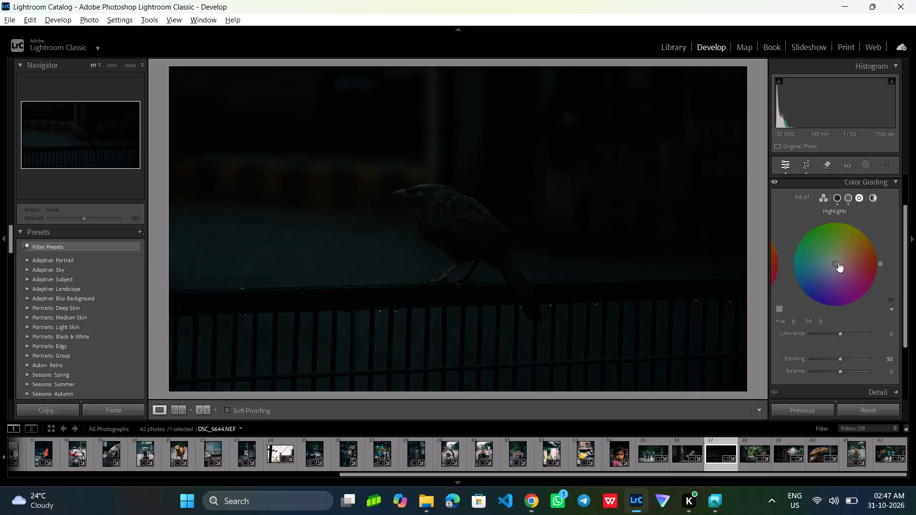
click(794, 321)
key(4)
key(0)
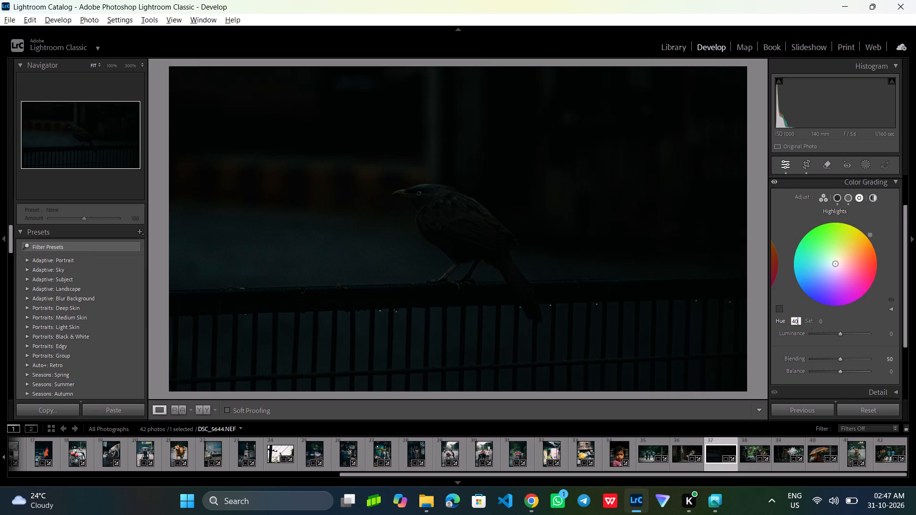
click(822, 320)
key(1)
key(0)
click(780, 215)
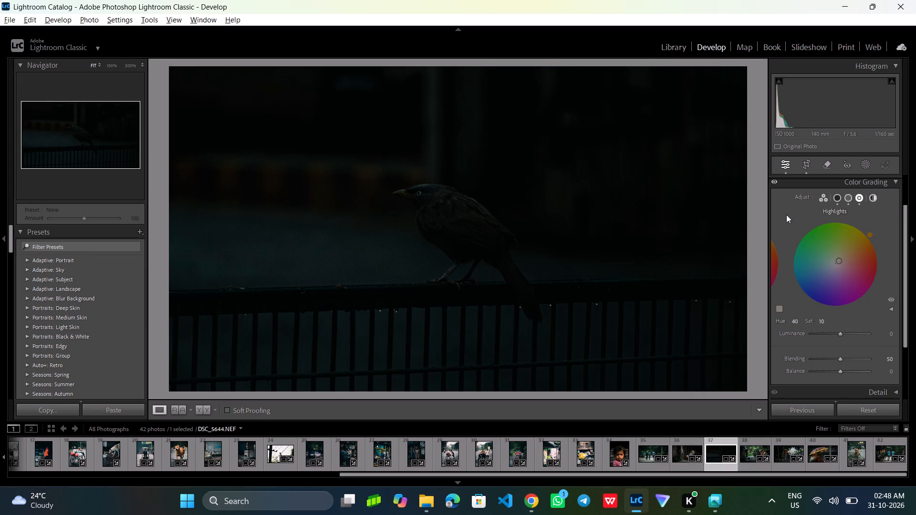
Set the Color Grading Shadows saturation to 10.
click(835, 197)
click(822, 321)
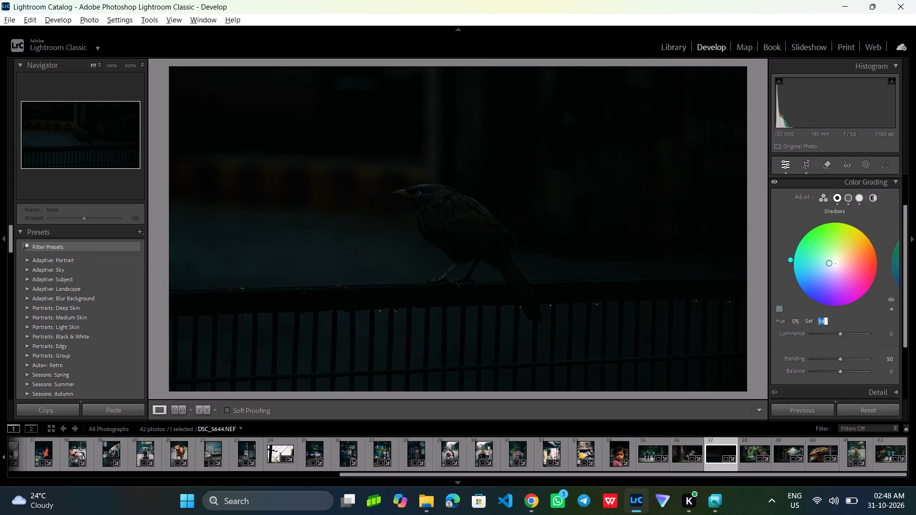
text(10)
key(BackSpace)
key(BackSpace)
key(7)
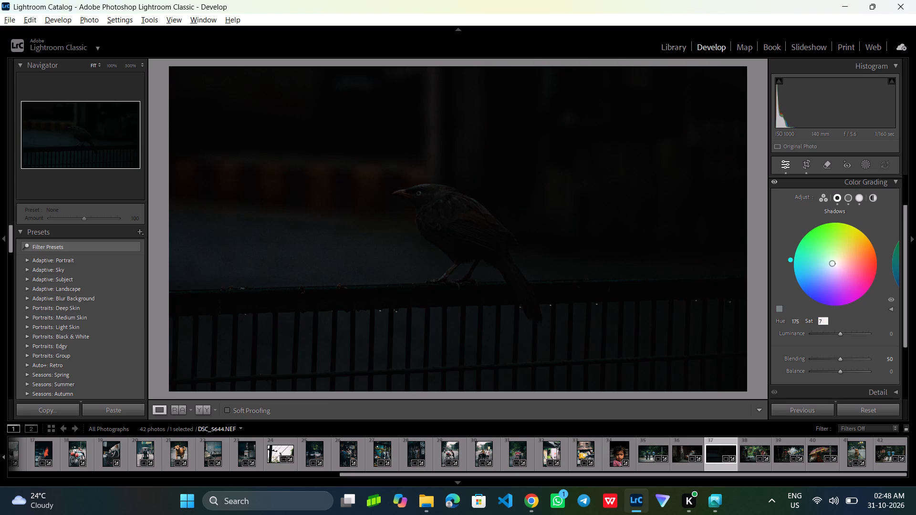
key(BackSpace)
text(10)
click(772, 274)
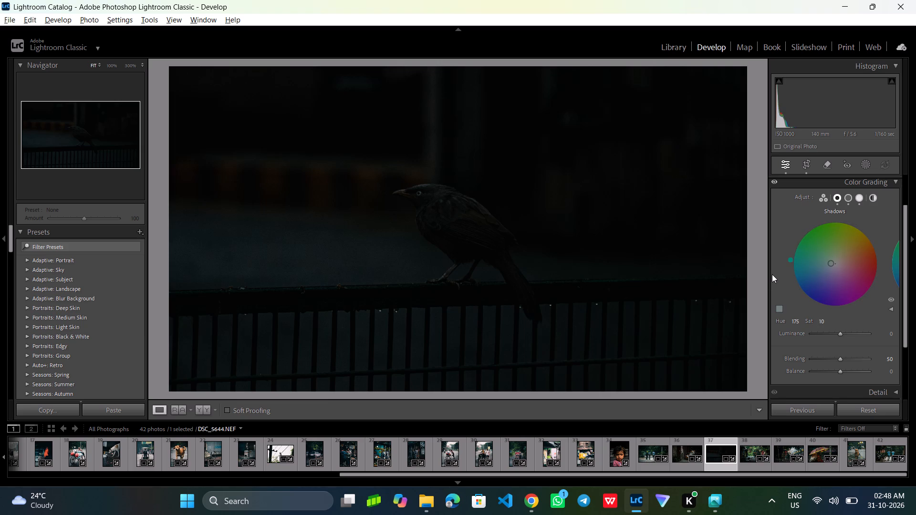
Look up ChatGPT's blending and balance values and set Color Grading in Lightroom Classic to Blending 55, Balance −10.
key(alt+Tab)
scroll(772, 274, down, 4)
key(alt+Tab)
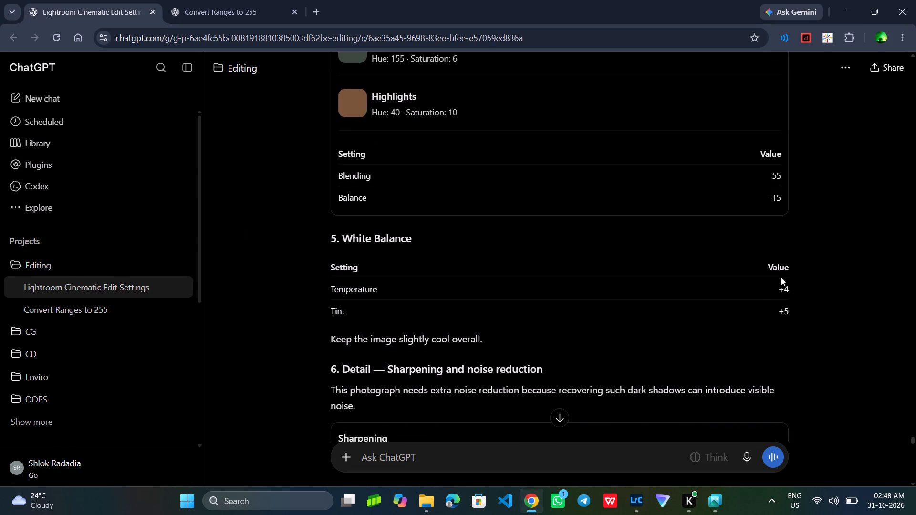
click(888, 357)
text(55)
click(887, 369)
text(-10)
Check ChatGPT's White Balance values and set the Temp in Lightroom Classic's Basic adjustments to 6250.
key(alt+Tab)
key(alt+Tab)
scroll(901, 269, up, 1)
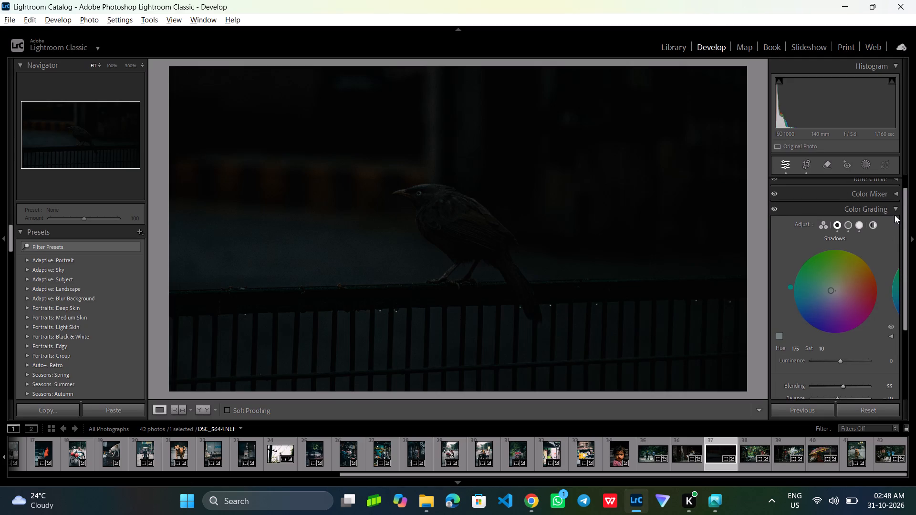
click(893, 208)
scroll(892, 205, up, 3)
click(882, 179)
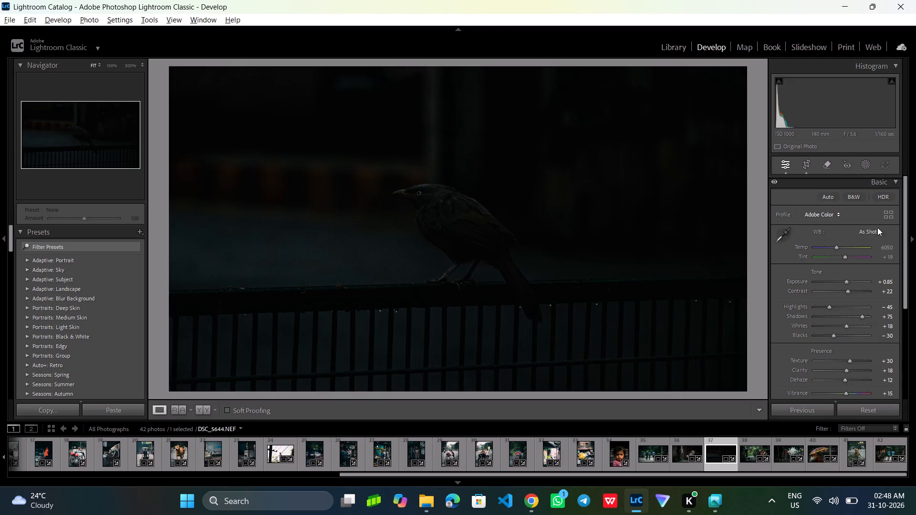
click(885, 251)
click(885, 247)
click(887, 247)
key(BackSpace)
key(2)
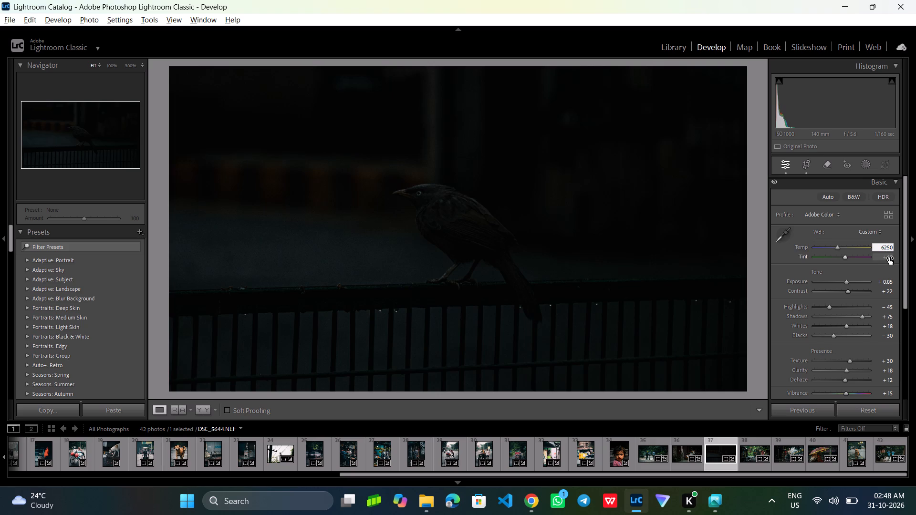
Recheck the tint value in ChatGPT and set the white balance Tint in Lightroom Classic to +6.
click(890, 257)
key(alt+Tab)
key(alt+Tab)
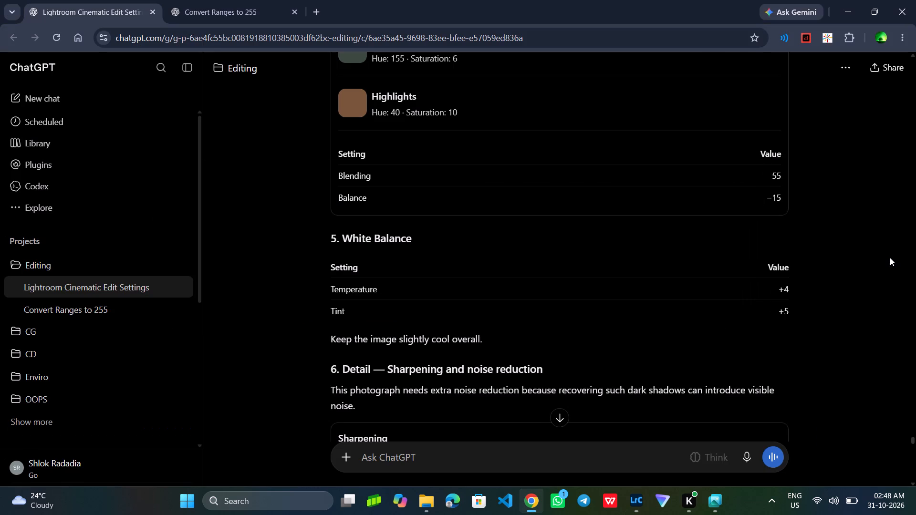
key(alt+Tab)
key(alt+Tab)
click(890, 257)
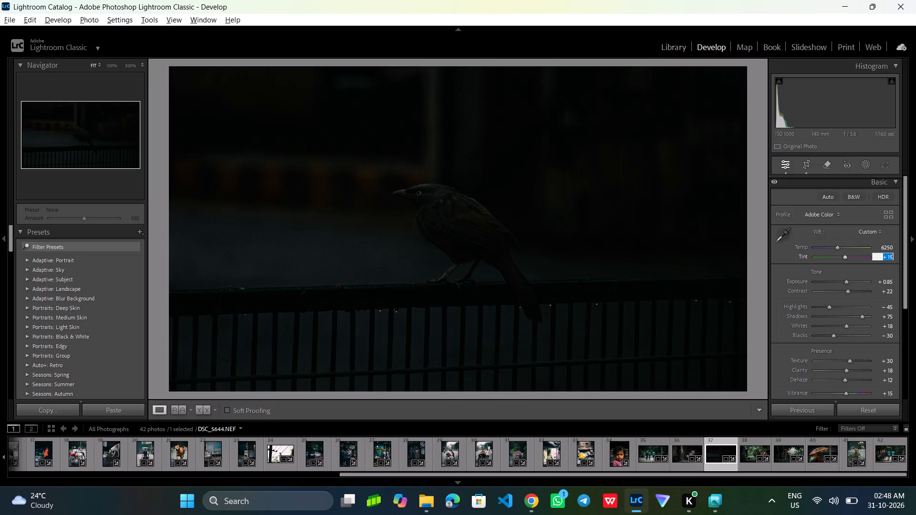
text(10)
key(BackSpace)
key(5)
key(BackSpace)
key(BackSpace)
key(5)
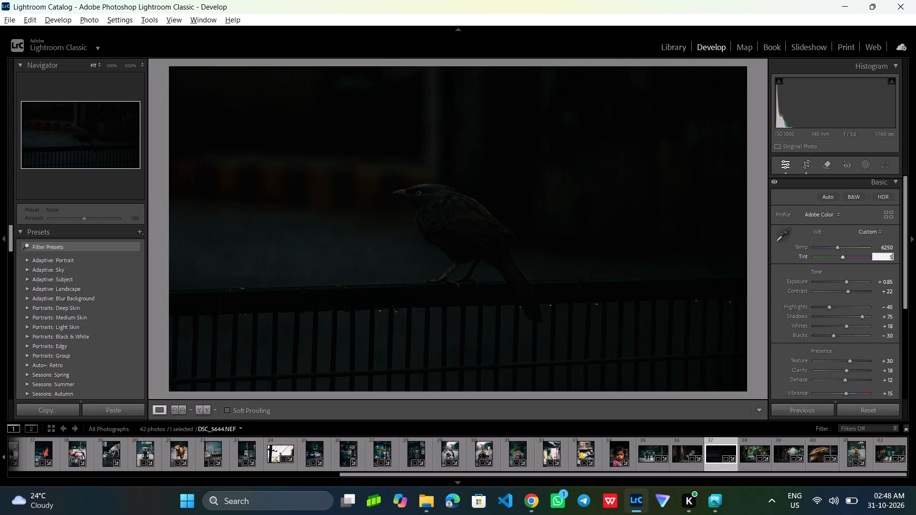
key(BackSpace)
text(10)
key(BackSpace)
key(BackSpace)
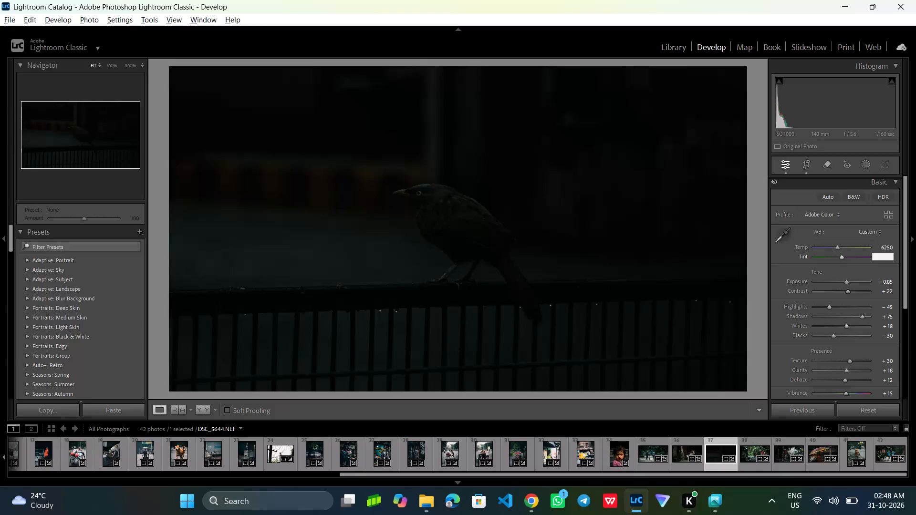
key(BackSpace)
key(6)
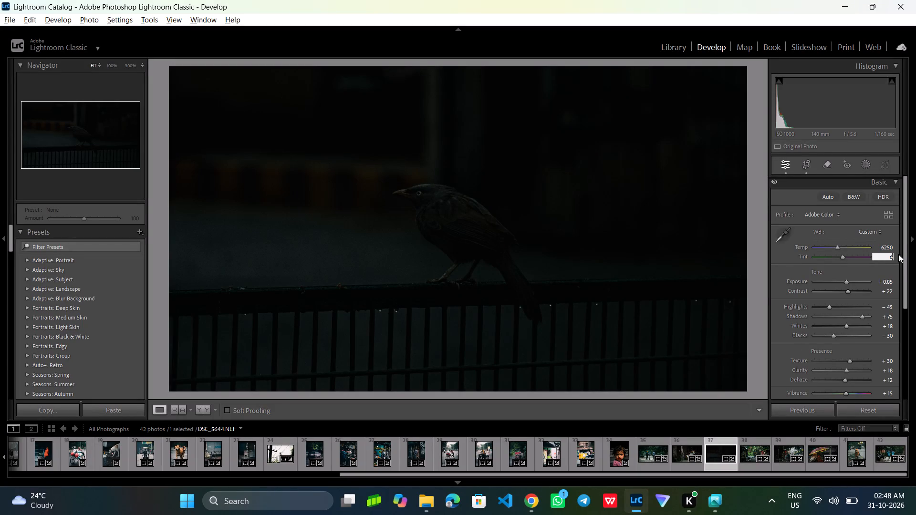
click(898, 254)
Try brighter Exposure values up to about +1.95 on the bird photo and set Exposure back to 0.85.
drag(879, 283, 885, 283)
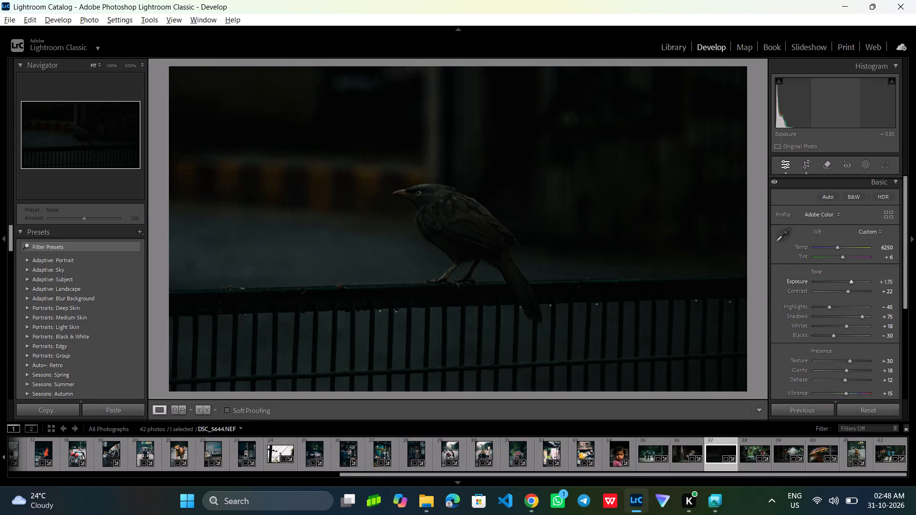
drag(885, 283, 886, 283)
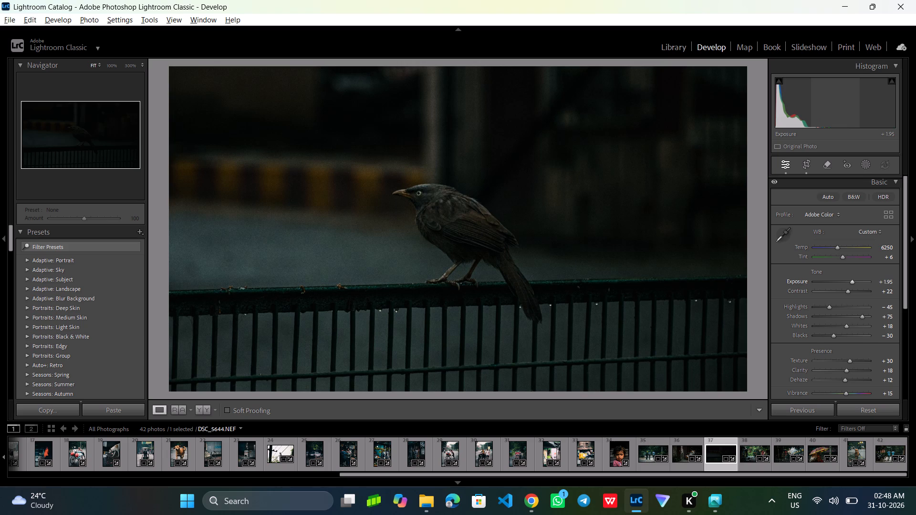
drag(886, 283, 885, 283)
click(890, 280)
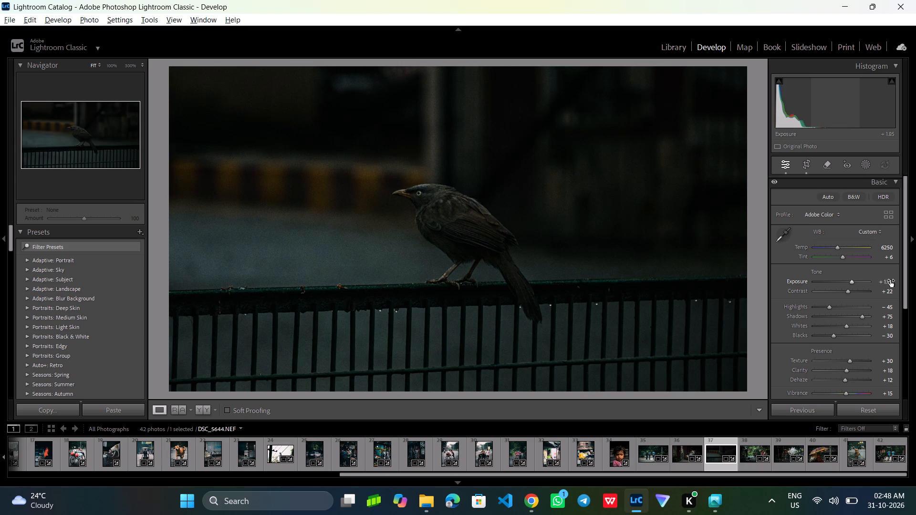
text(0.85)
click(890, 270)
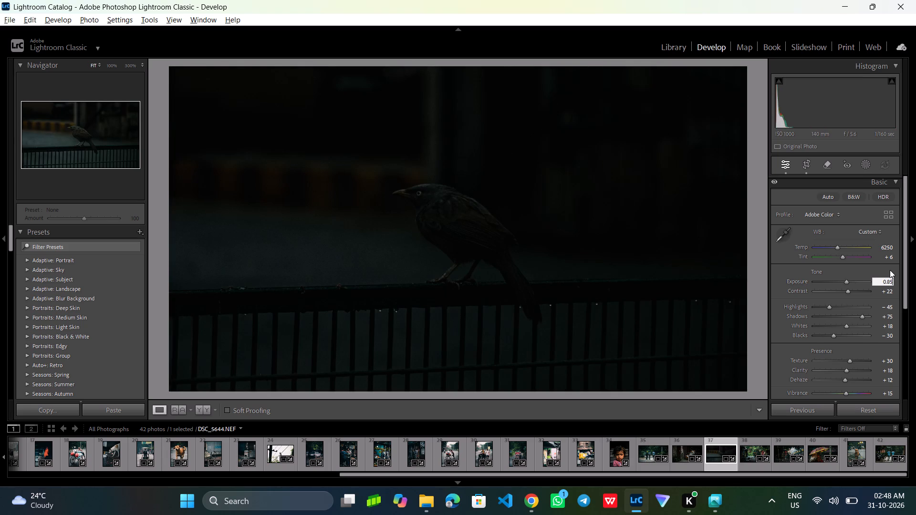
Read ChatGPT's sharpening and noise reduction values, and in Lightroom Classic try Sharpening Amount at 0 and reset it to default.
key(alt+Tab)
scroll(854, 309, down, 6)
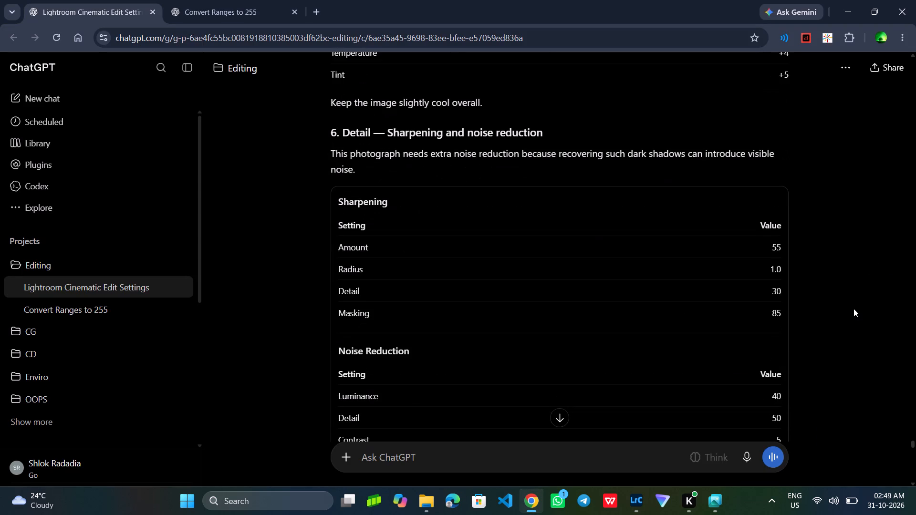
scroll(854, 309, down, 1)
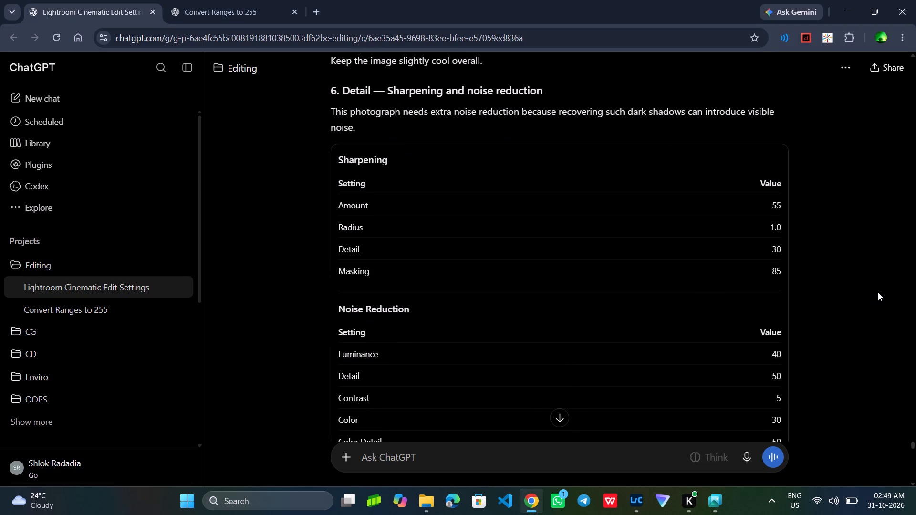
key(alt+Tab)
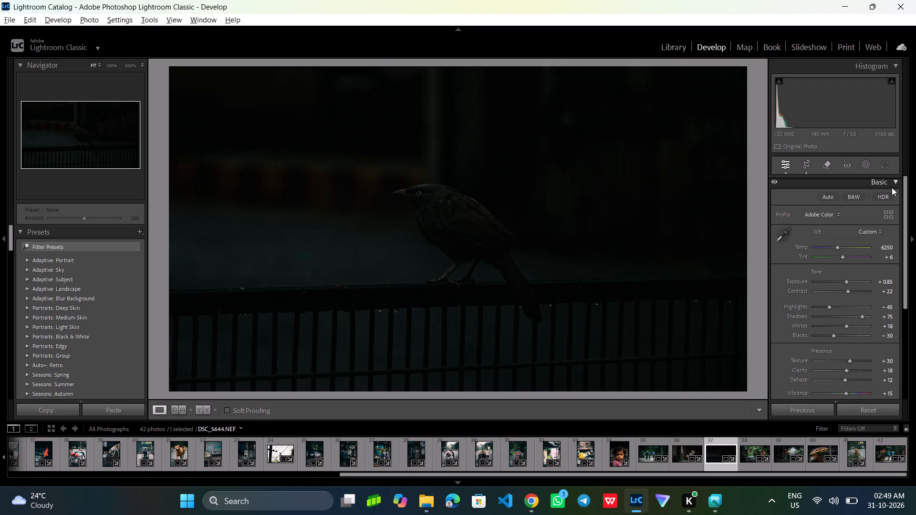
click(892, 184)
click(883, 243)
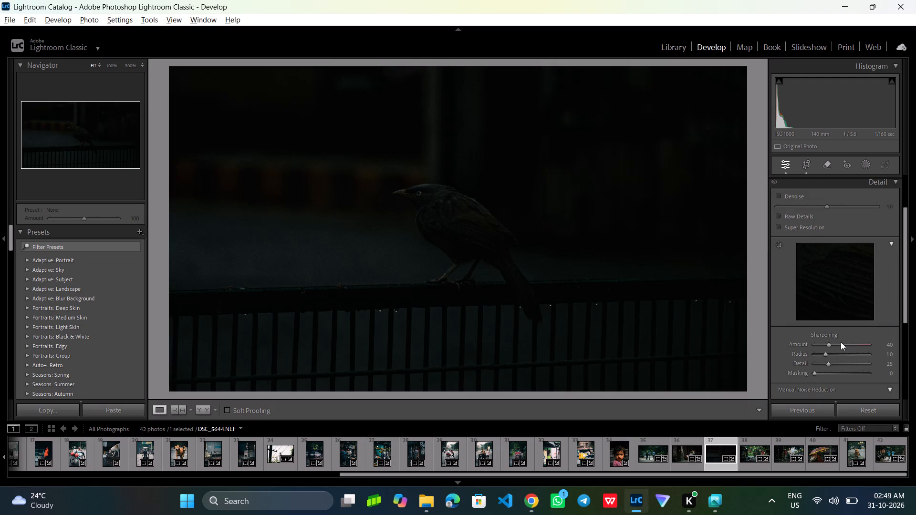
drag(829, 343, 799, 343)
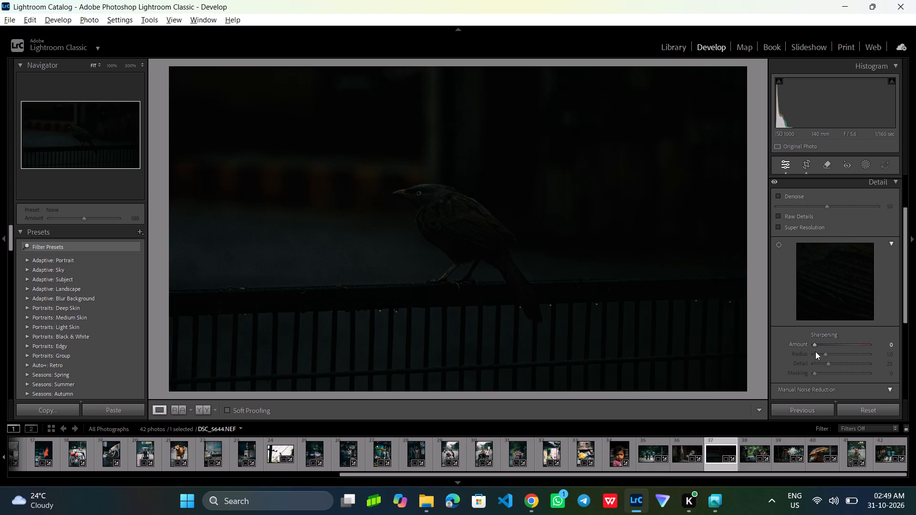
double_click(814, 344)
Set the bird photo's Exposure to 1.75 in the Basic adjustments and collapse that section.
scroll(890, 275, up, 7)
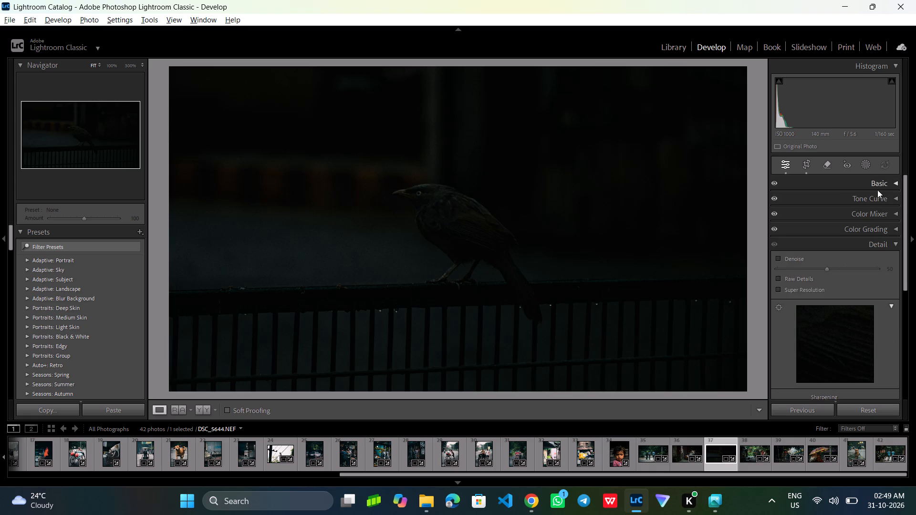
click(881, 184)
drag(888, 283, 890, 283)
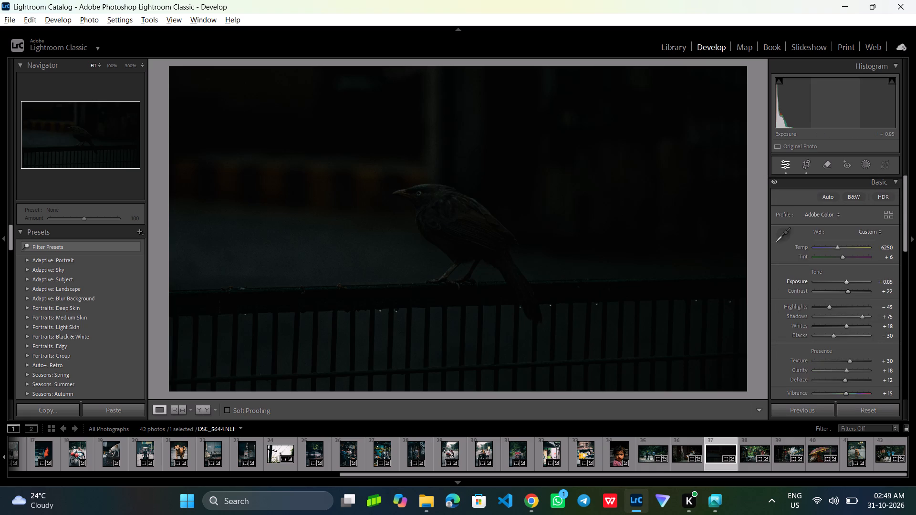
drag(890, 283, 893, 283)
click(887, 280)
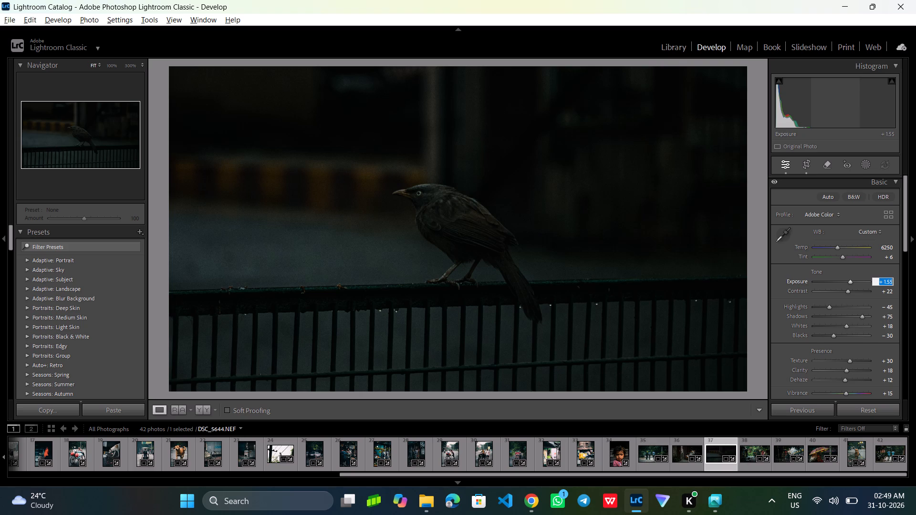
text(1.75)
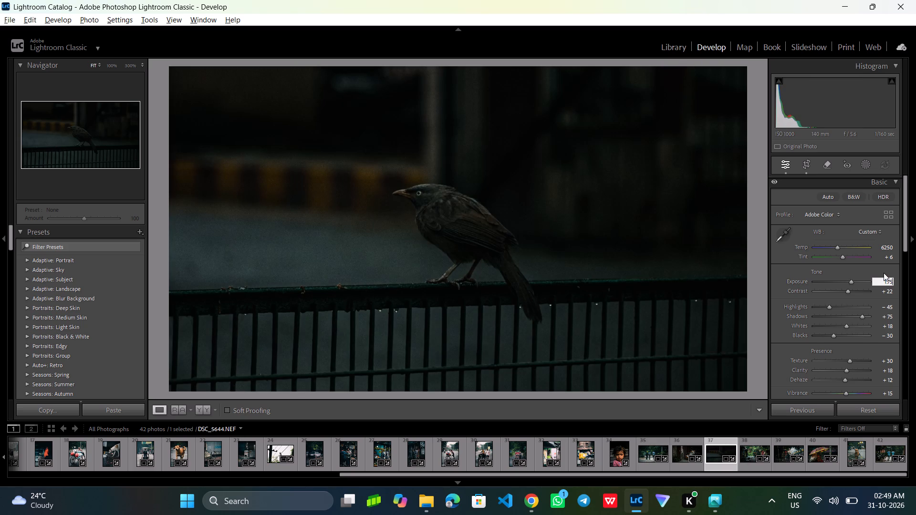
click(888, 269)
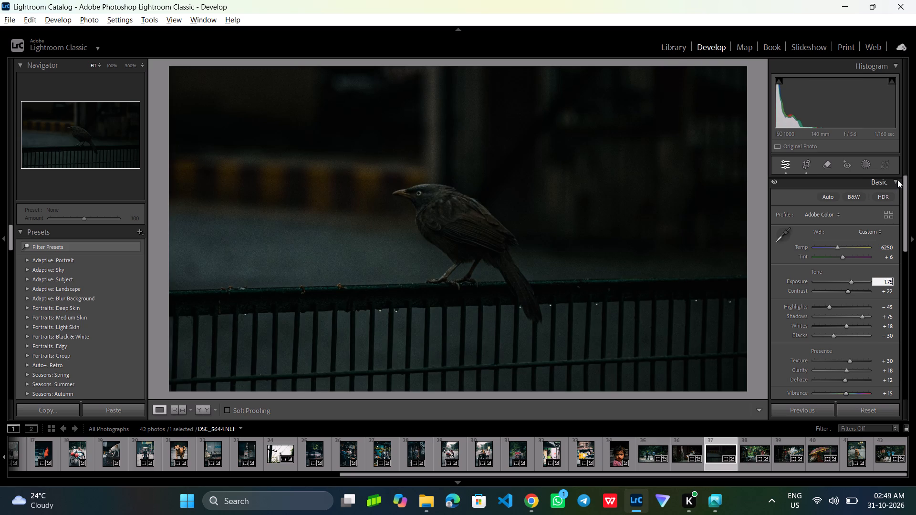
click(897, 180)
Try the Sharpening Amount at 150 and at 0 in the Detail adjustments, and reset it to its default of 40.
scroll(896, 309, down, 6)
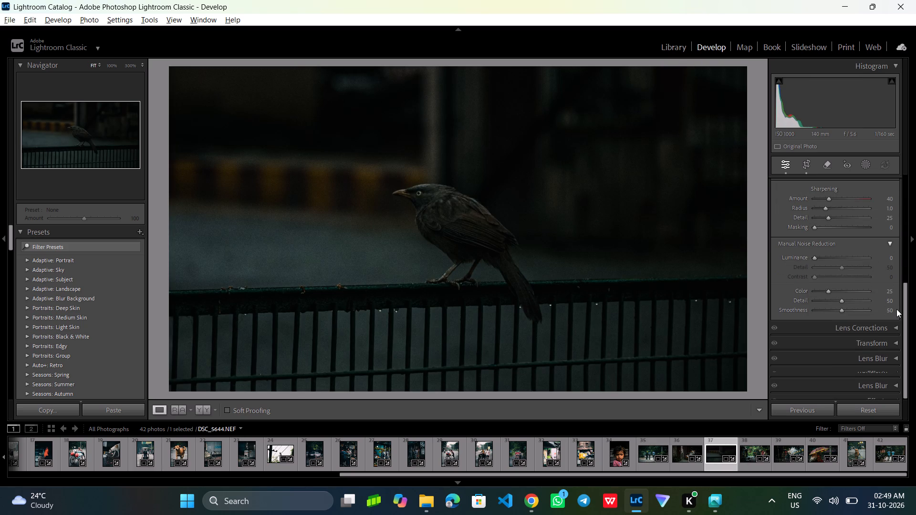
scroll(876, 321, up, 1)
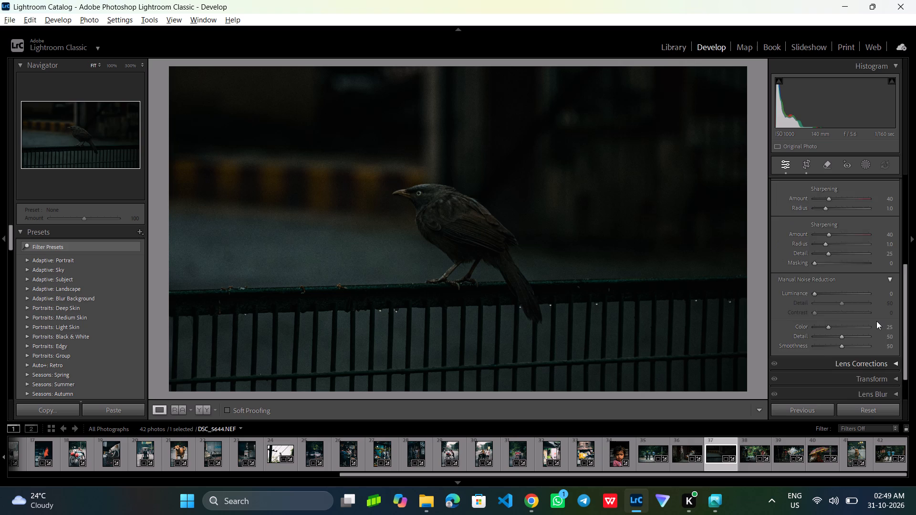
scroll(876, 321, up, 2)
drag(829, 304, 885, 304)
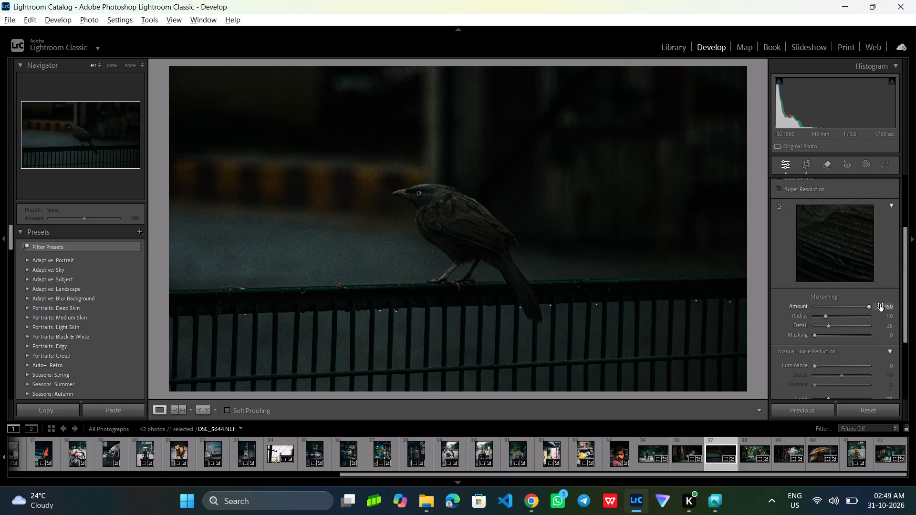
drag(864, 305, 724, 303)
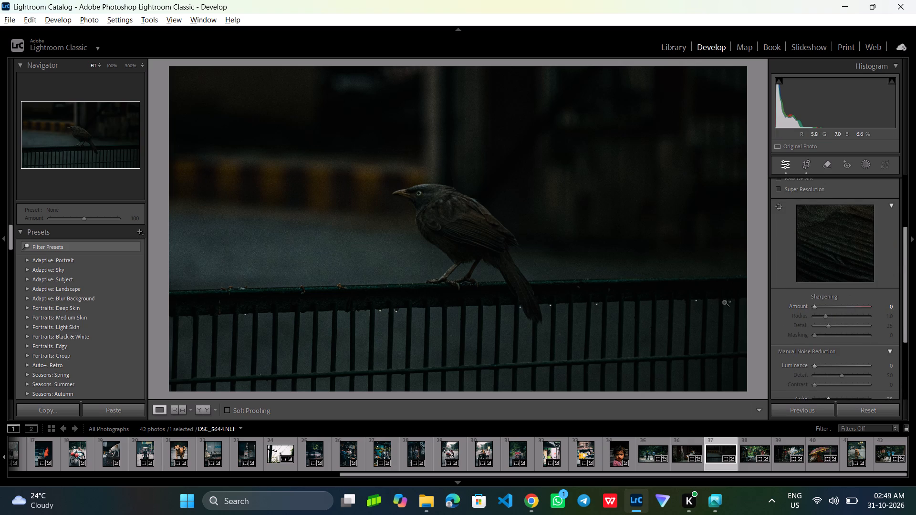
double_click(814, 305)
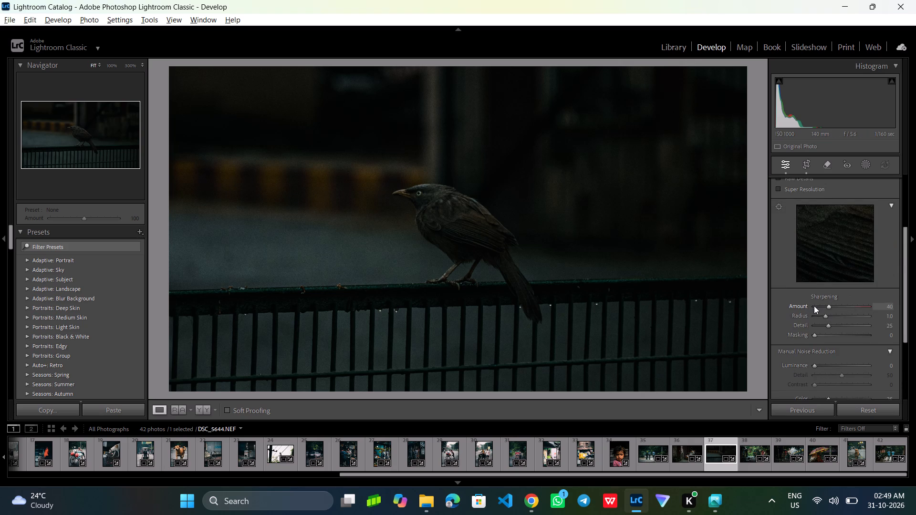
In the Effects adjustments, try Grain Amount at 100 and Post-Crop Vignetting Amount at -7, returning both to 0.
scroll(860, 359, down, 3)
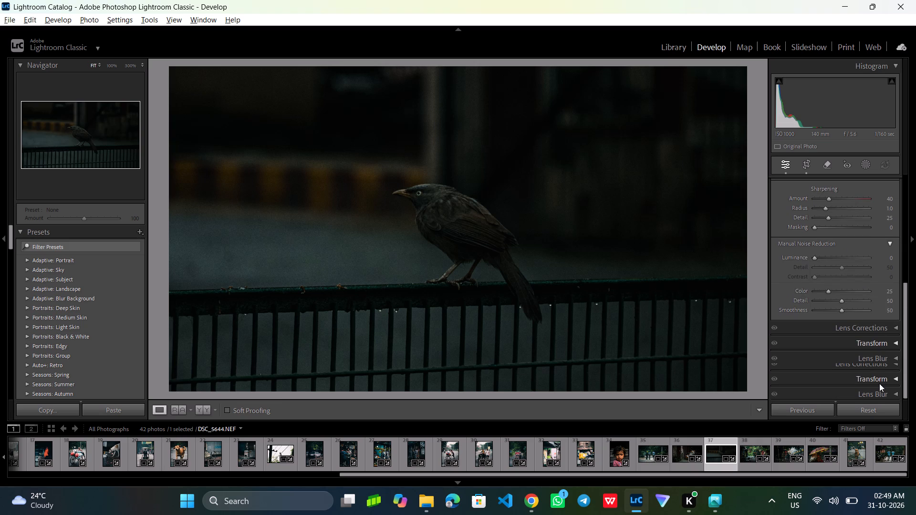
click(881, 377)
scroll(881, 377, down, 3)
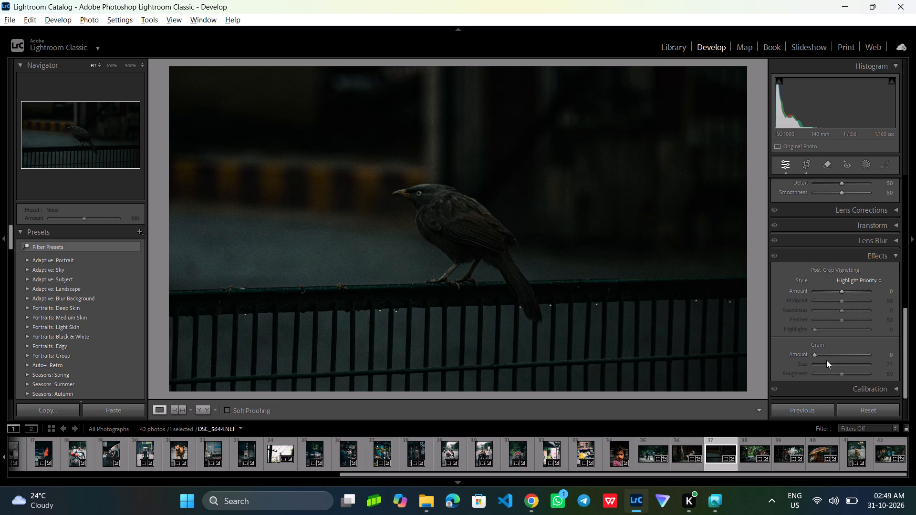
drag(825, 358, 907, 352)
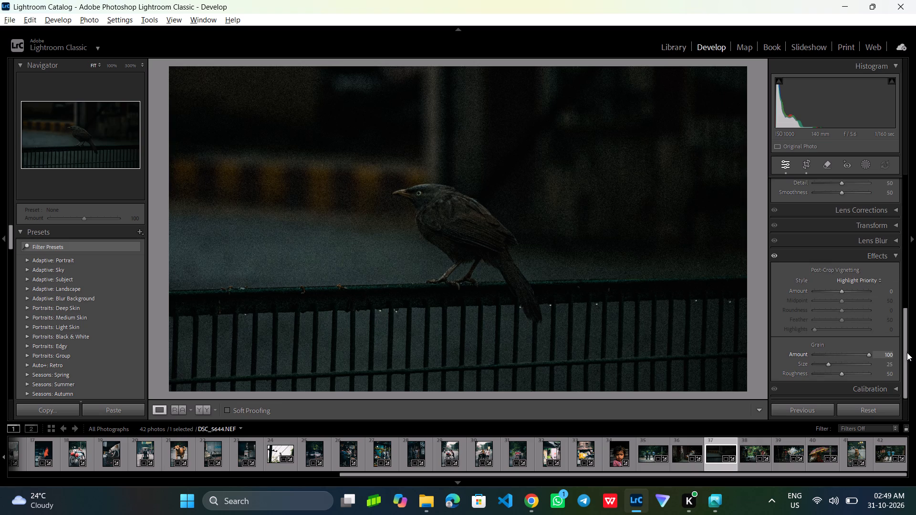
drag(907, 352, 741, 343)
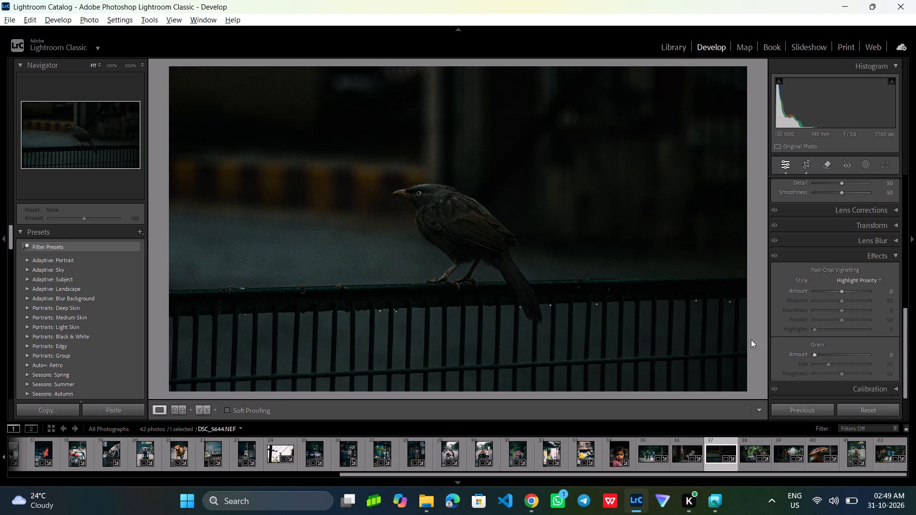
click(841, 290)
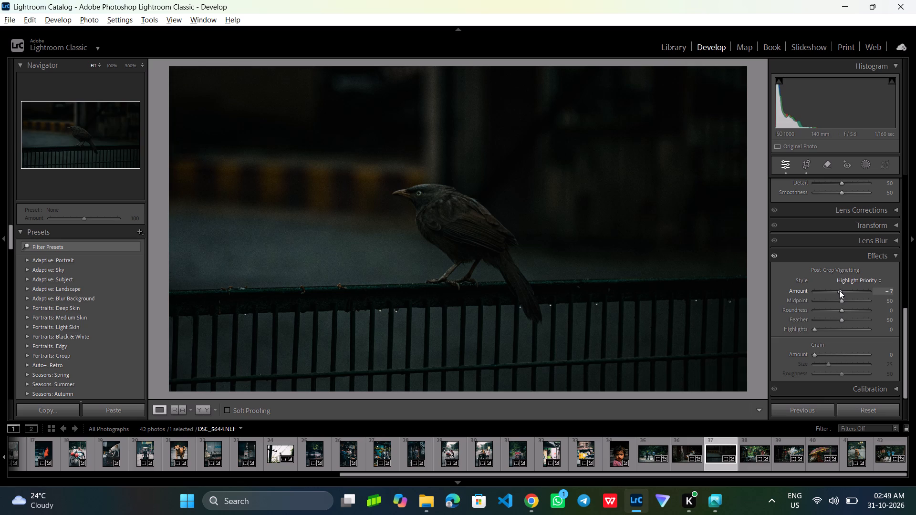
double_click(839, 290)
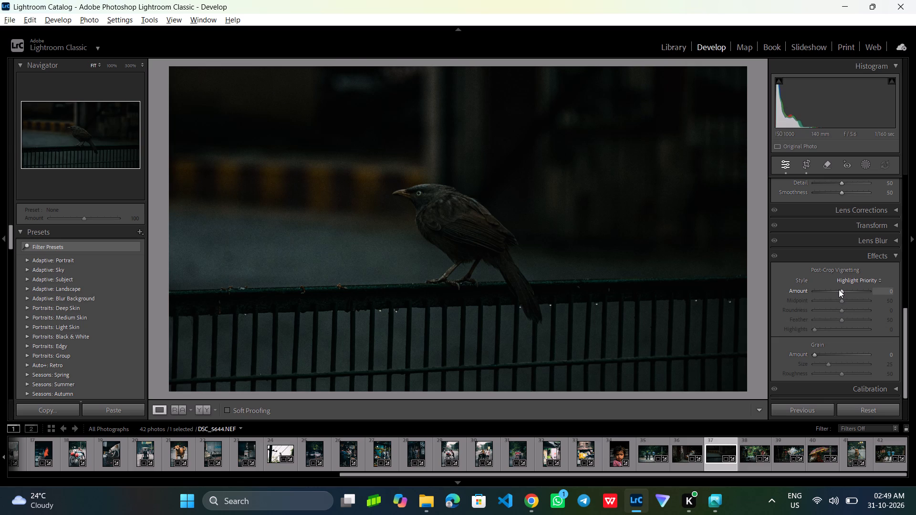
In Chrome, search Google for "how to reduce grains from an image in lightroom" and read the AI Overview's denoising methods.
key(alt+Tab)
click(316, 9)
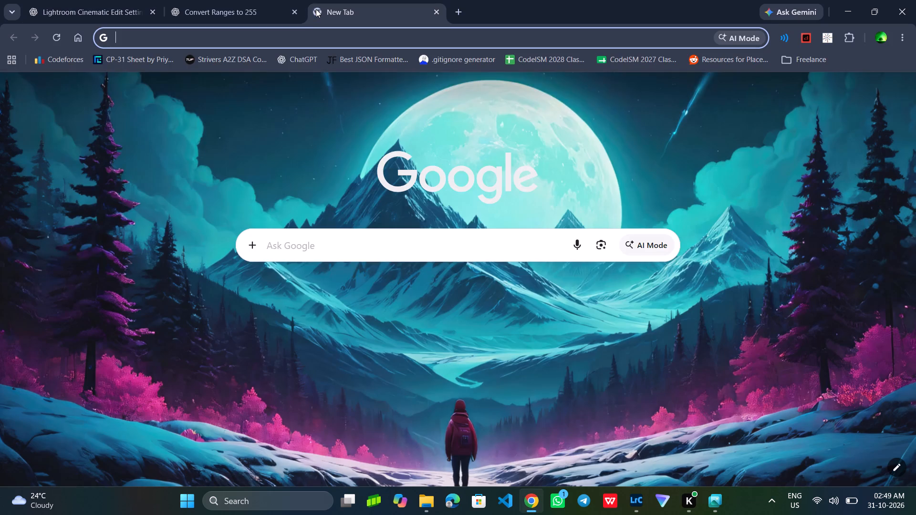
text(how to reduce grains from)
key(space)
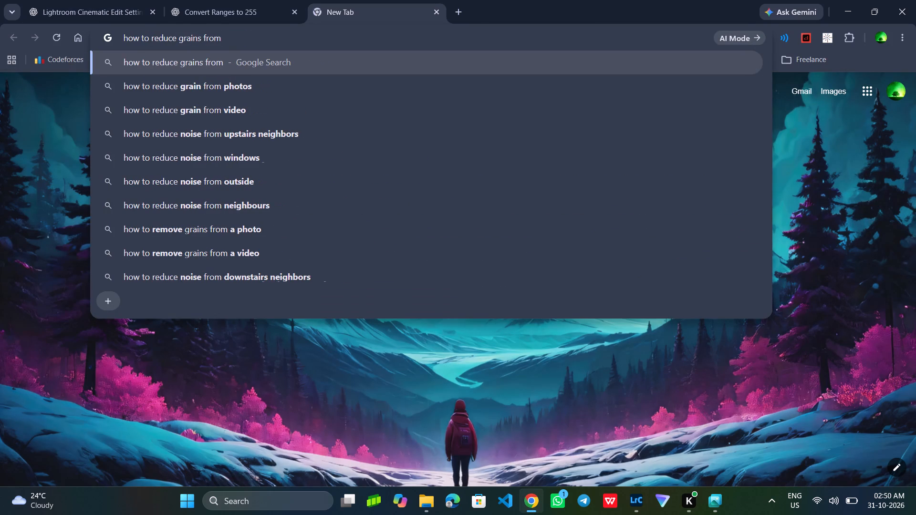
text(an image in lightroom)
key(Return)
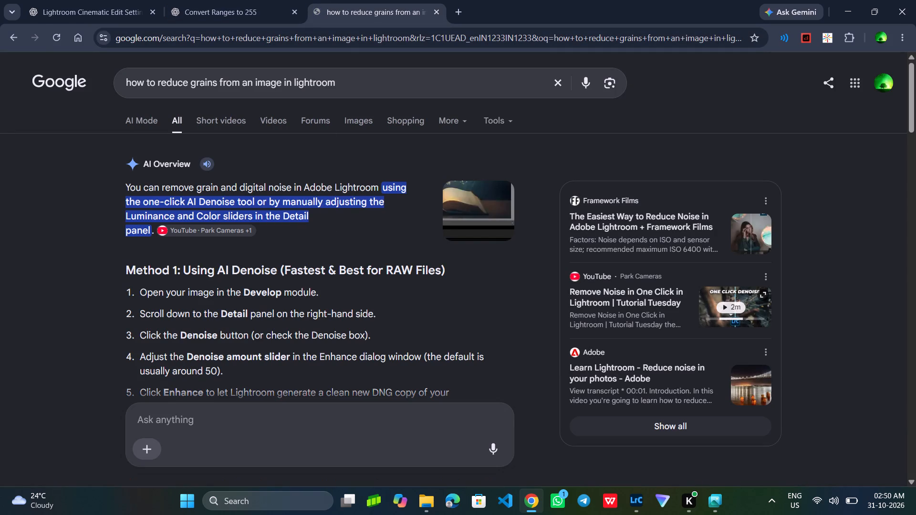
scroll(356, 219, down, 2)
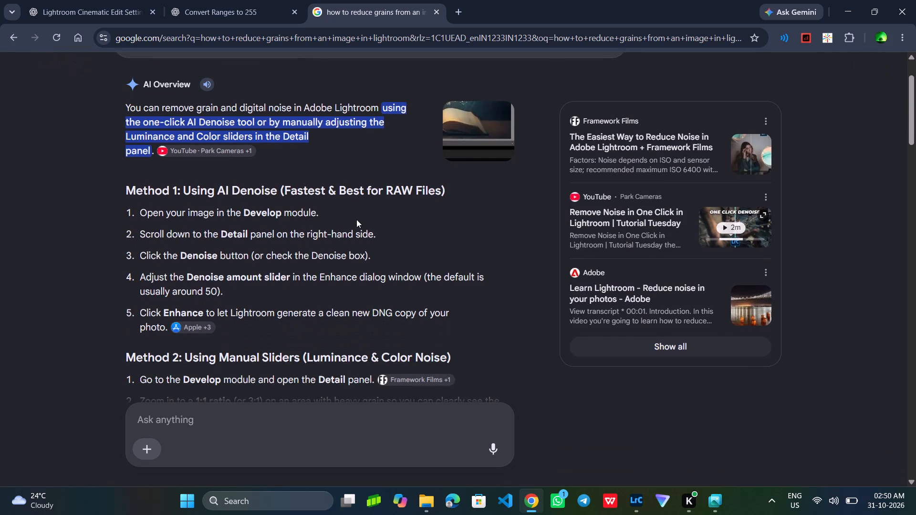
Compare the Develop commands in Lightroom Classic with the AI Denoise instructions in Chrome to locate the denoise option.
key(alt+Tab)
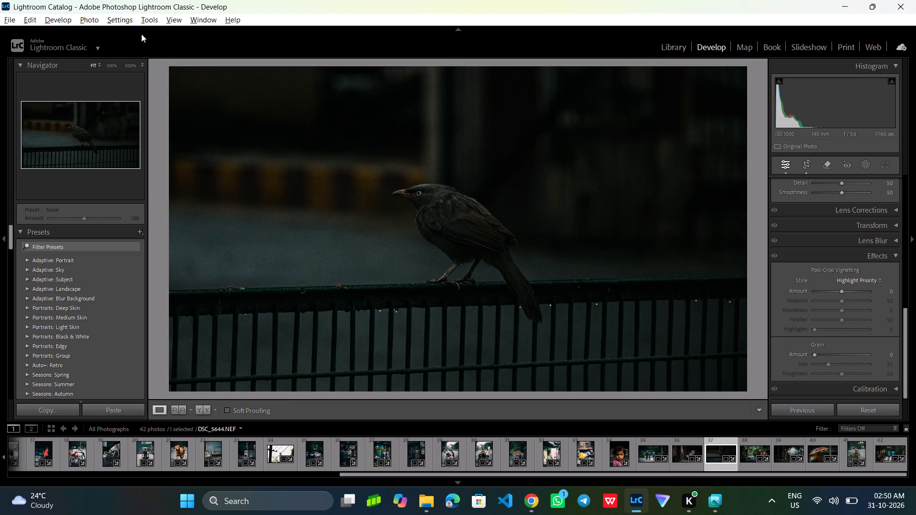
click(65, 26)
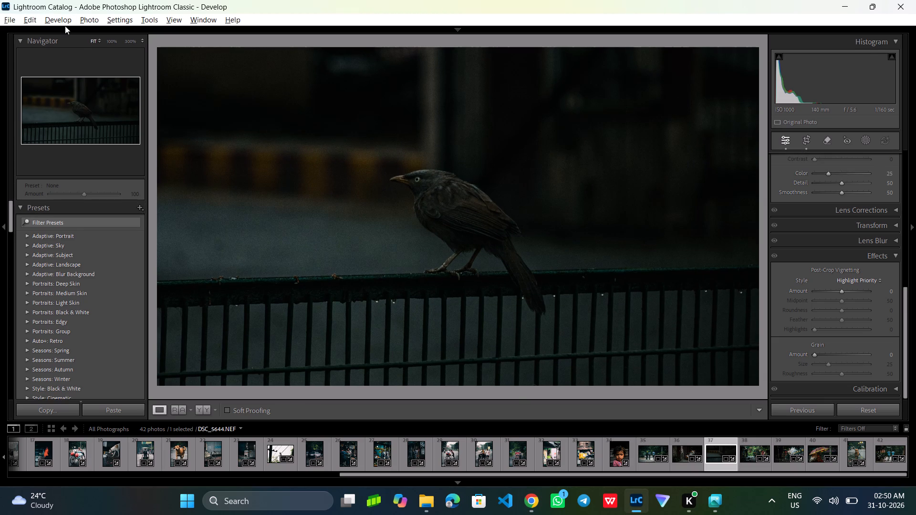
click(63, 26)
key(alt+Tab)
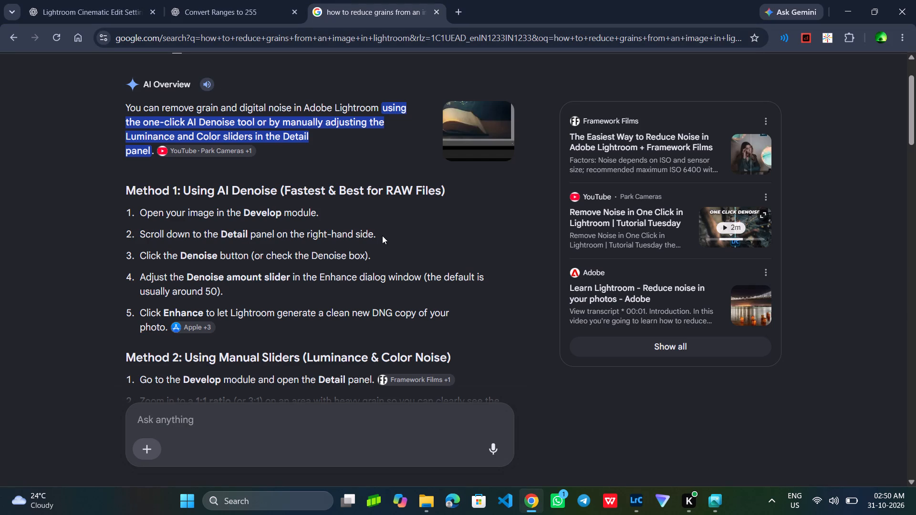
key(alt+Tab)
click(72, 19)
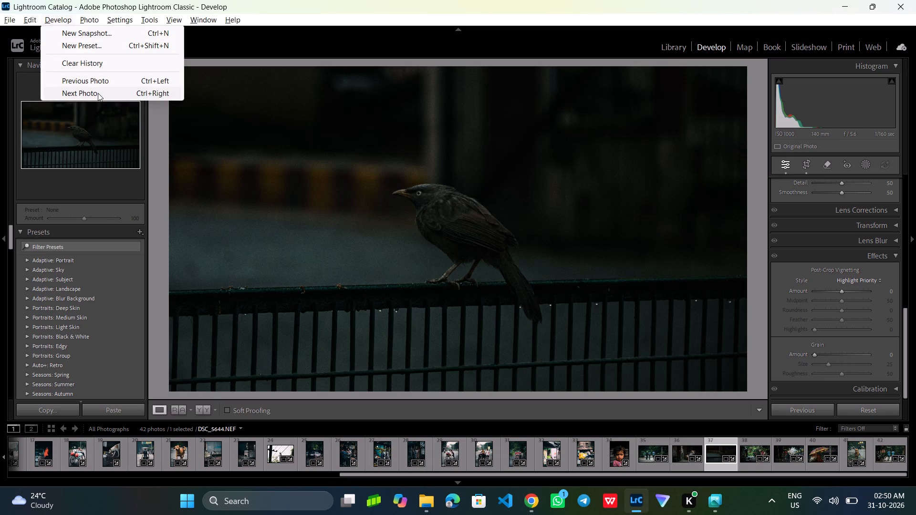
key(alt+Tab)
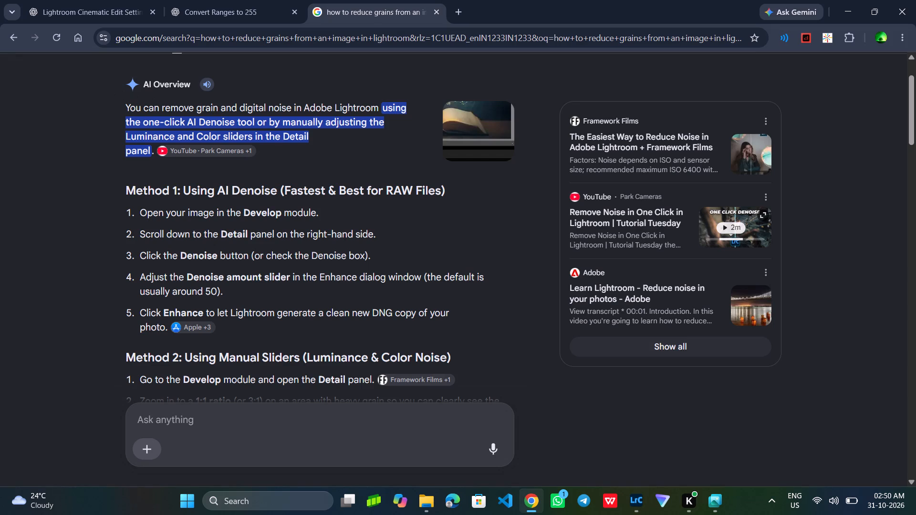
key(alt+Tab)
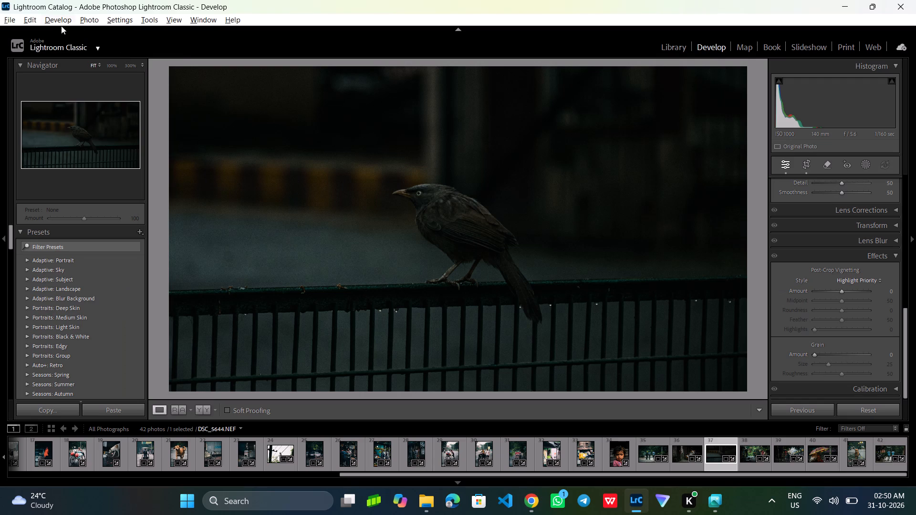
click(53, 21)
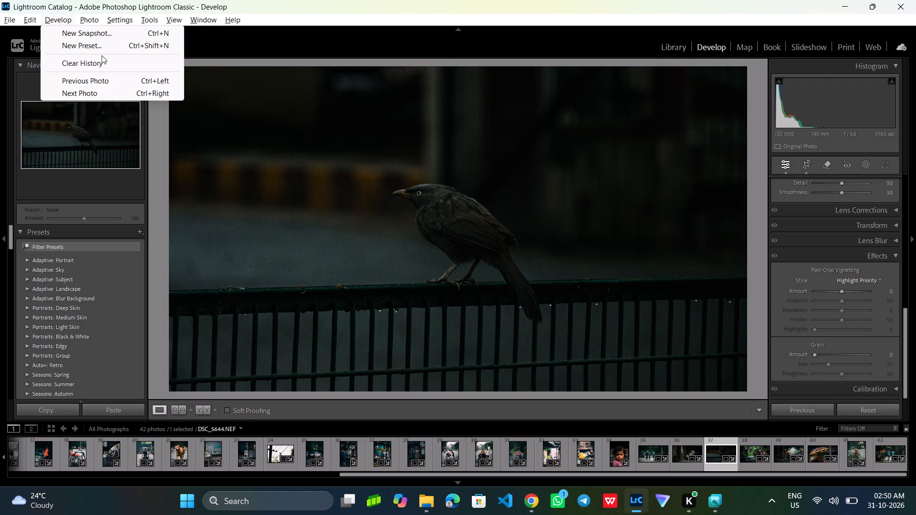
key(alt+Tab)
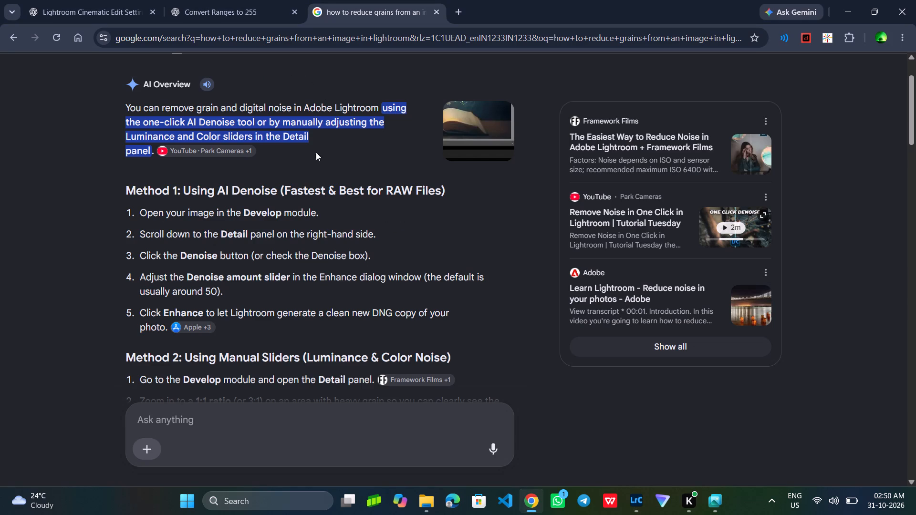
Recheck the AI Denoise instructions and turn on Denoise for the bird photo in Lightroom Classic's Detail adjustments.
key(alt+Tab)
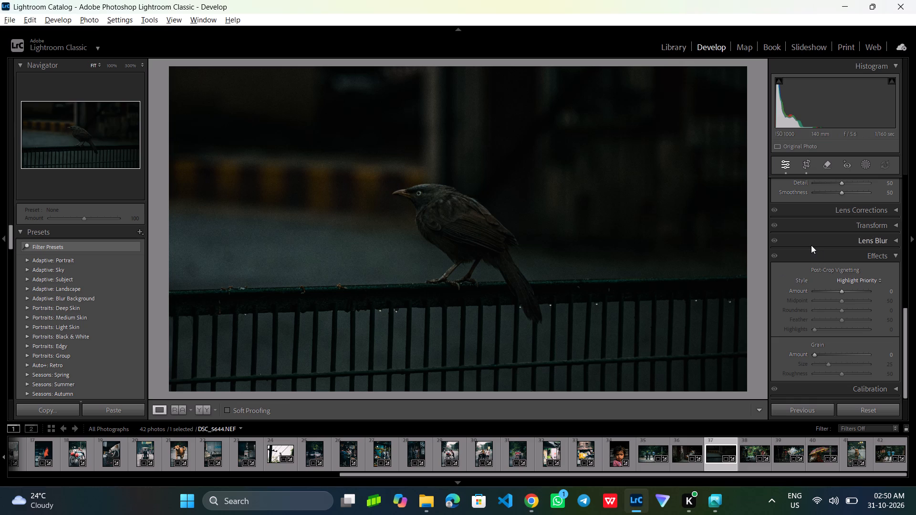
scroll(811, 245, up, 2)
click(878, 348)
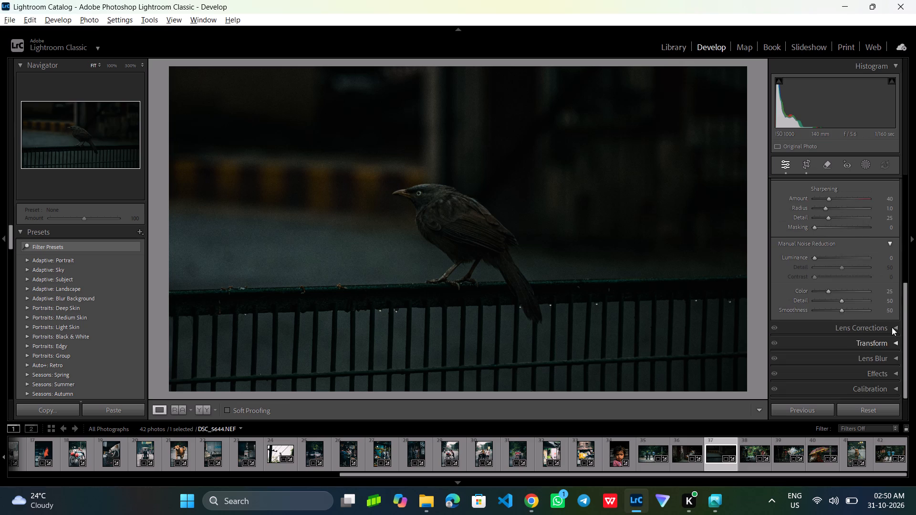
scroll(896, 304, up, 5)
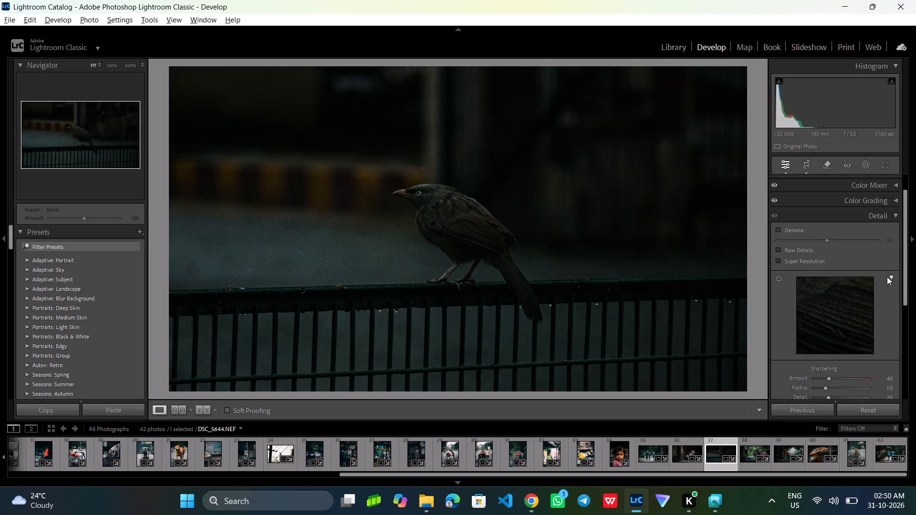
key(alt+Tab)
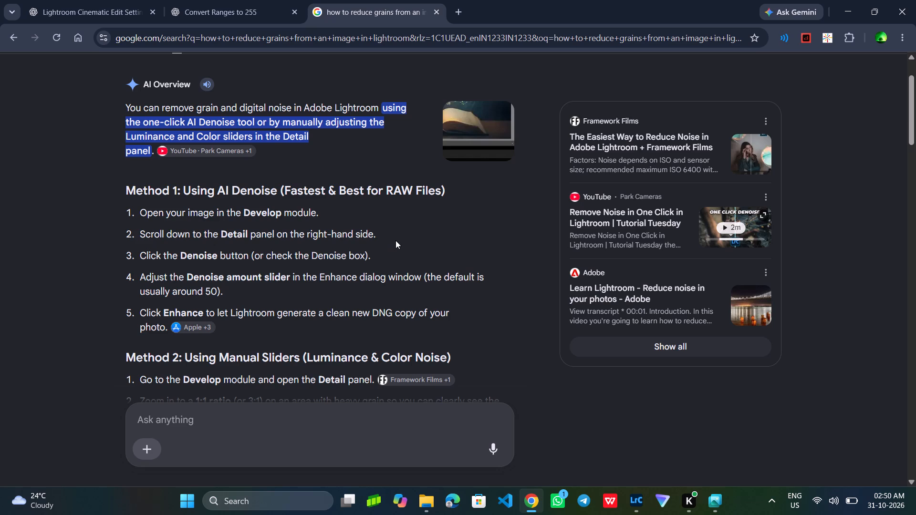
key(alt+Tab)
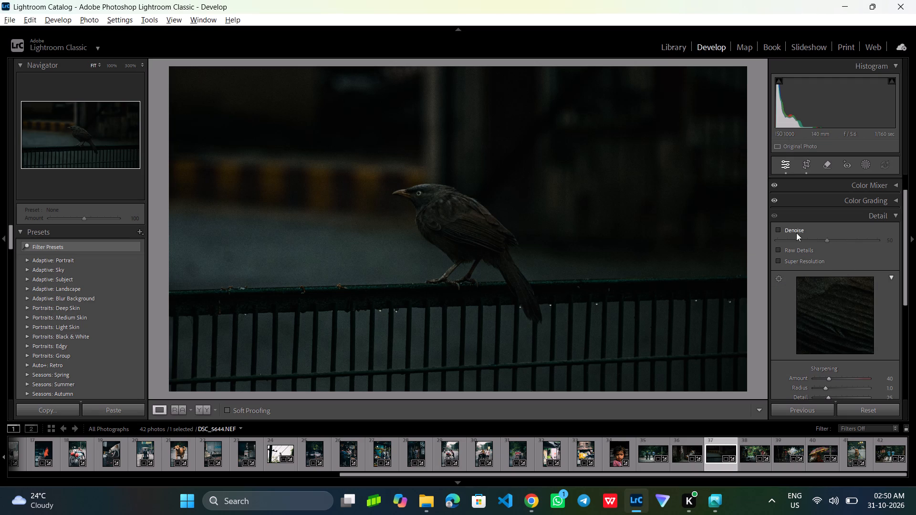
click(780, 230)
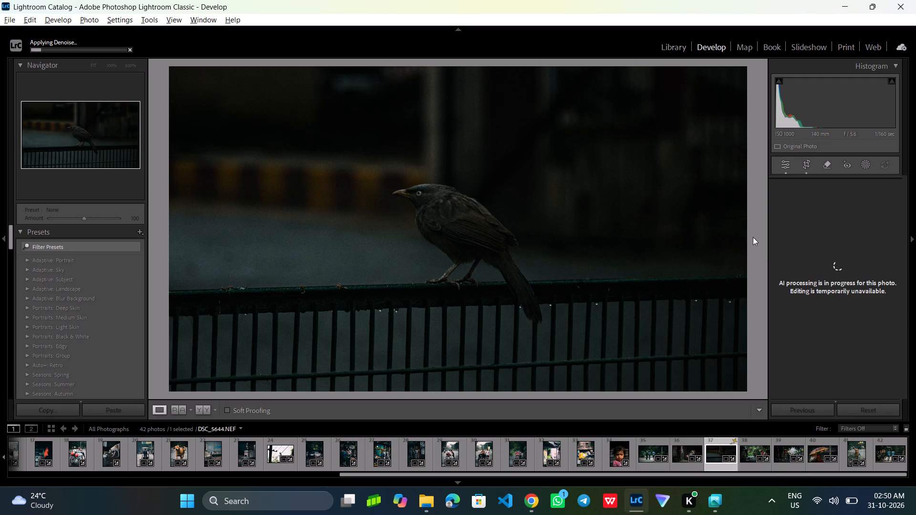
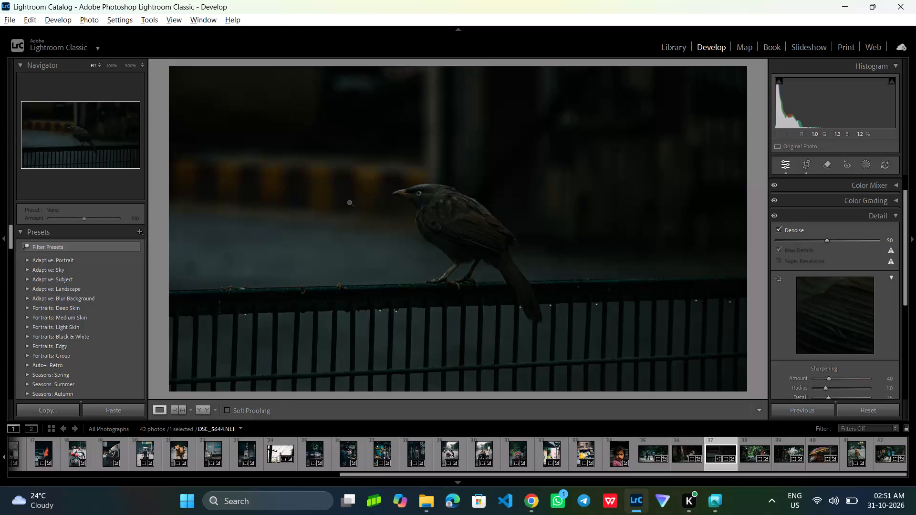
Inspect the bird and its background at 100% zoom, and recheck the noise reduction instructions in Chrome.
click(418, 199)
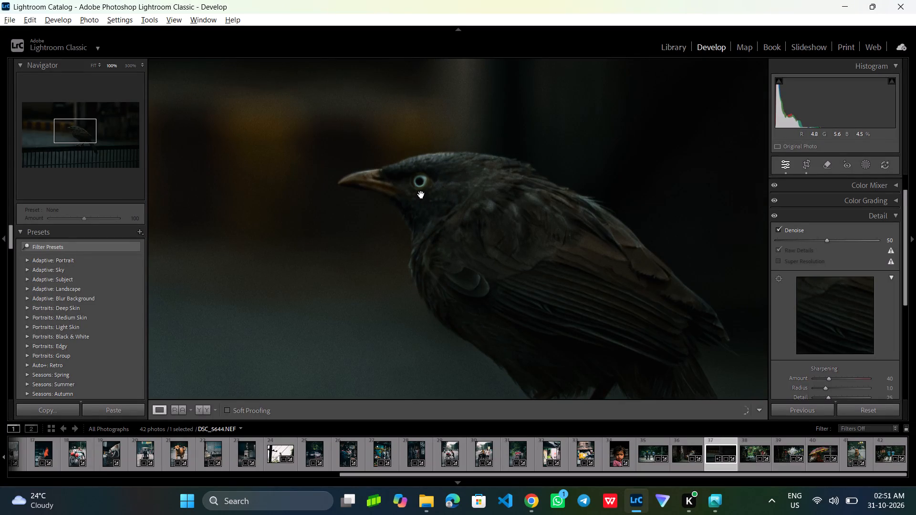
click(422, 194)
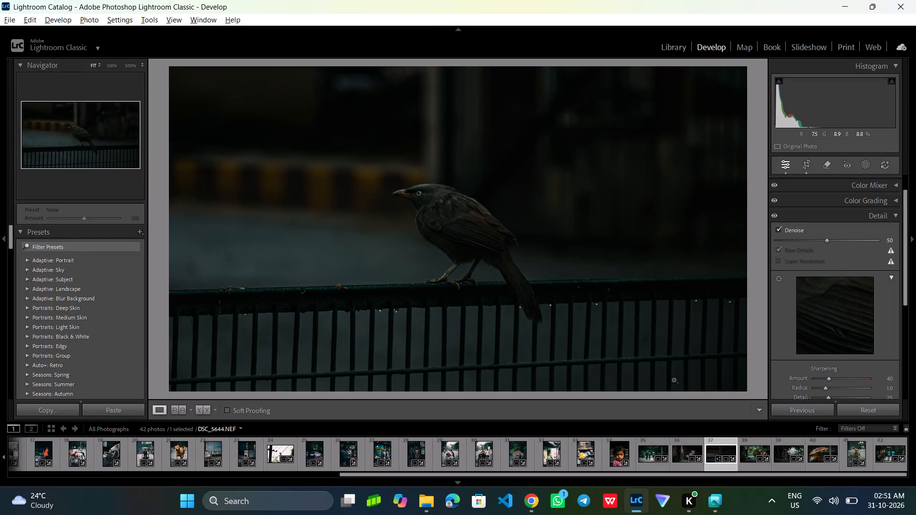
click(362, 196)
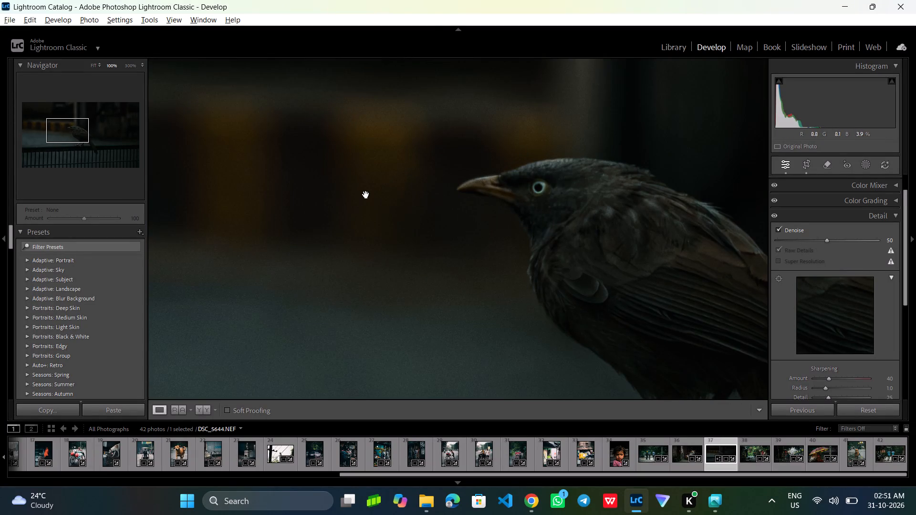
click(405, 193)
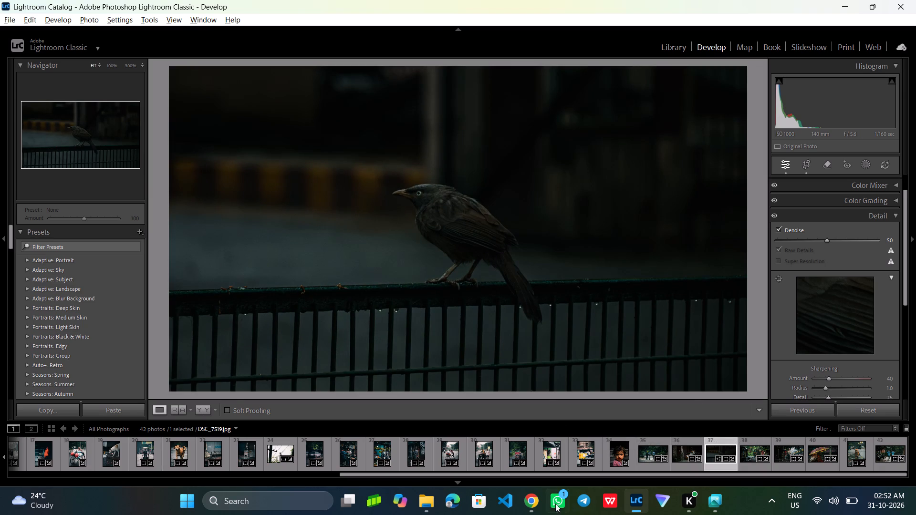
click(535, 502)
scroll(291, 284, down, 1)
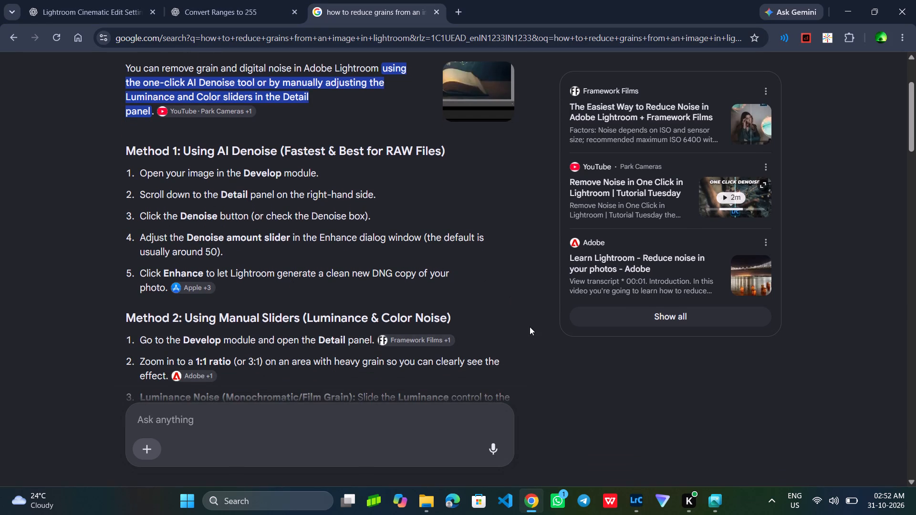
In Lightroom Classic's Basic adjustments, try Exposure at 2.50, and settle on 2.00 for the bird photo.
click(631, 499)
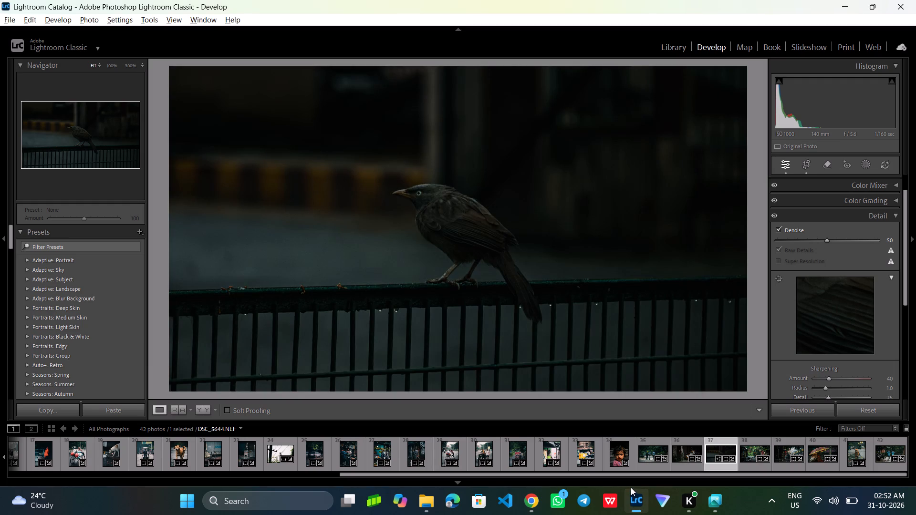
click(894, 212)
click(888, 189)
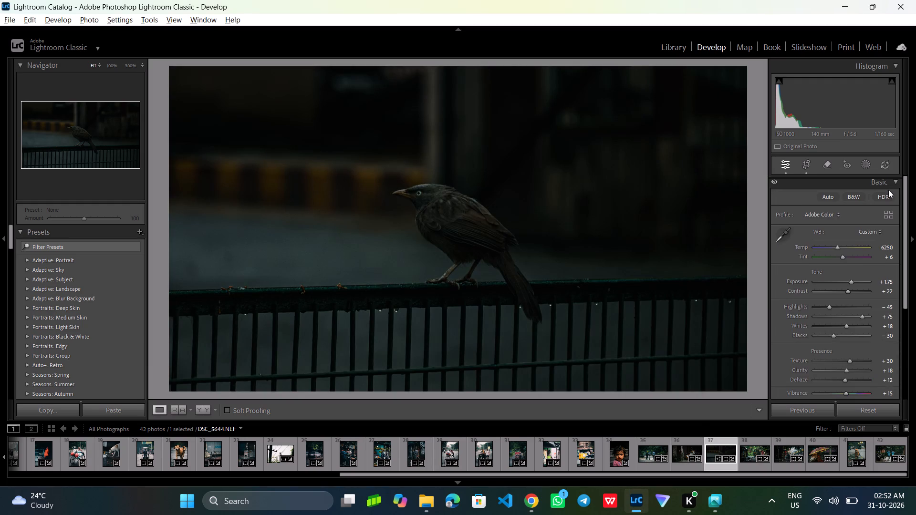
click(889, 280)
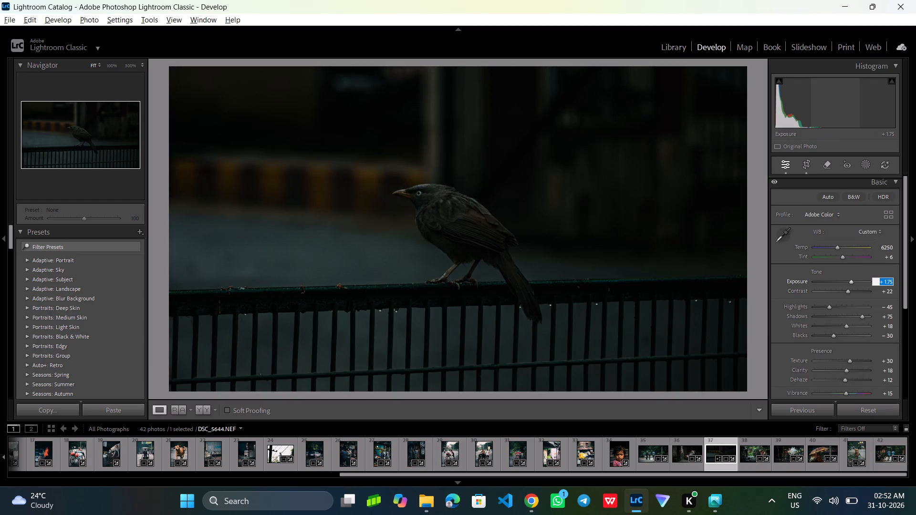
key(2)
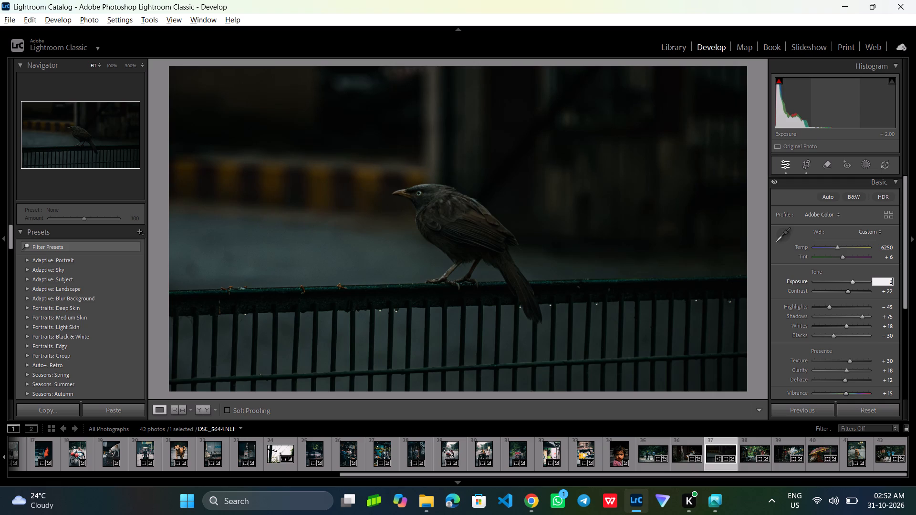
text(.5)
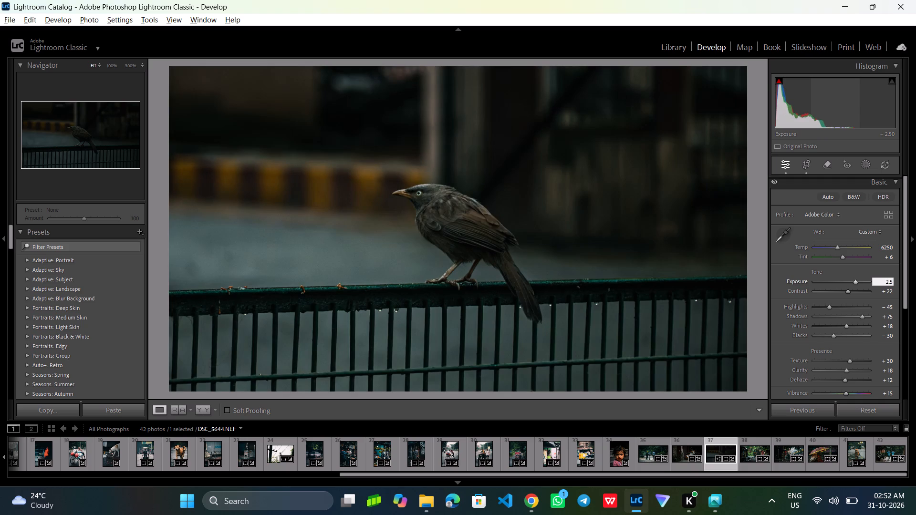
key(BackSpace)
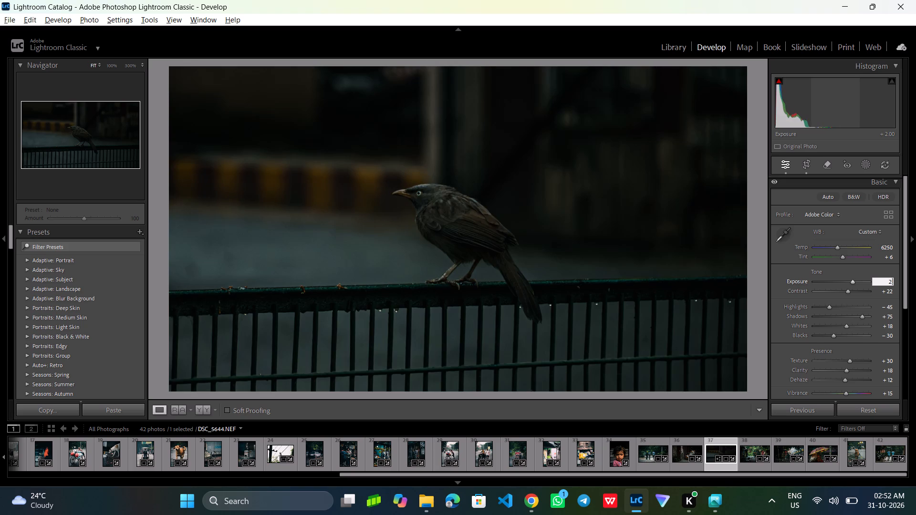
key(BackSpace)
key(Return)
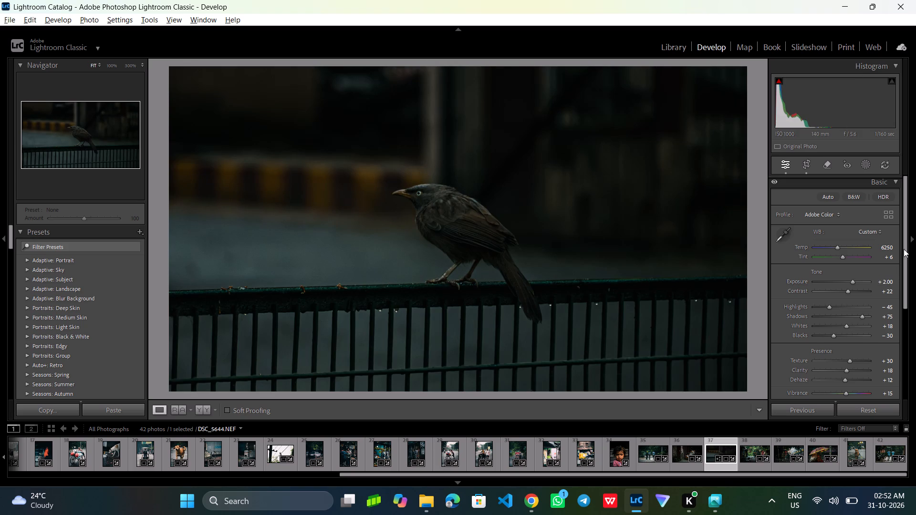
click(892, 184)
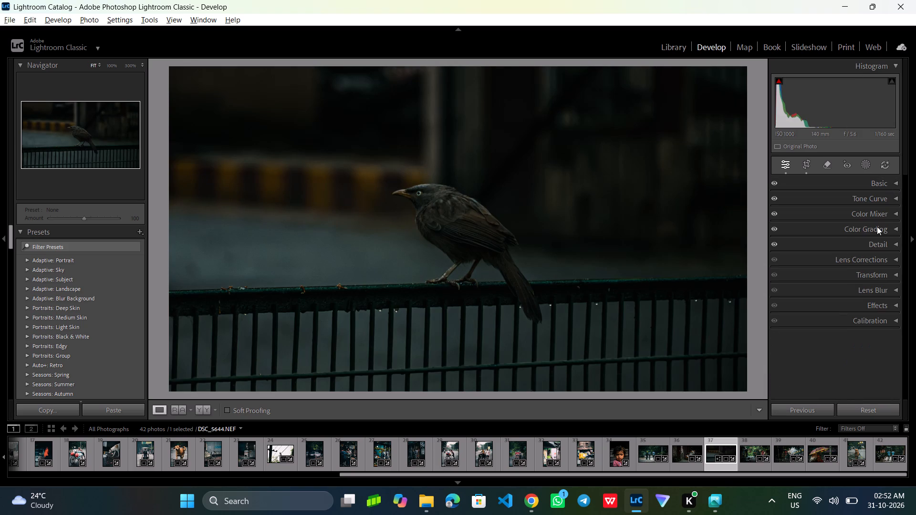
Using ChatGPT's Detail recommendations in Chrome, set the bird photo's Sharpening Amount to 55, Detail to 30 and Masking to 85.
click(887, 245)
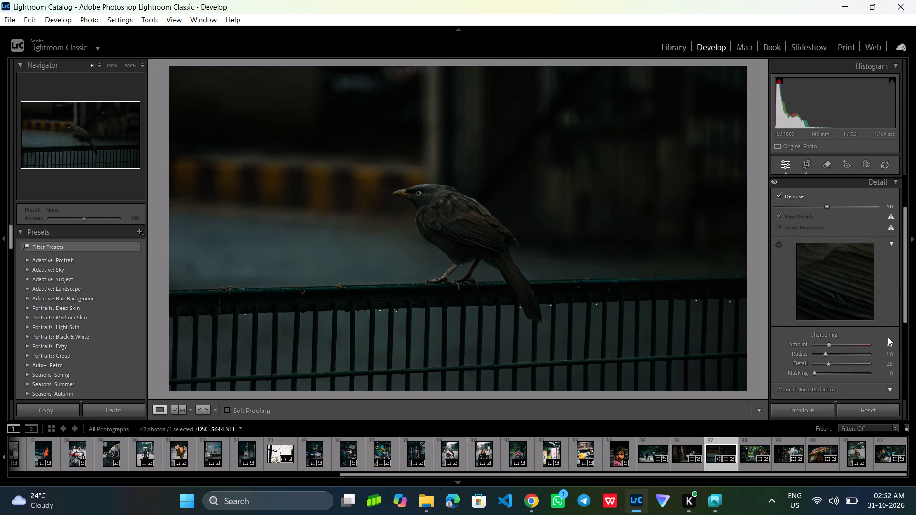
key(alt+Tab)
click(135, 0)
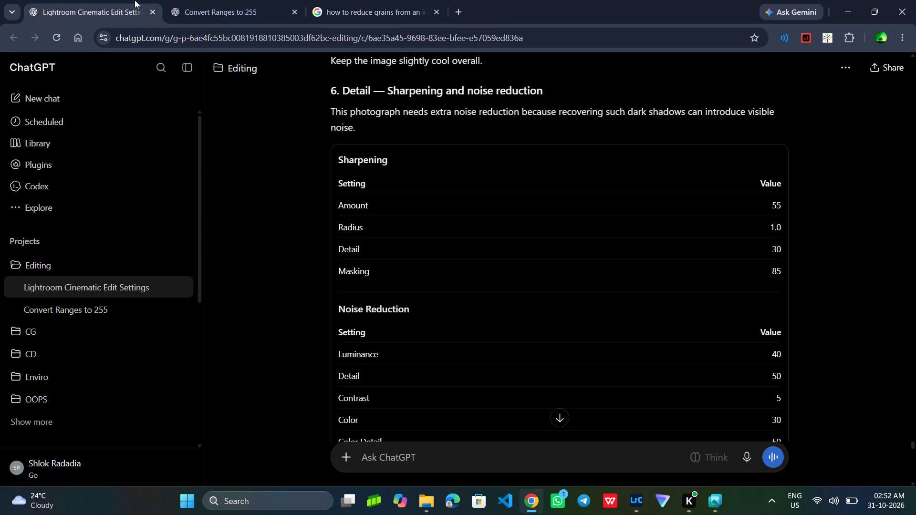
key(alt+Tab)
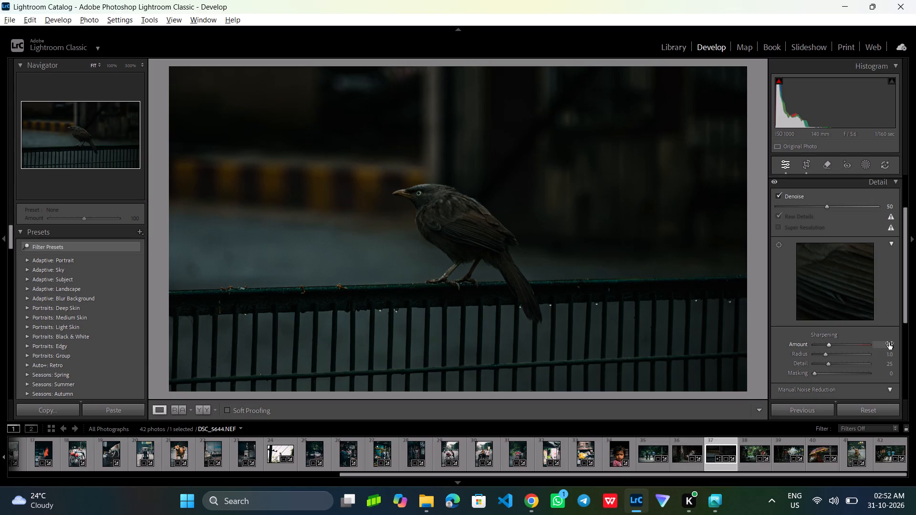
click(889, 342)
text(55)
key(alt+Tab)
key(alt+Tab)
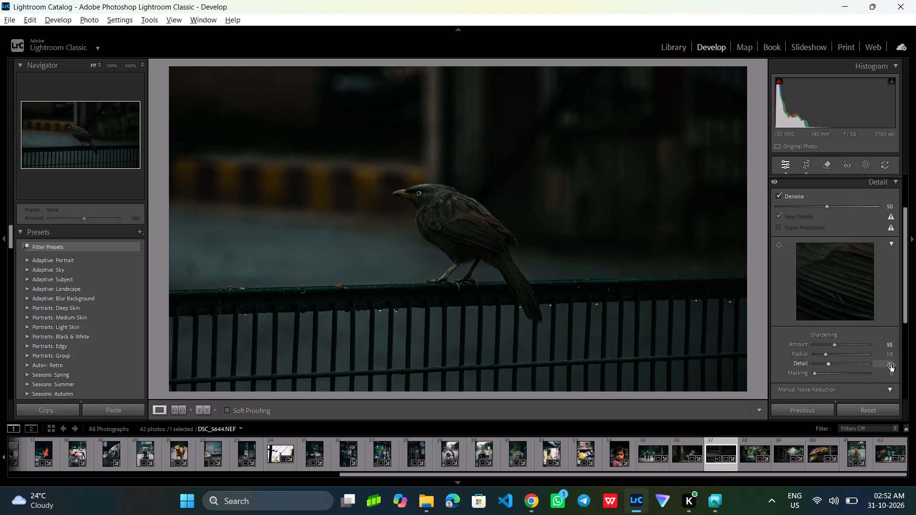
click(891, 361)
text(30)
key(Tab)
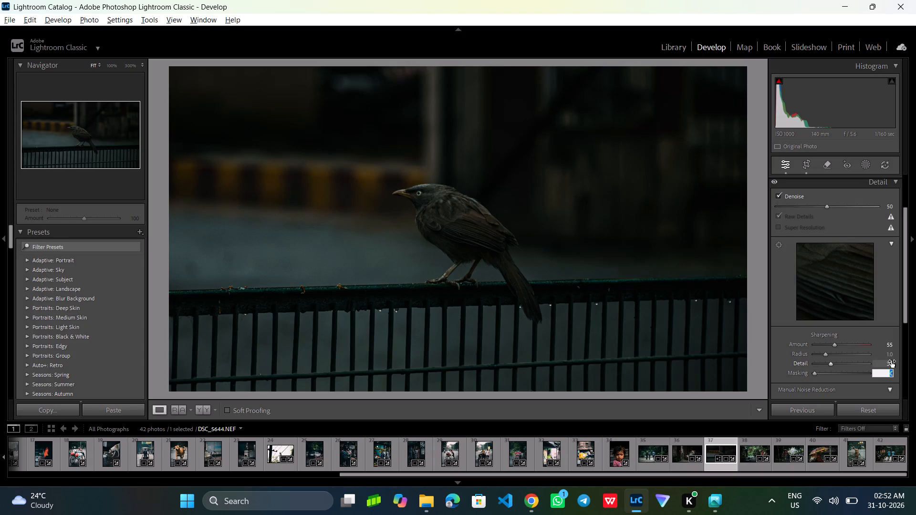
text(85)
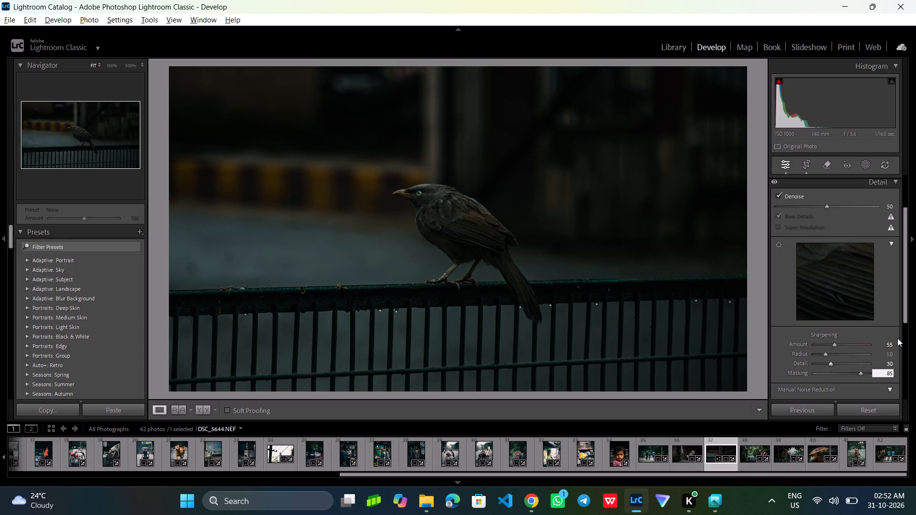
click(895, 338)
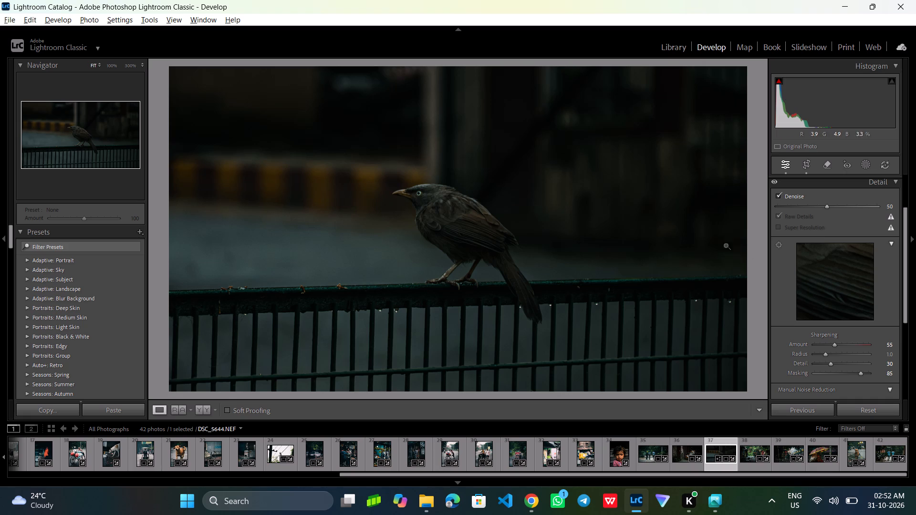
Move the Detail preview to the bird's eye and examine its sharpness up close.
click(816, 265)
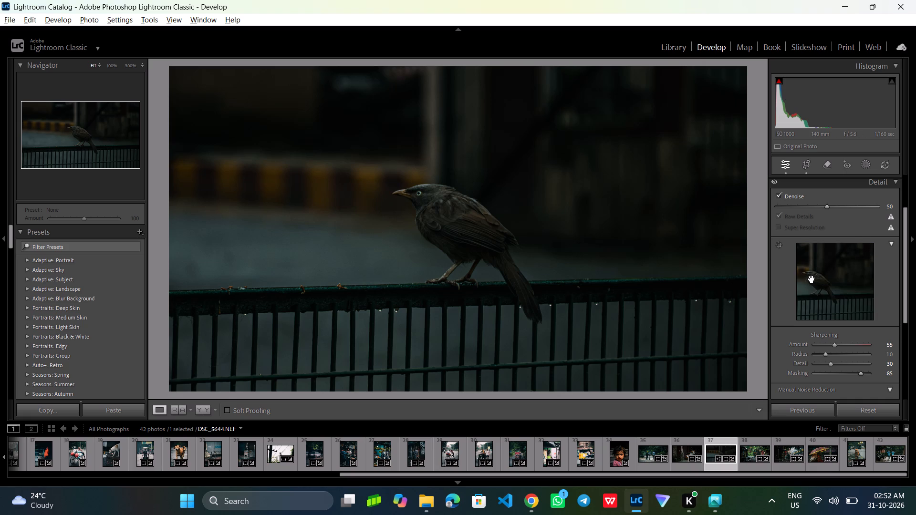
click(813, 274)
drag(812, 275, 907, 298)
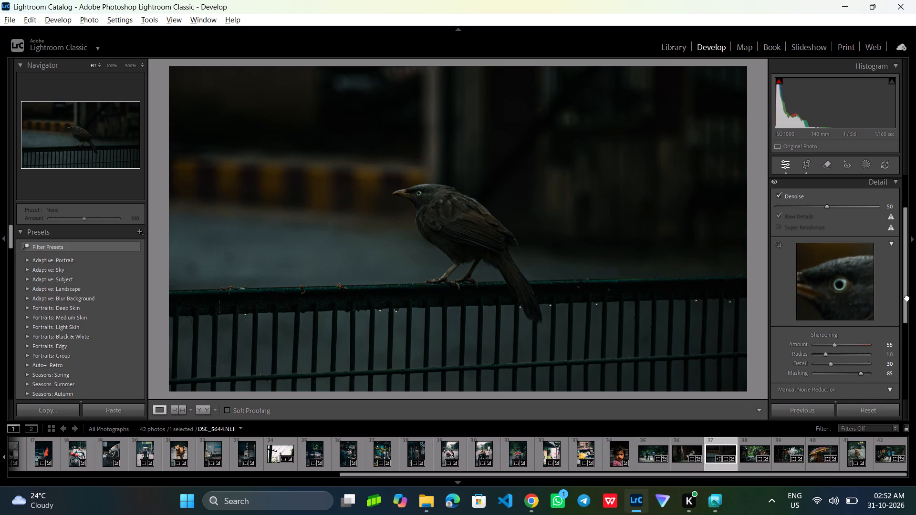
drag(907, 298, 907, 298)
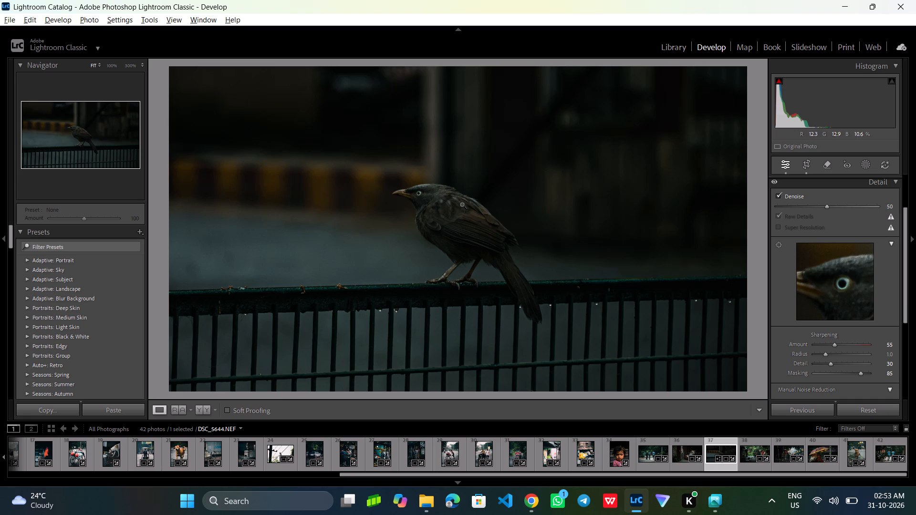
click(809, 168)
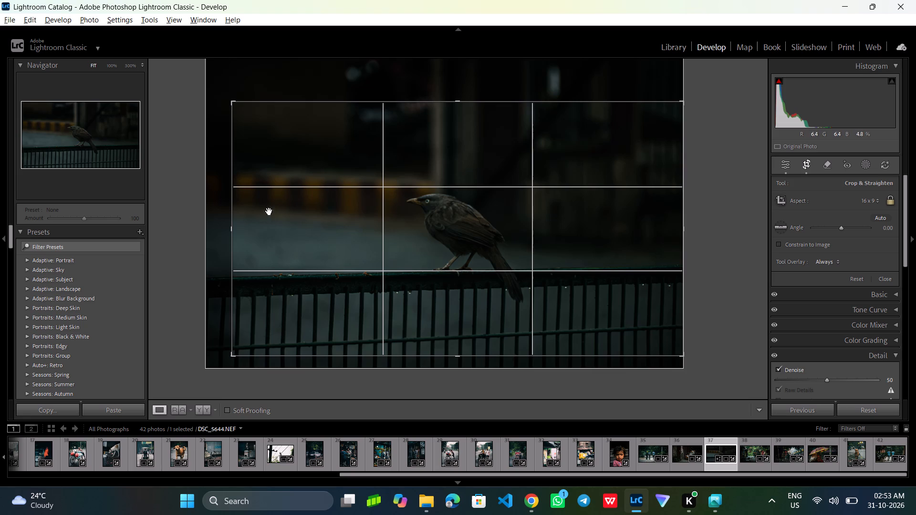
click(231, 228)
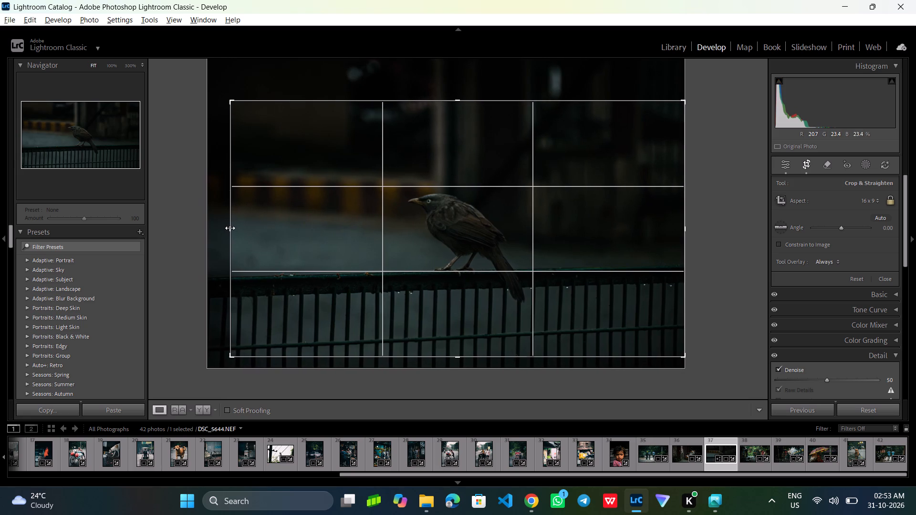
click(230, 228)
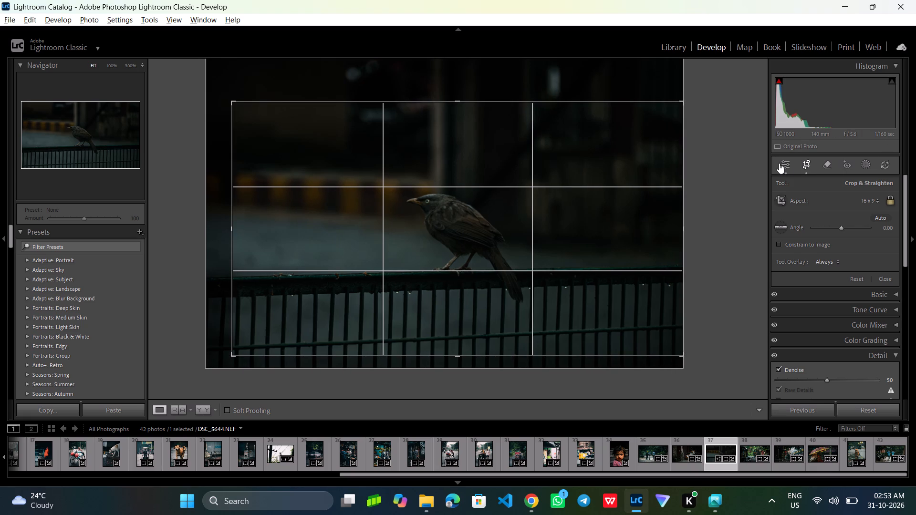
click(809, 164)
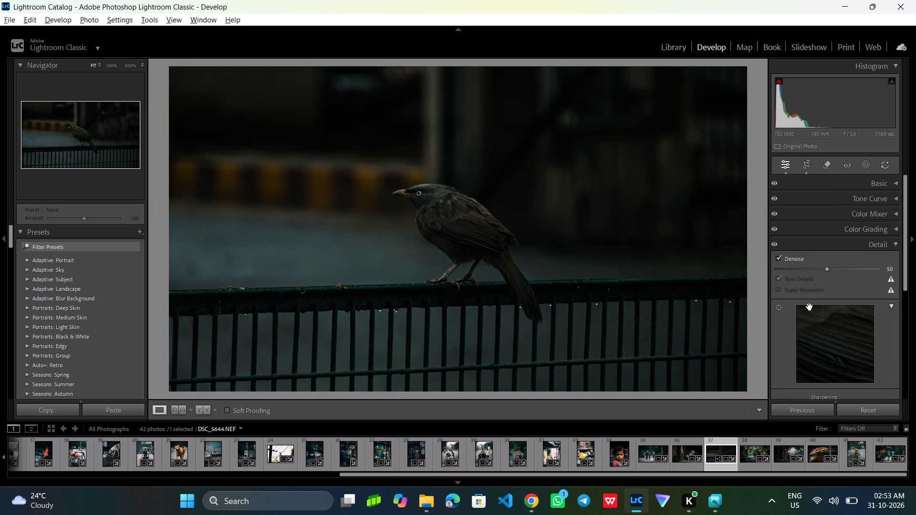
scroll(810, 307, down, 1)
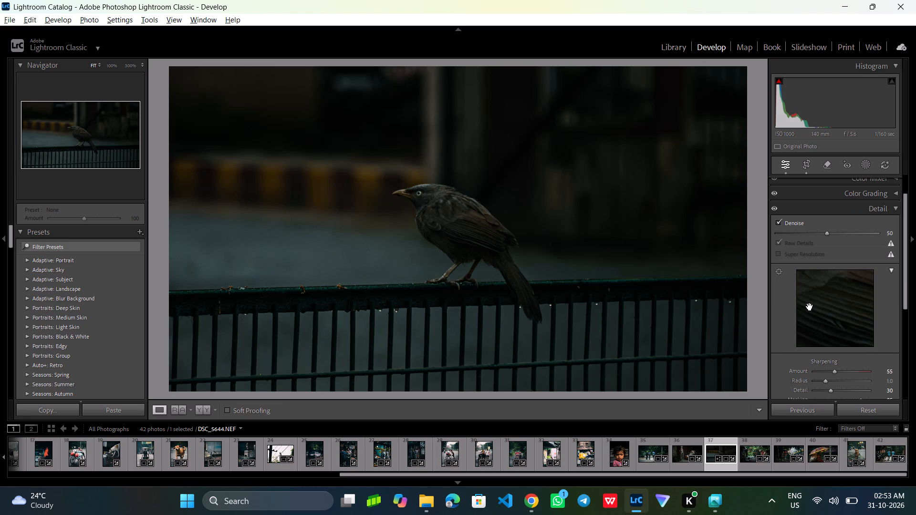
scroll(810, 307, down, 1)
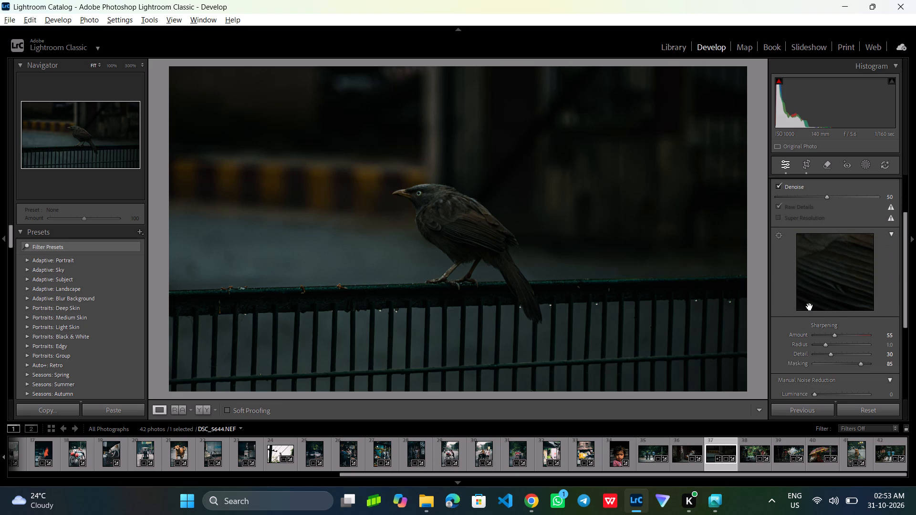
scroll(810, 307, down, 2)
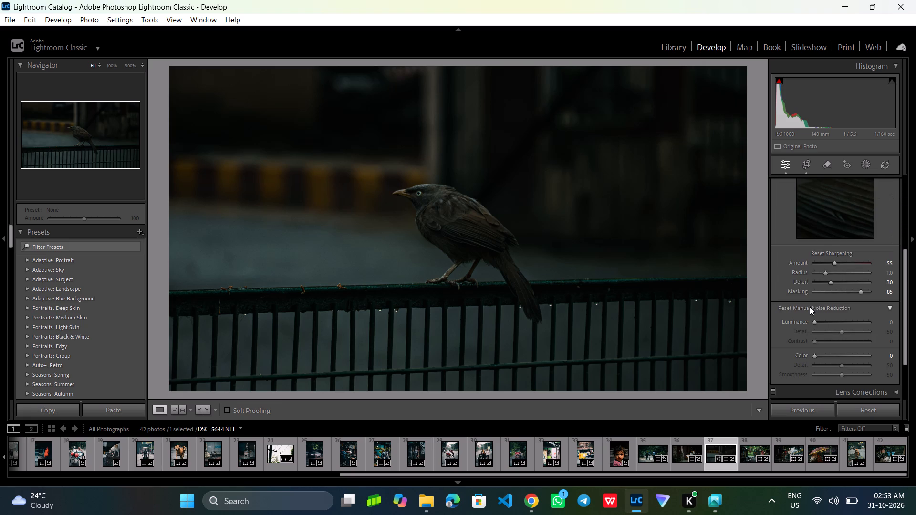
key(alt+Tab)
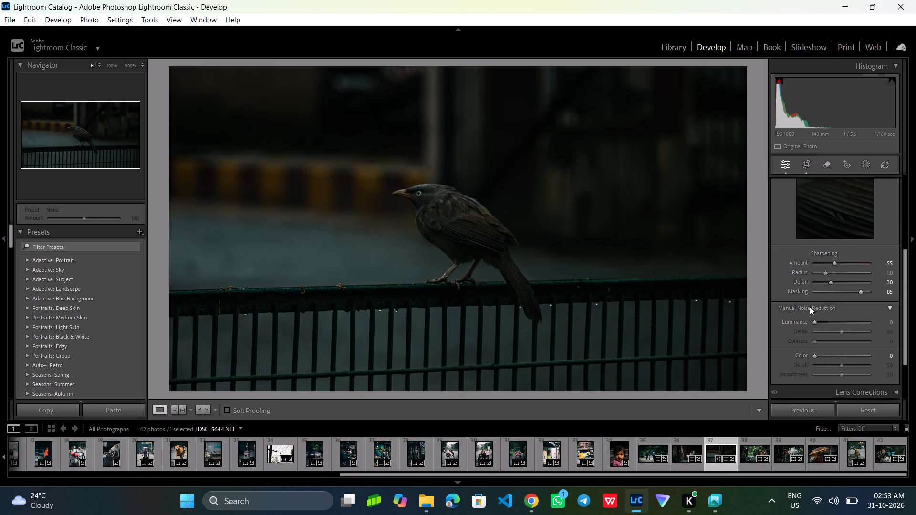
key(alt+Tab)
key(alt+Tab)
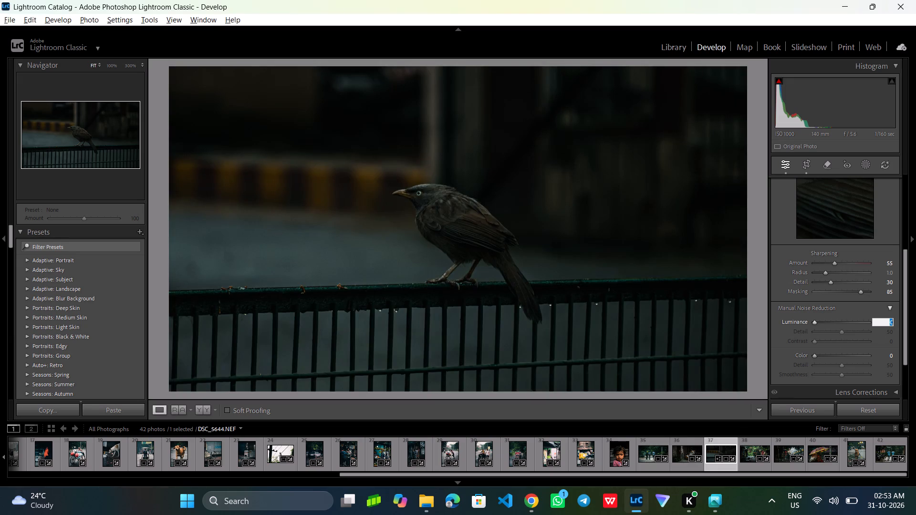
text(40)
key(Tab)
text(40)
key(Tab)
key(5)
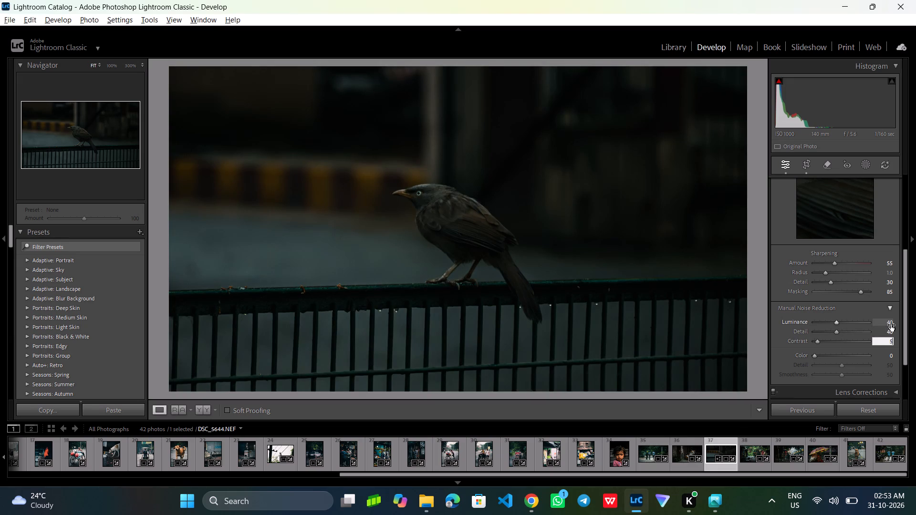
Recheck ChatGPT's Noise Reduction values in Chrome and set the bird photo's manual noise reduction Color to 30.
key(alt+Tab)
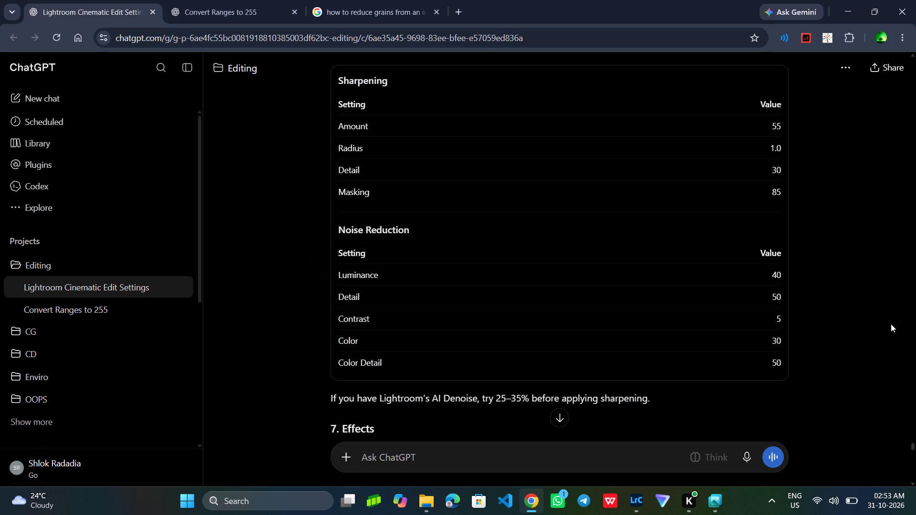
key(alt+Tab)
click(891, 355)
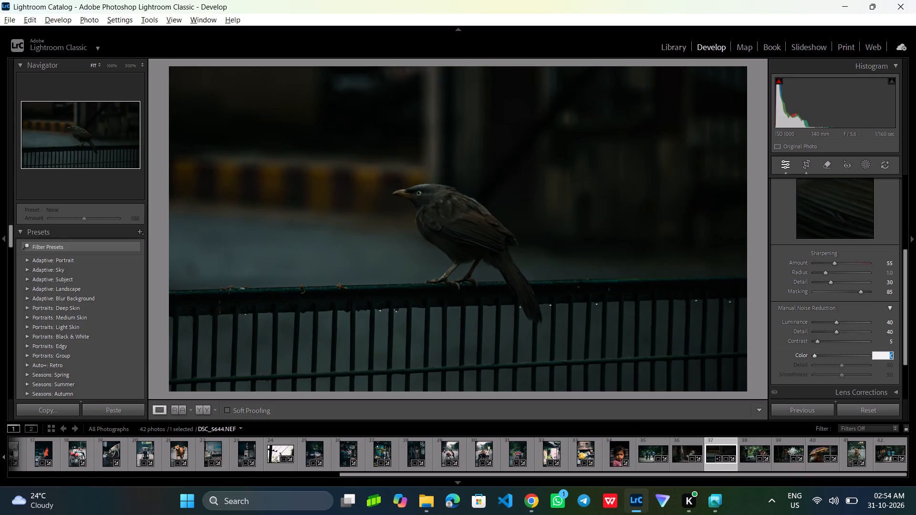
text(30)
key(alt+Tab)
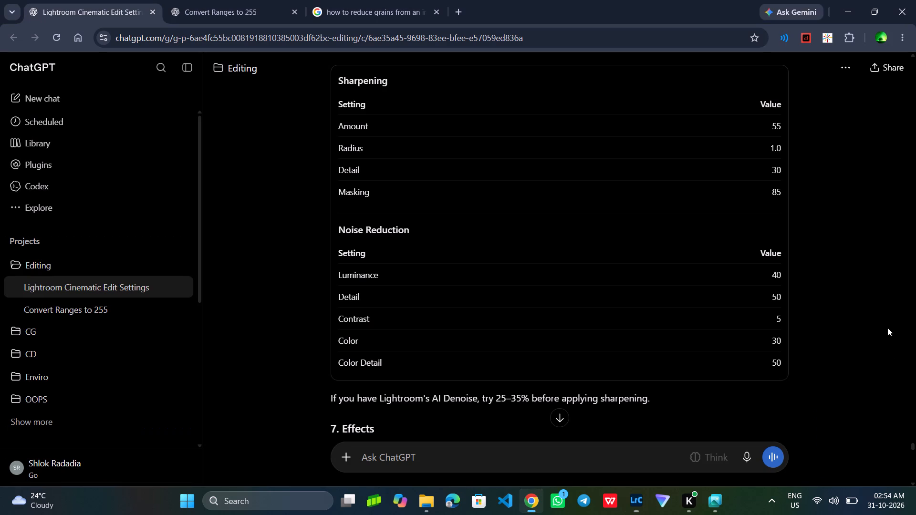
key(alt+Tab)
key(alt+Tab)
key(alt+Tab)
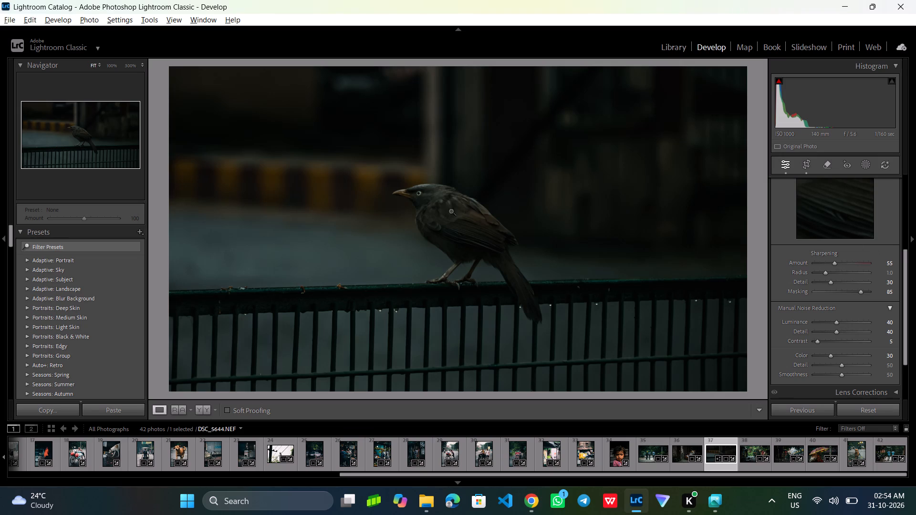
Inspect the bird up close and compare the photo with the Detail adjustments switched off and on.
click(426, 200)
click(439, 194)
click(781, 328)
scroll(781, 328, up, 3)
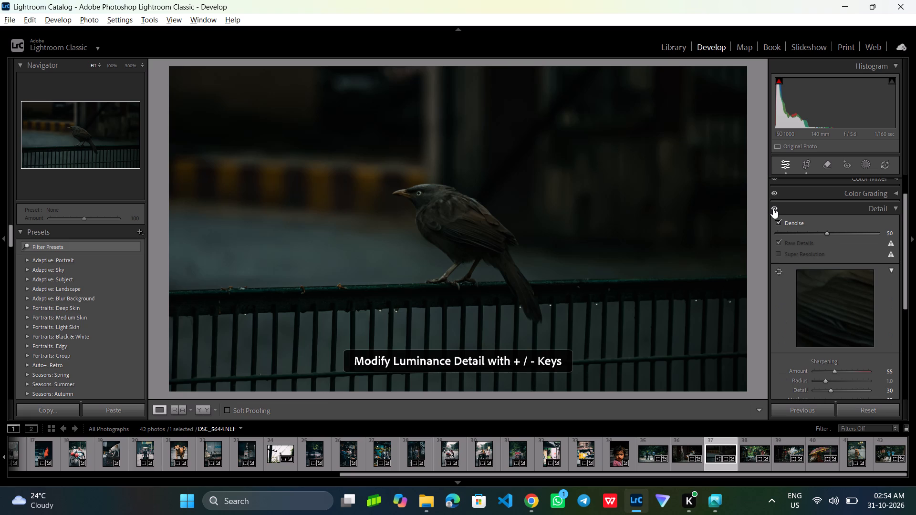
click(773, 208)
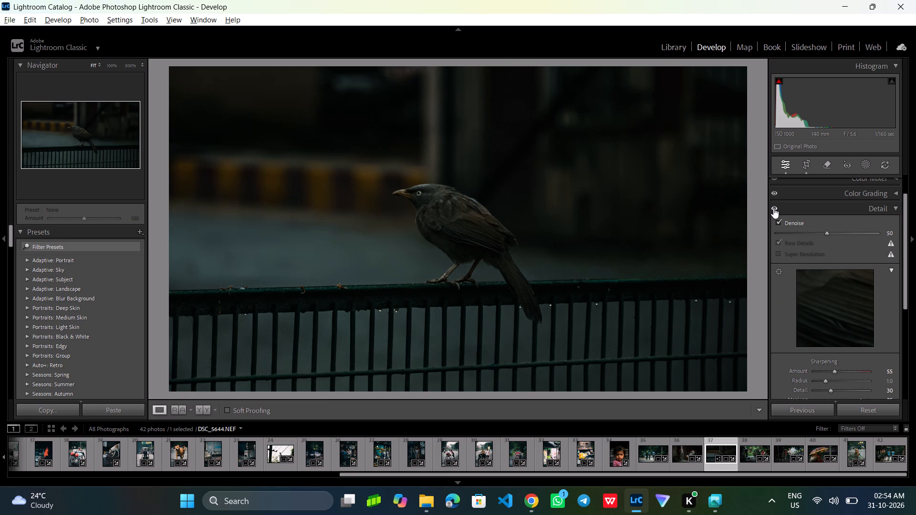
click(773, 208)
Using ChatGPT's Effects values in Chrome, set the vignette's Amount to -15, Midpoint to 35, Roundness to +10, Feather to 80 and Highlights to 20.
click(880, 210)
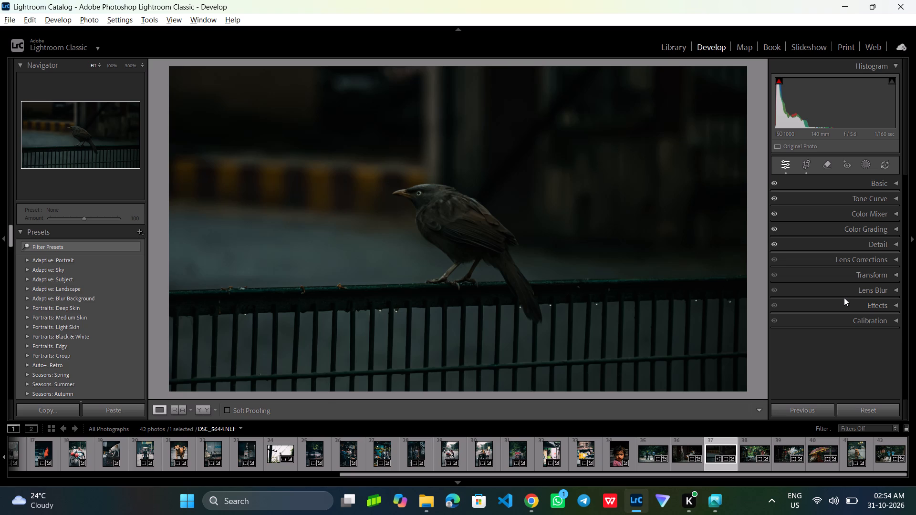
click(862, 307)
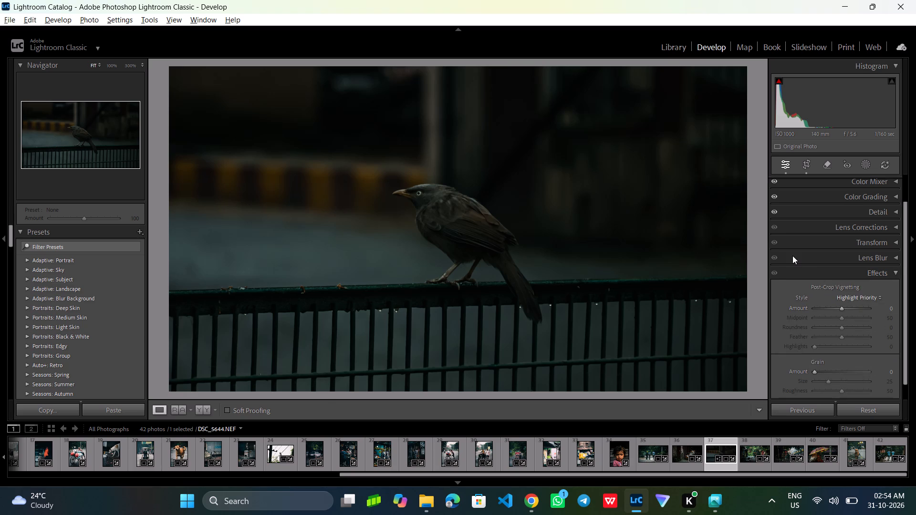
key(alt+Tab)
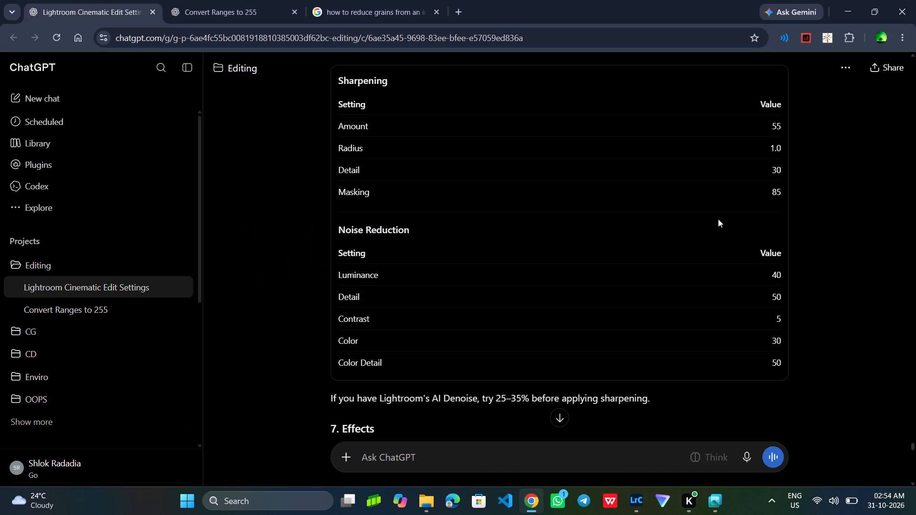
scroll(719, 208, down, 5)
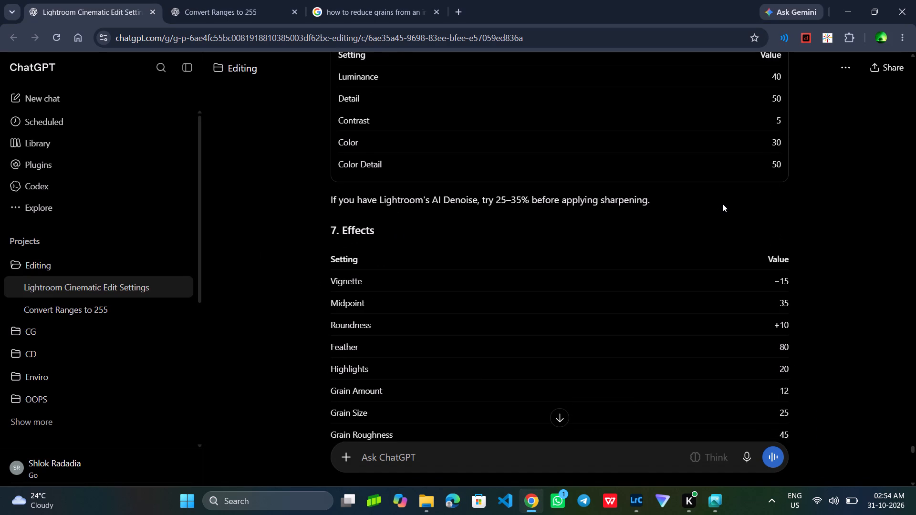
key(alt+Tab)
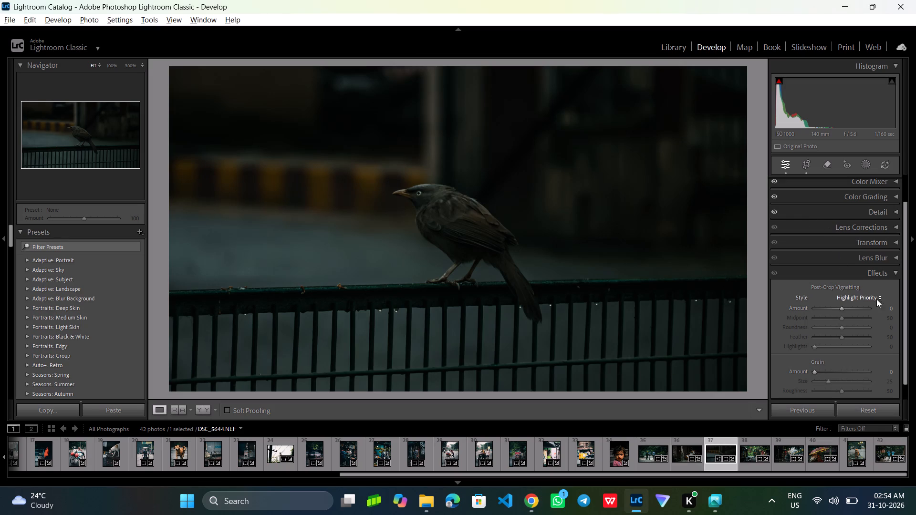
click(885, 308)
key(minus)
text(15)
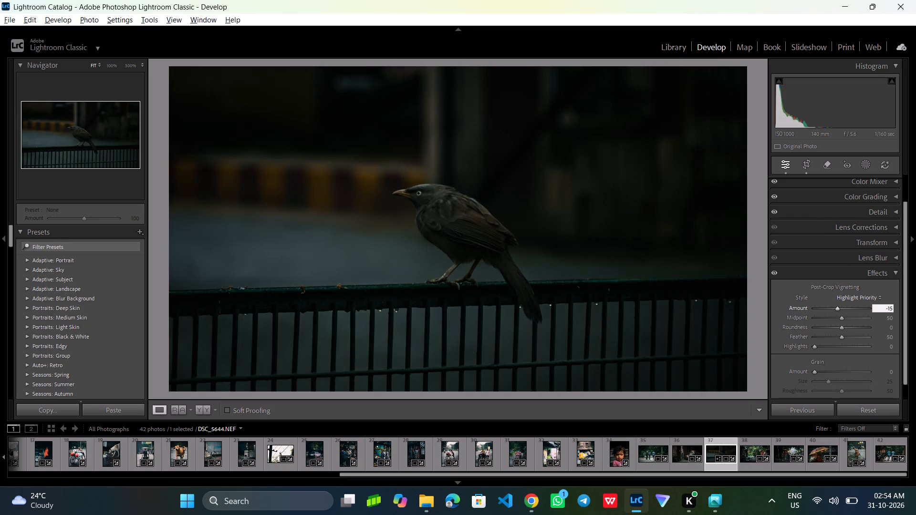
key(Tab)
text(35)
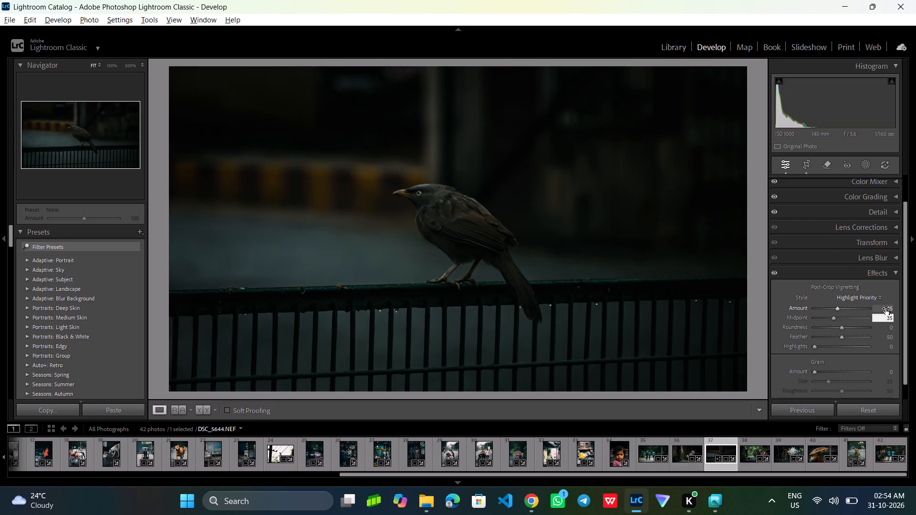
key(Tab)
text(10)
key(Tab)
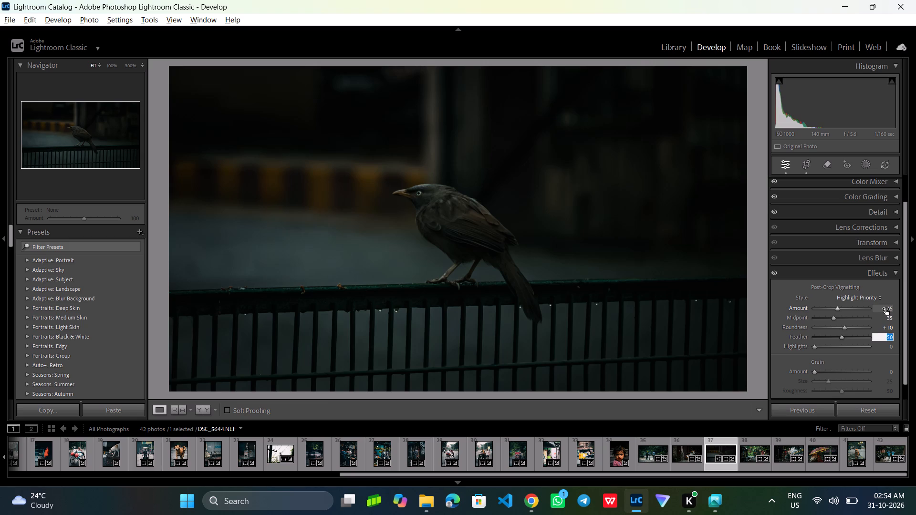
text(80)
key(alt+Tab)
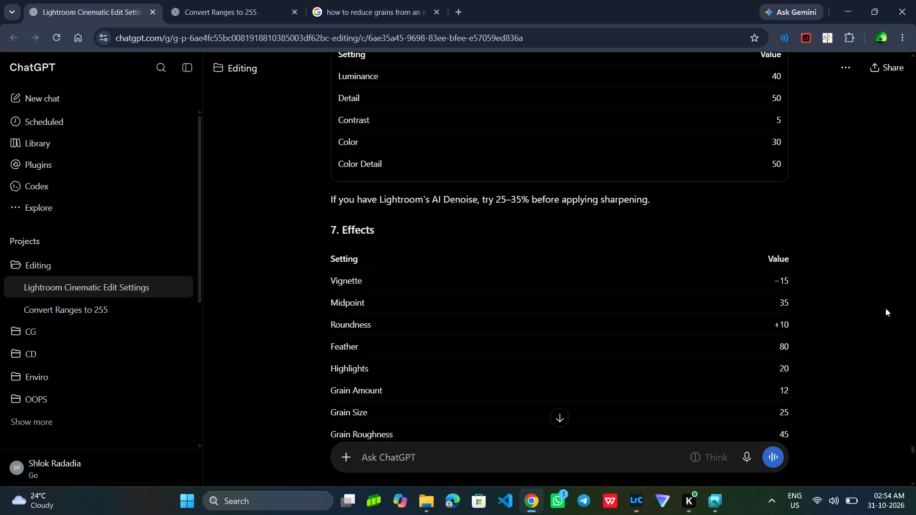
key(alt+Tab)
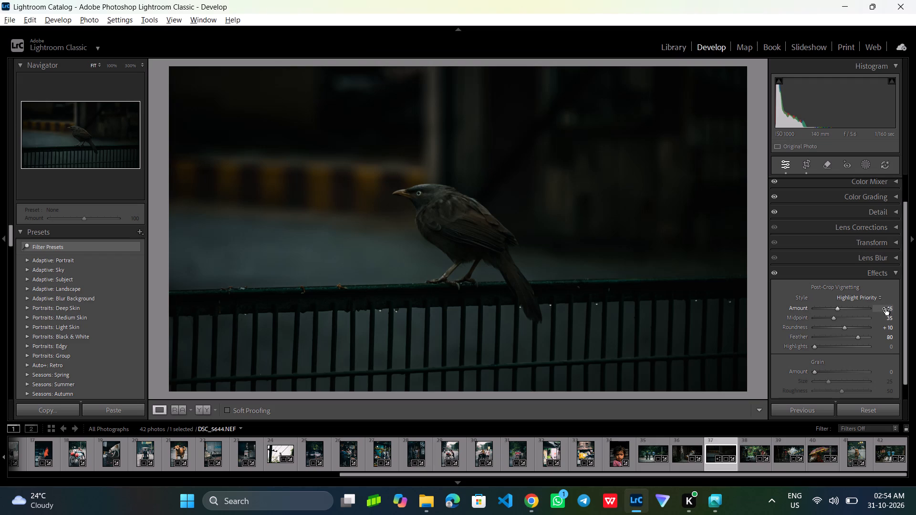
click(891, 345)
text(20)
Following ChatGPT's Effects recommendations in Chrome, set the bird photo's Grain Amount to 12 and Roughness to 45, and collapse the Effects section.
key(Tab)
text(12)
key(alt+Tab)
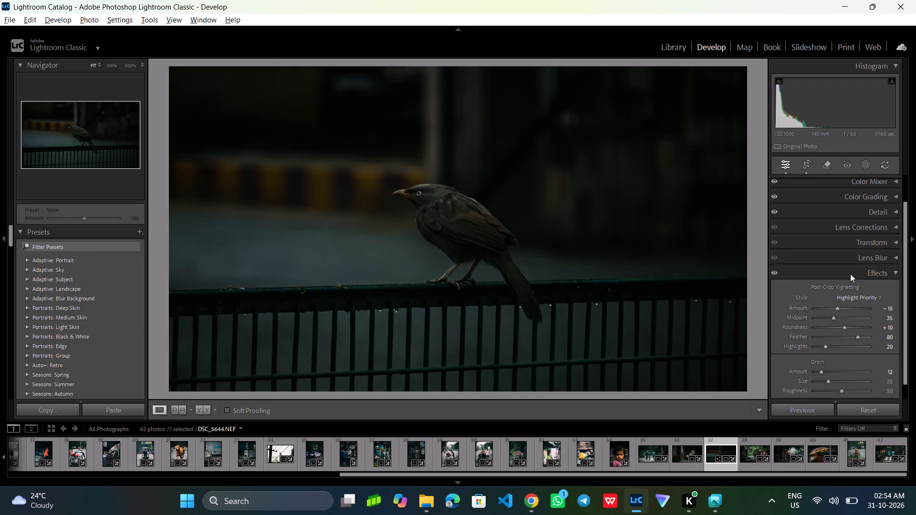
key(alt+Tab)
scroll(788, 276, down, 3)
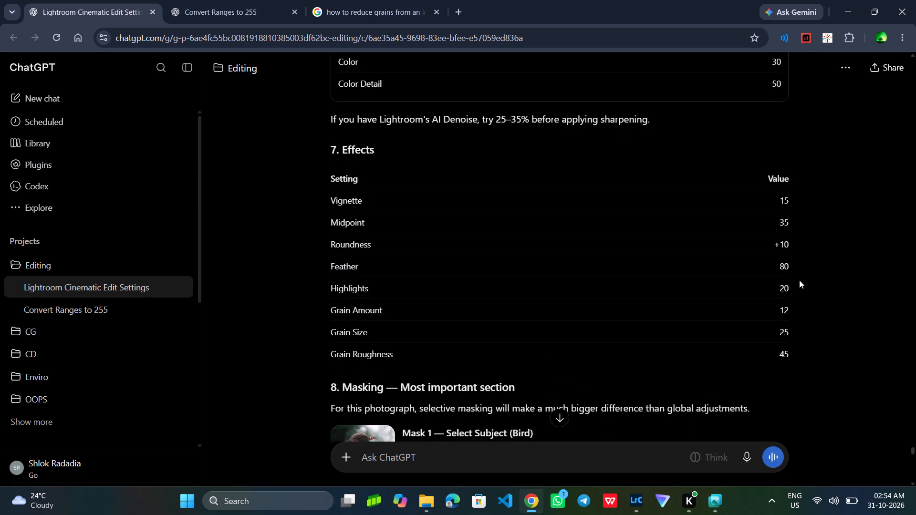
scroll(799, 280, down, 2)
key(alt+Tab)
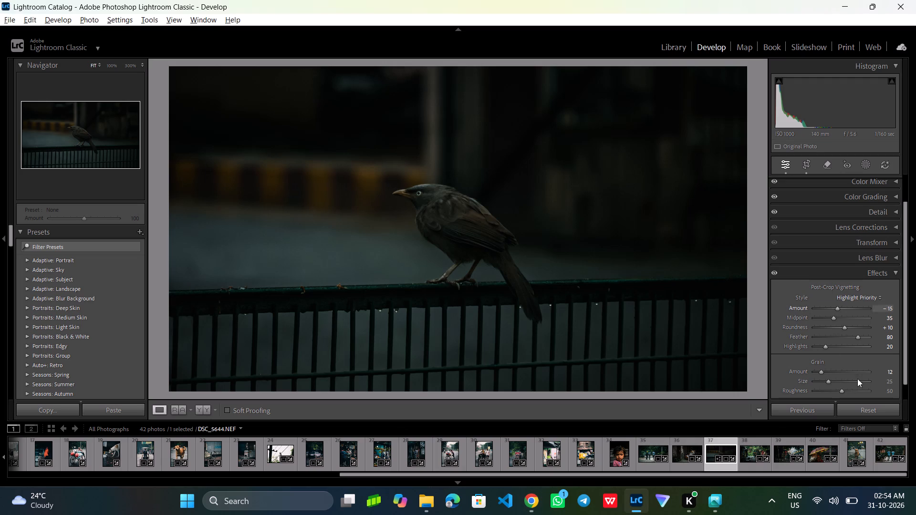
scroll(888, 388, down, 1)
click(888, 379)
text(45)
click(896, 355)
click(893, 257)
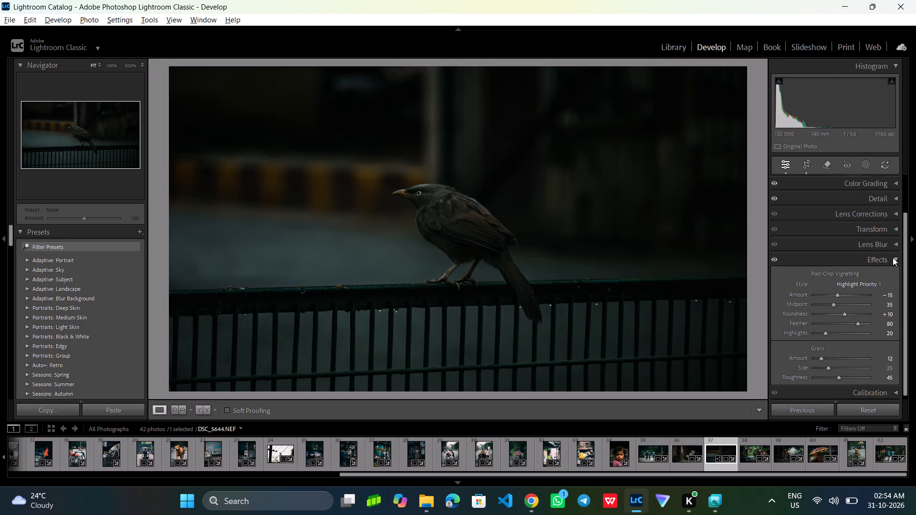
scroll(892, 257, up, 3)
Check ChatGPT's masking recommendations in Chrome and create a Select Subject mask on the bird in Lightroom Classic.
key(alt+Tab)
key(alt+Tab)
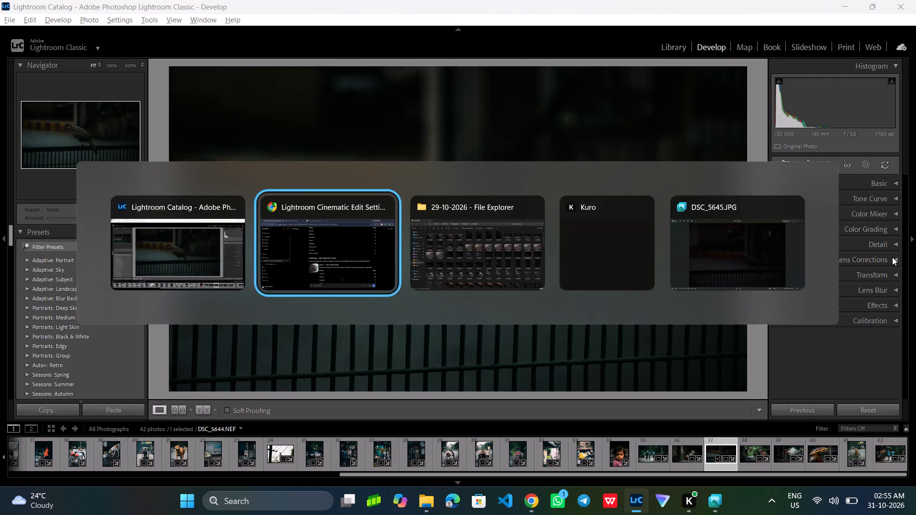
scroll(846, 248, down, 6)
scroll(846, 248, up, 1)
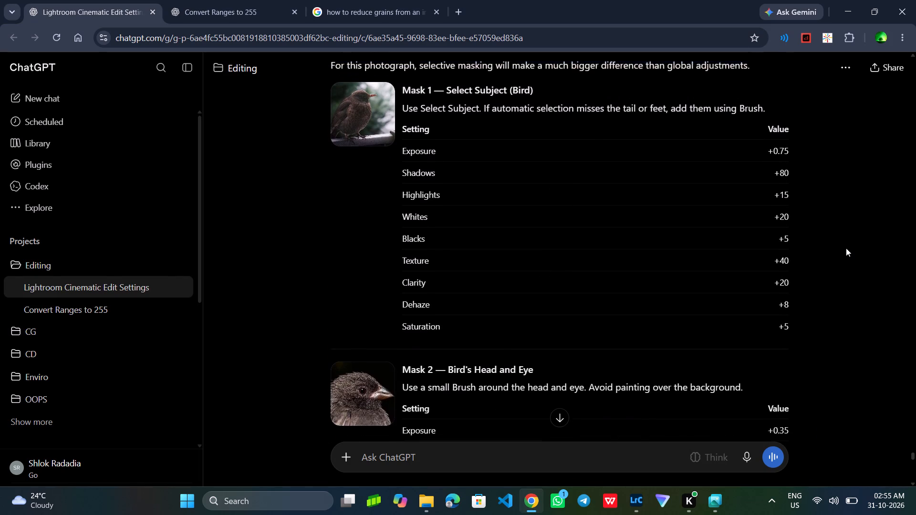
key(alt+Tab)
click(866, 167)
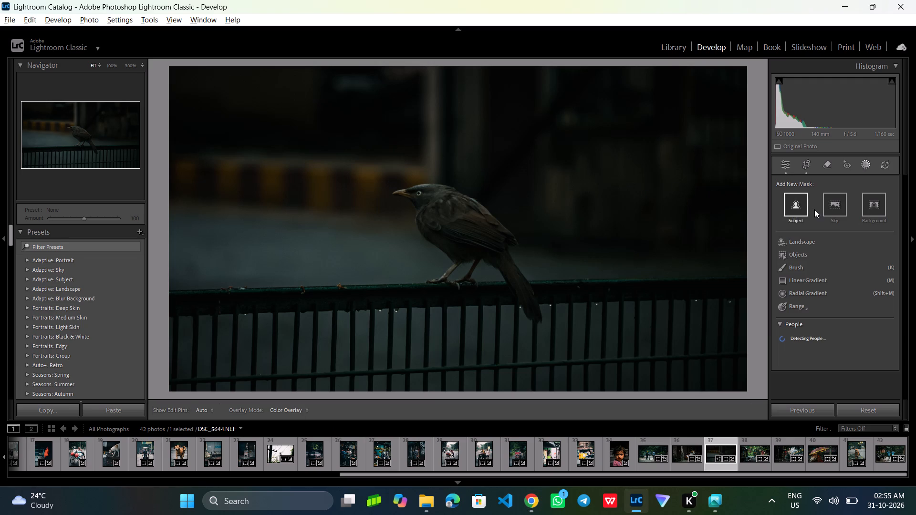
click(807, 208)
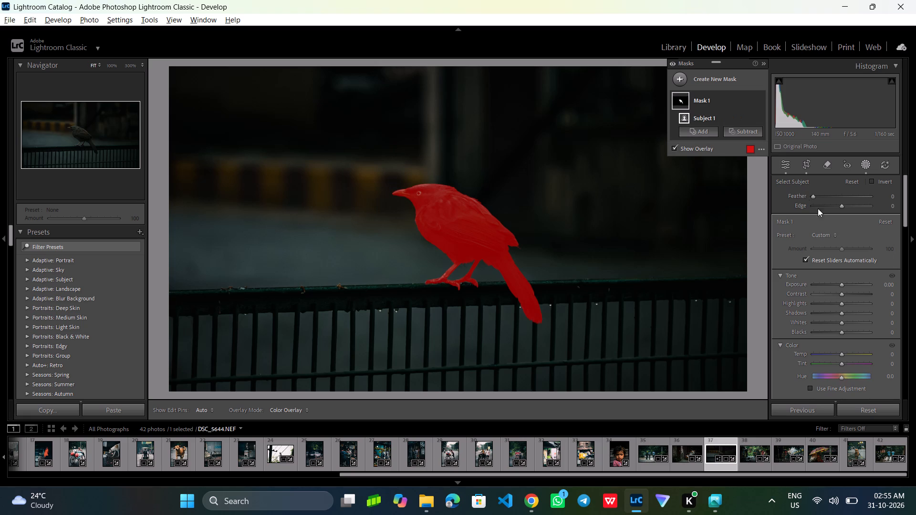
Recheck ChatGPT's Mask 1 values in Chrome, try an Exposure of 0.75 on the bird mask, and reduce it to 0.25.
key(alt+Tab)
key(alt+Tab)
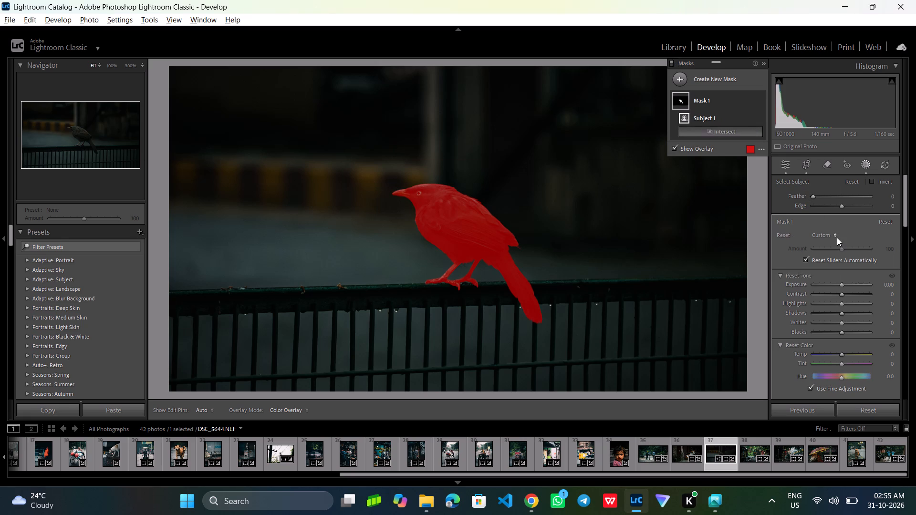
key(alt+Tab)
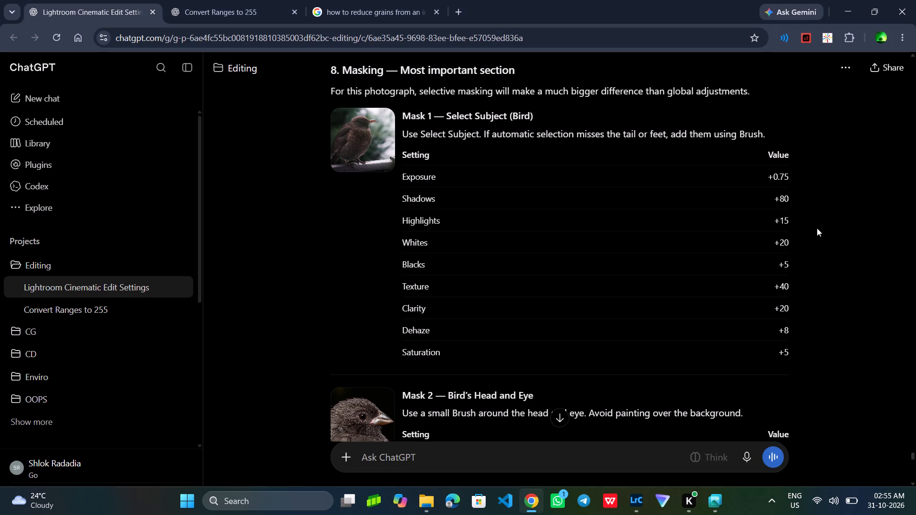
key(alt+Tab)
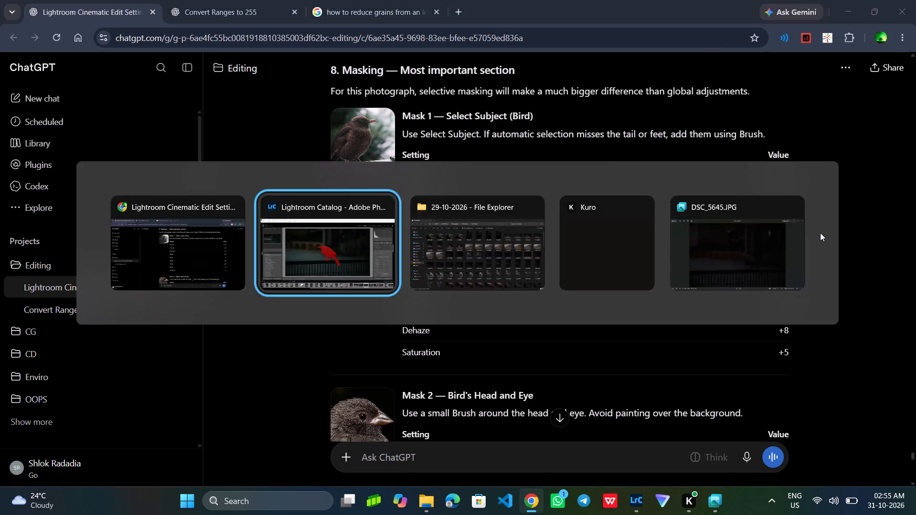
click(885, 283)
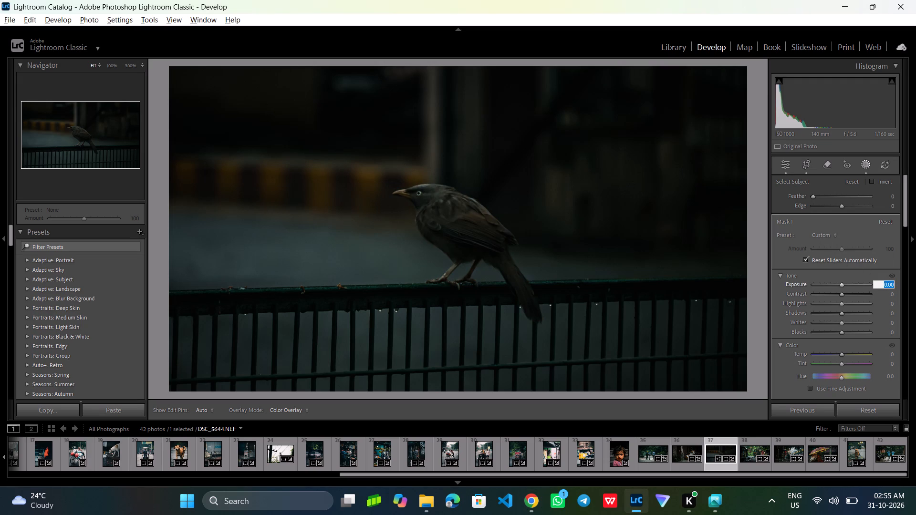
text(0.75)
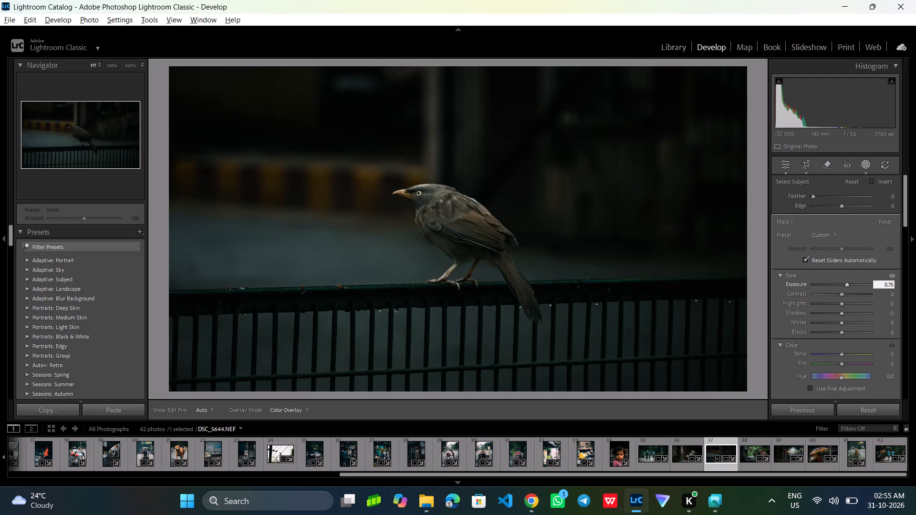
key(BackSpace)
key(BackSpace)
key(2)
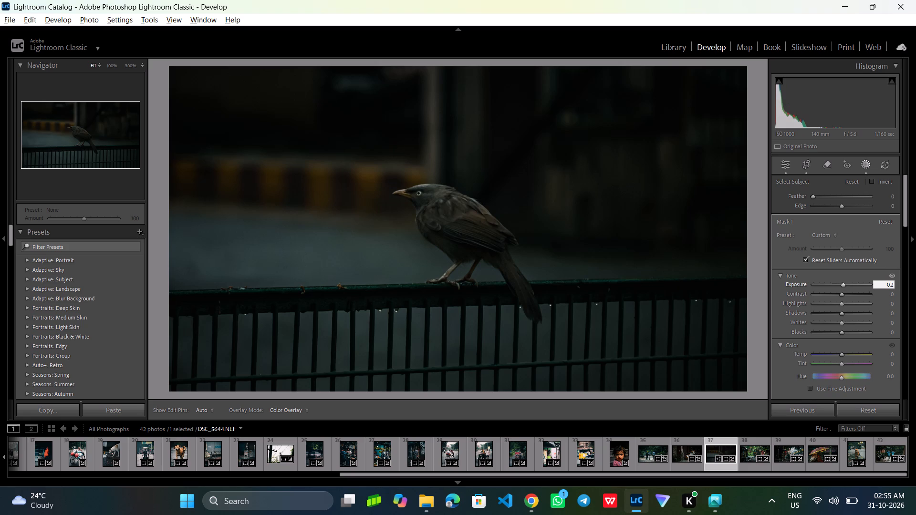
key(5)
Following ChatGPT's Mask 1 values in Chrome, set the bird mask's Shadows to 80 and Highlights to 15.
click(888, 312)
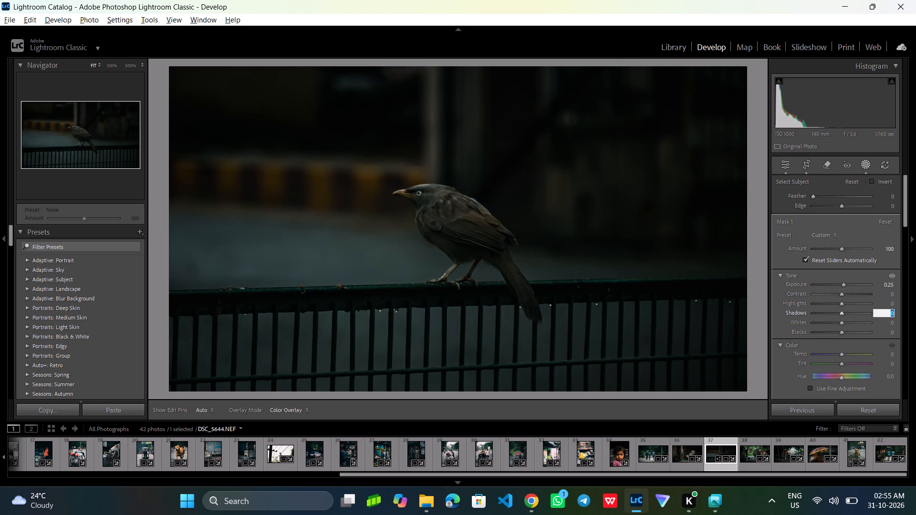
text(80)
key(alt+Tab)
key(alt+Tab)
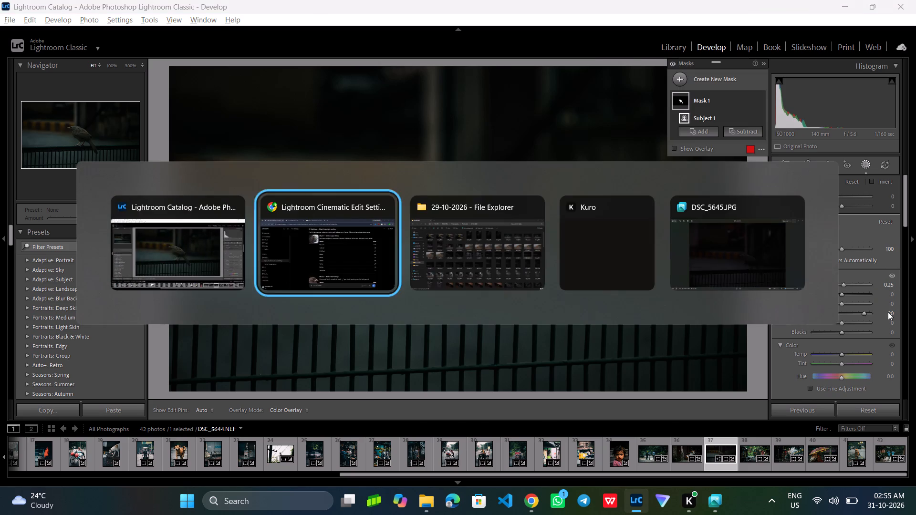
key(alt+Tab)
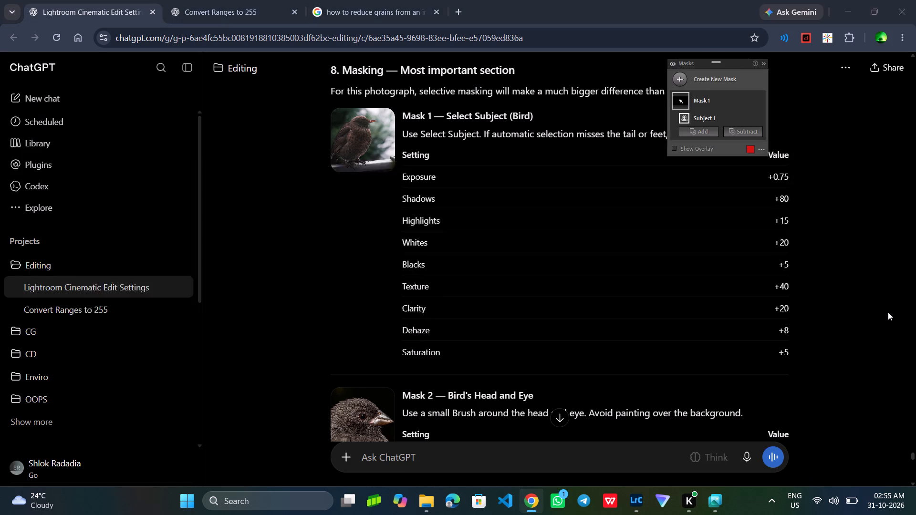
click(893, 302)
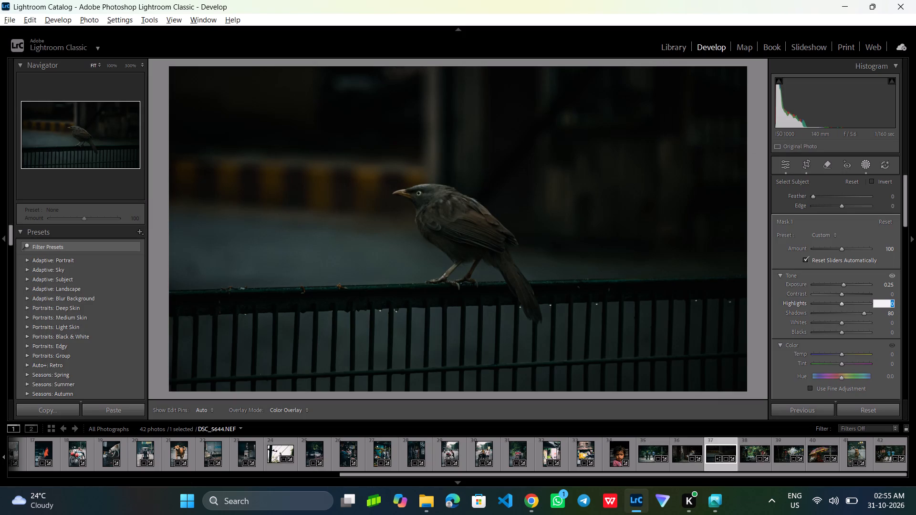
text(15)
Following ChatGPT's Mask 1 values in Chrome, set the bird mask's Whites to 20 and Blacks to 5.
key(alt+Tab)
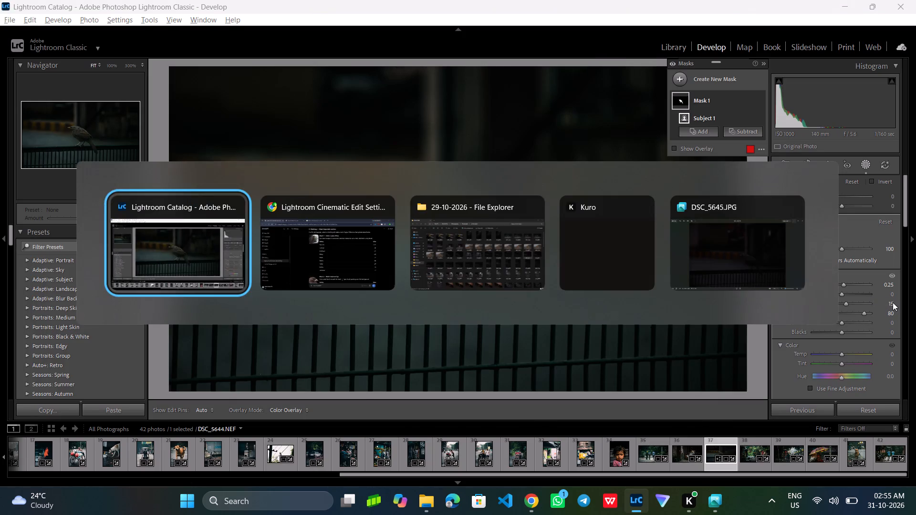
key(alt+Tab)
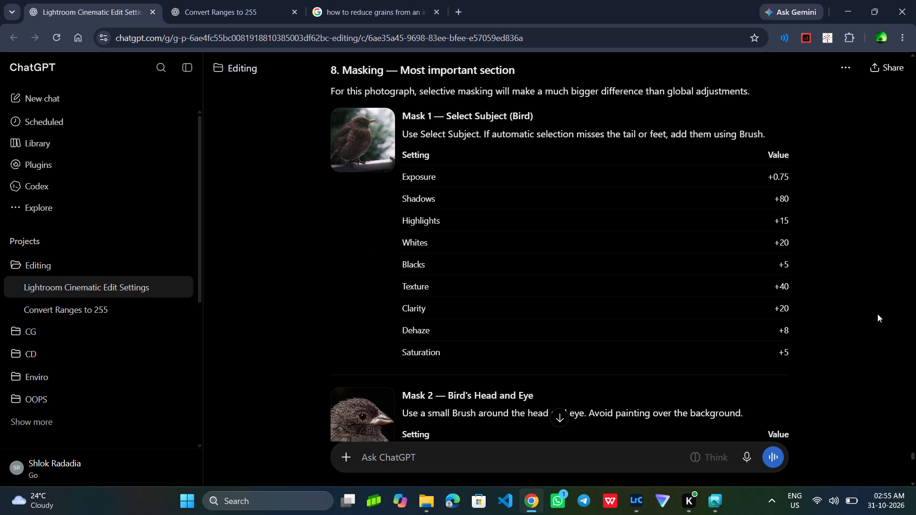
key(alt+Tab)
click(887, 322)
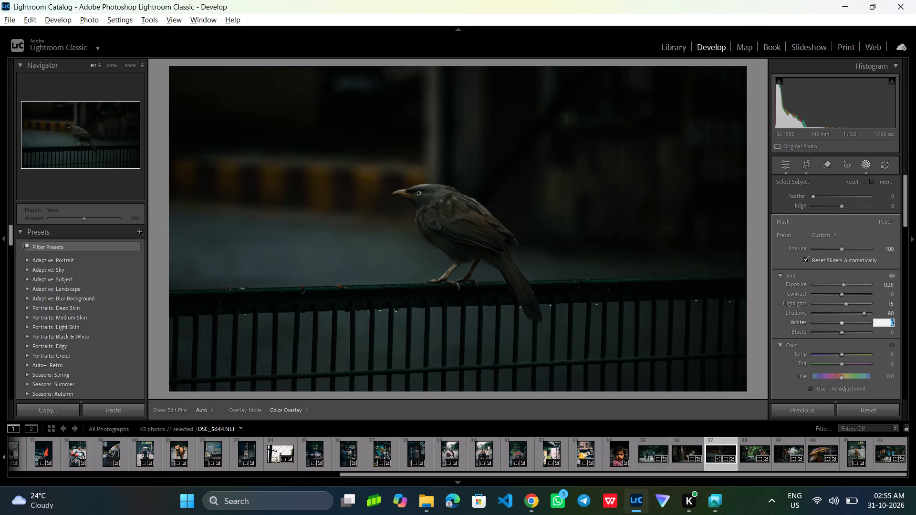
text(20)
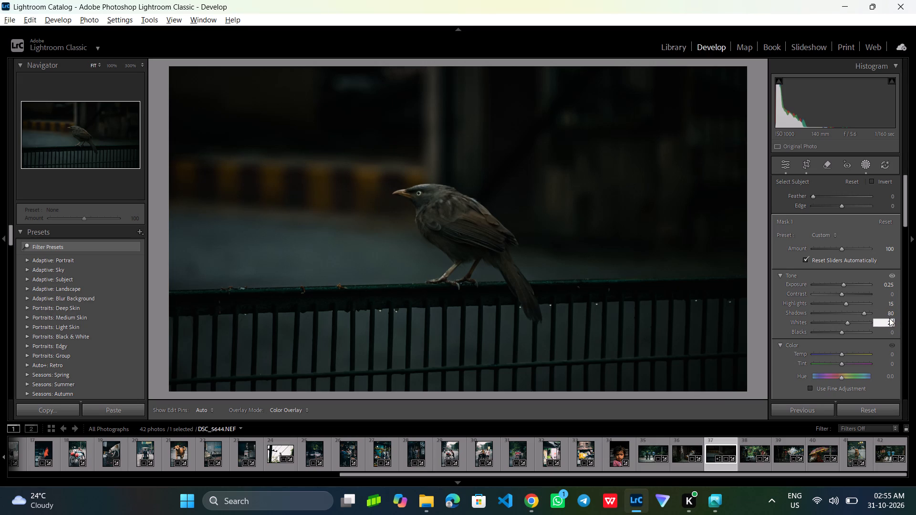
click(898, 314)
key(alt+Tab)
key(alt+Tab)
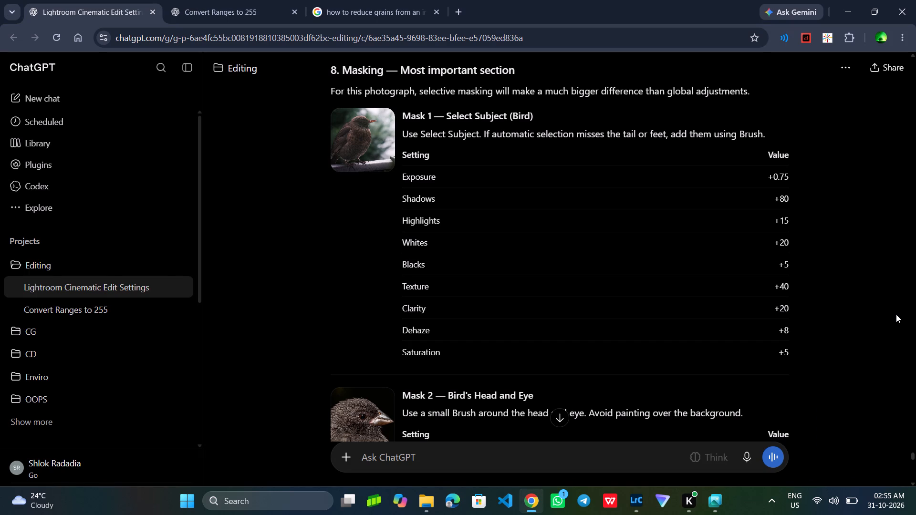
key(alt+Tab)
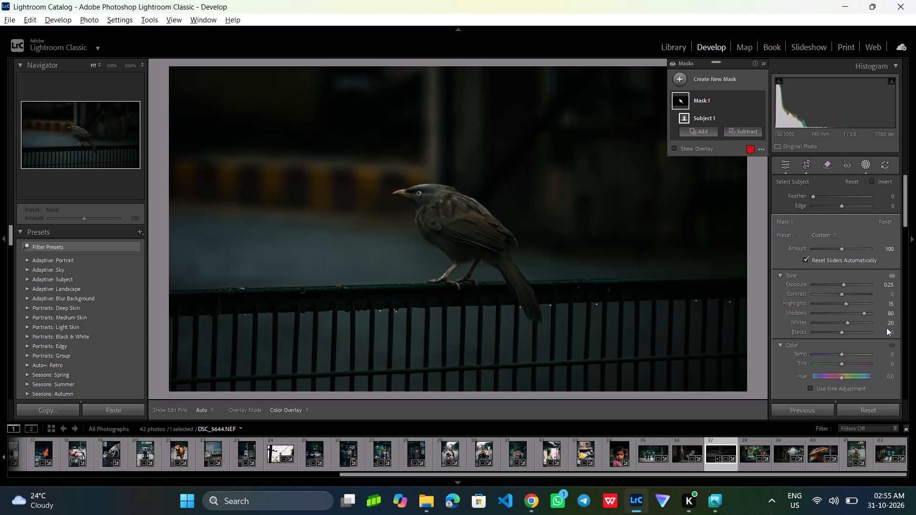
click(890, 332)
key(5)
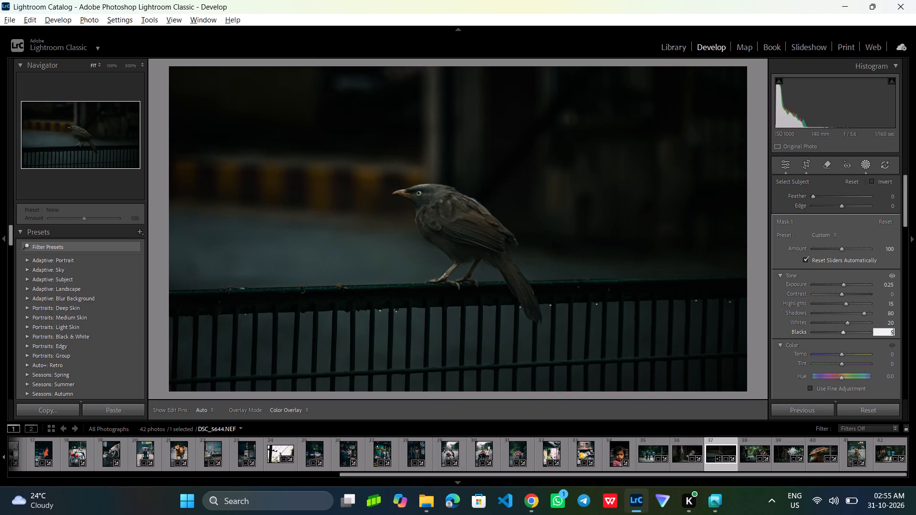
click(897, 328)
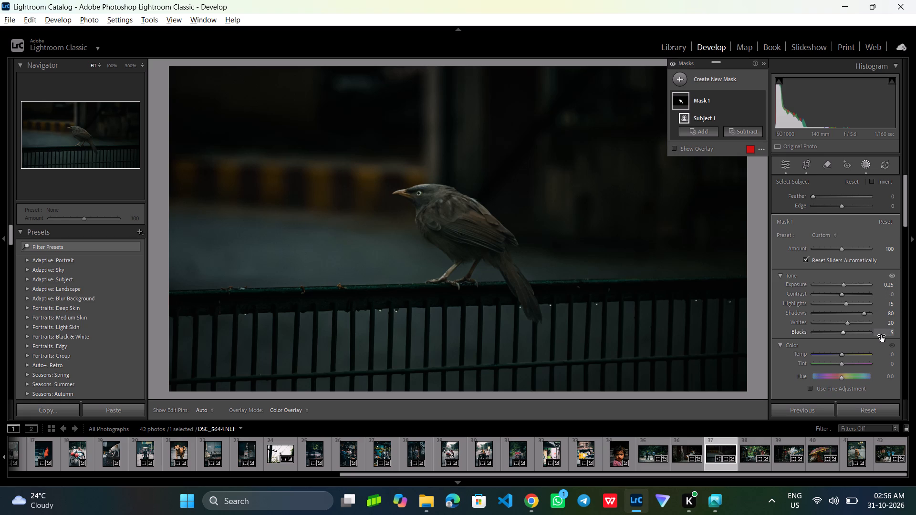
Reset the bird mask's Exposure, try ChatGPT's 0.75 again, and set it to 0.10 instead.
double_click(843, 286)
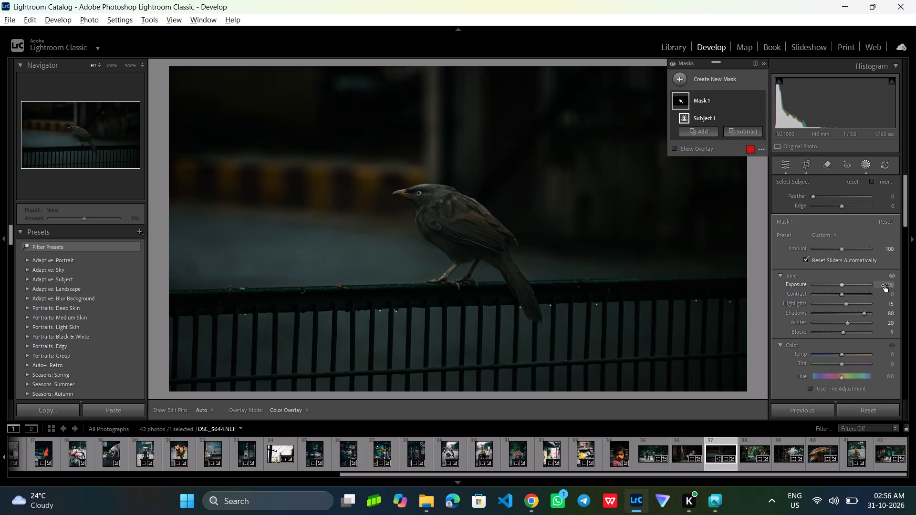
key(alt+Tab)
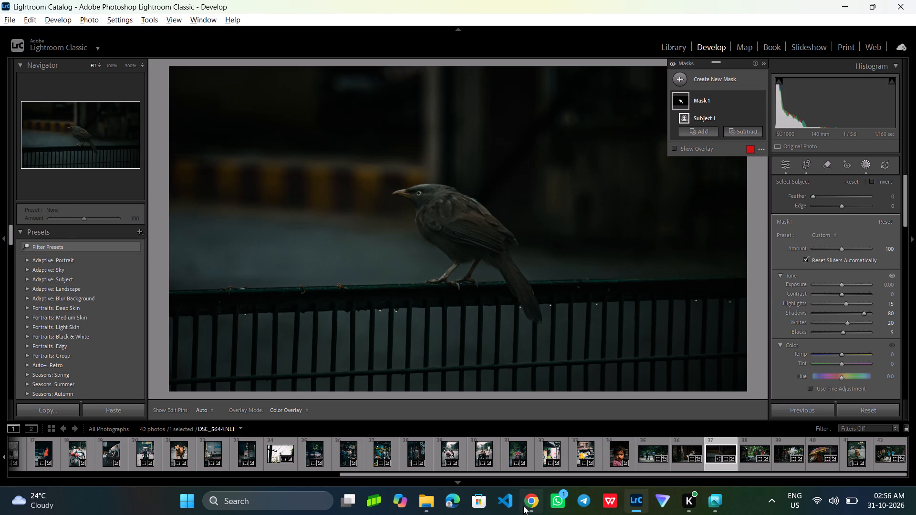
click(523, 506)
key(alt+Tab)
click(885, 283)
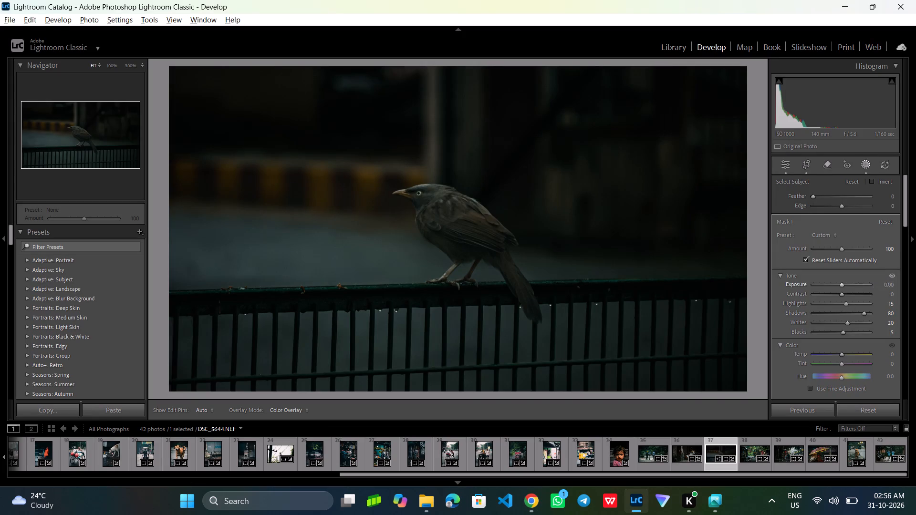
text(0.75)
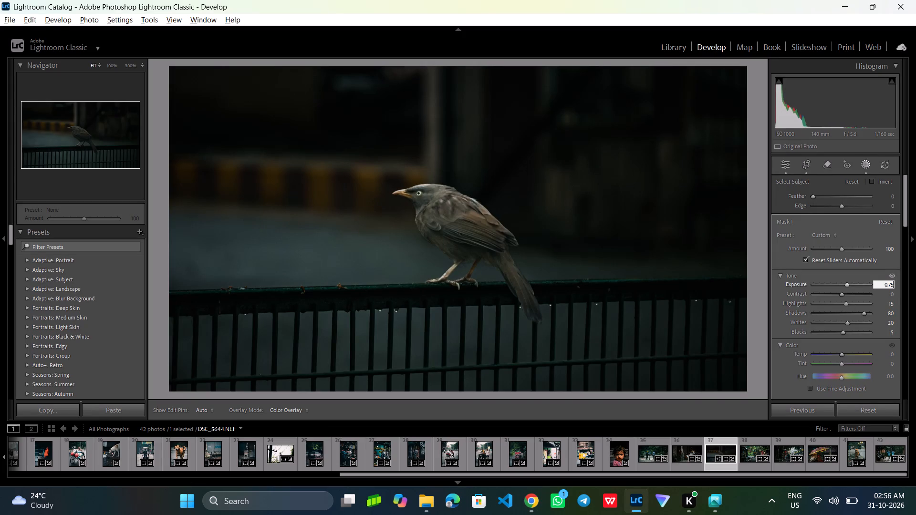
key(BackSpace)
key(BackSpace)
key(1)
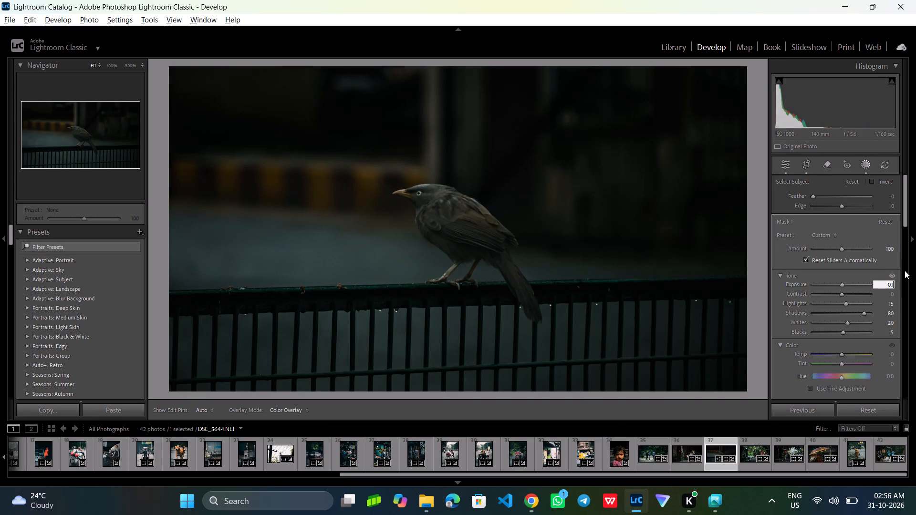
click(898, 281)
Using ChatGPT's Mask 1 values in Chrome, set the bird mask's Saturation to 5.
scroll(898, 281, down, 1)
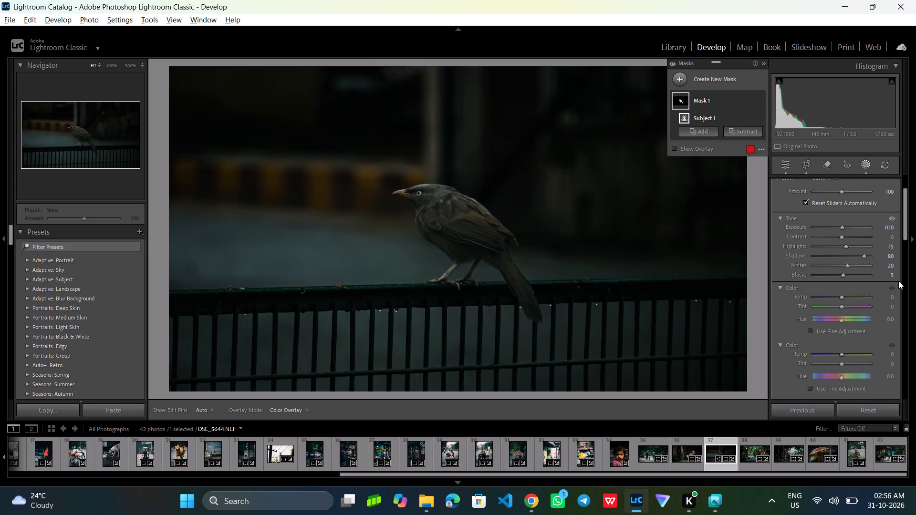
key(alt+Tab)
key(alt+Tab)
key(alt+Tab)
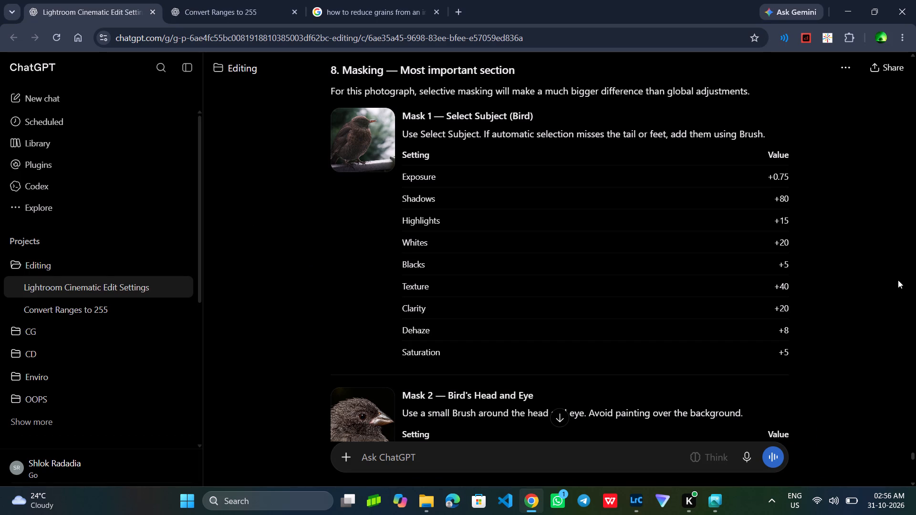
key(alt+Tab)
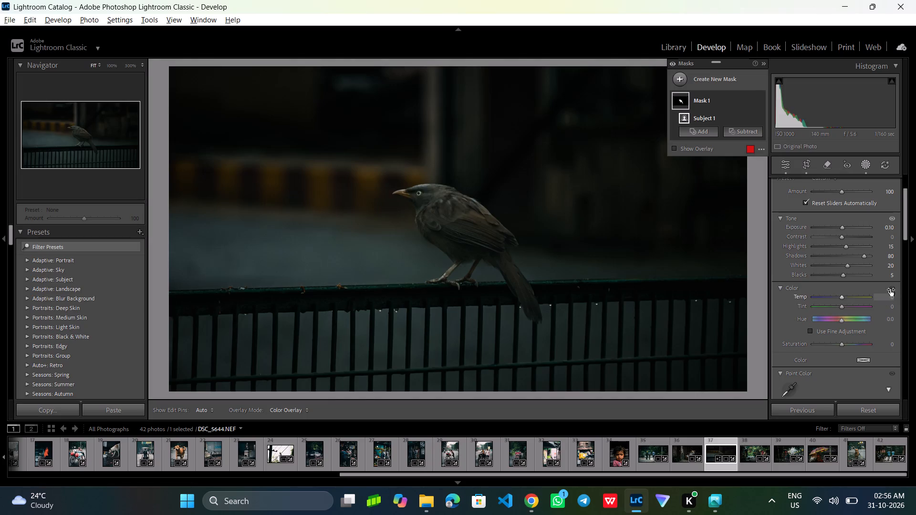
click(887, 347)
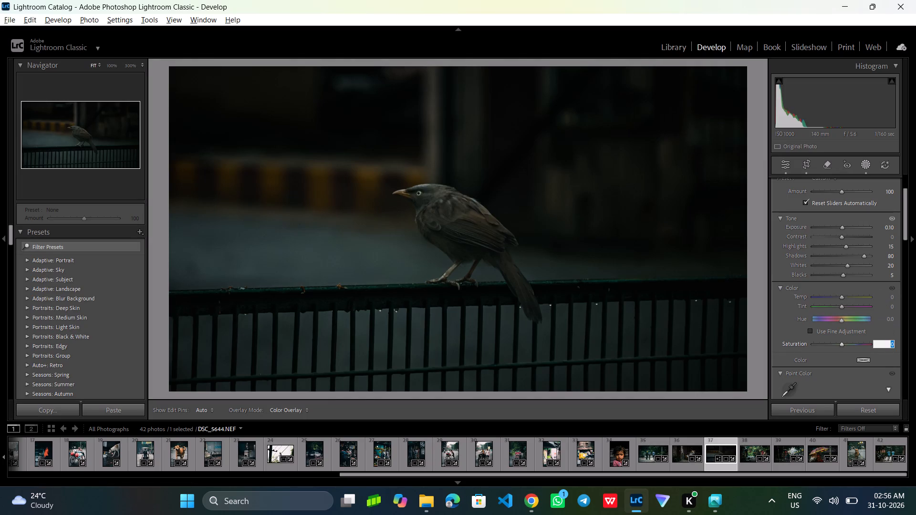
key(5)
click(896, 334)
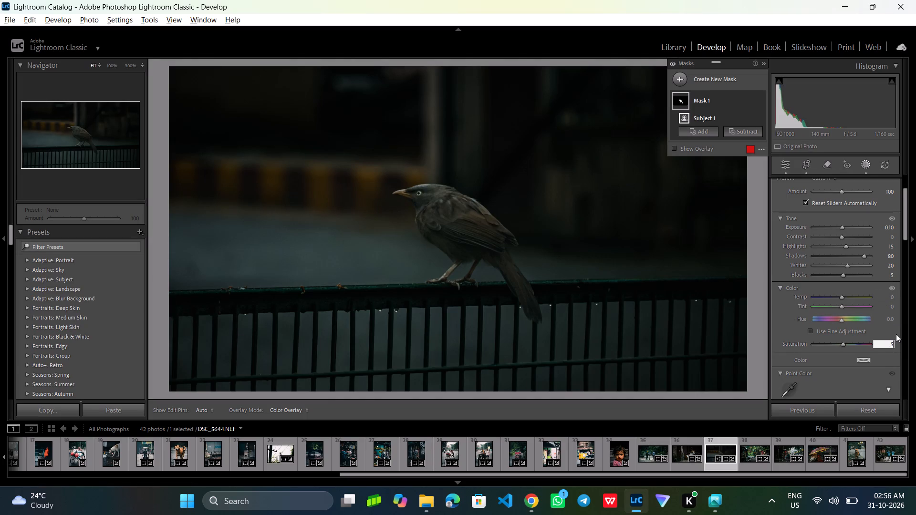
Following ChatGPT's Mask 1 values in Chrome, set the bird mask's Texture to 40, Clarity to 20 and Dehaze to 8.
scroll(896, 333, down, 8)
key(alt+Tab)
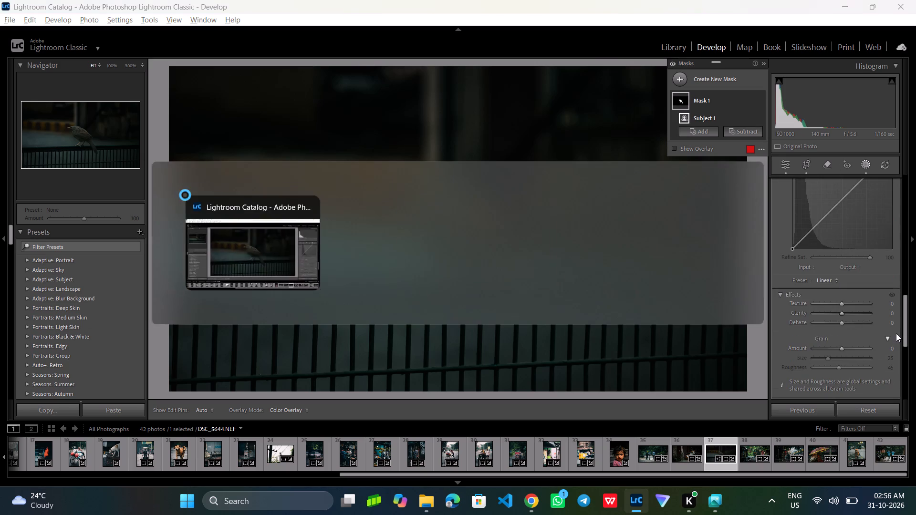
key(alt+Tab)
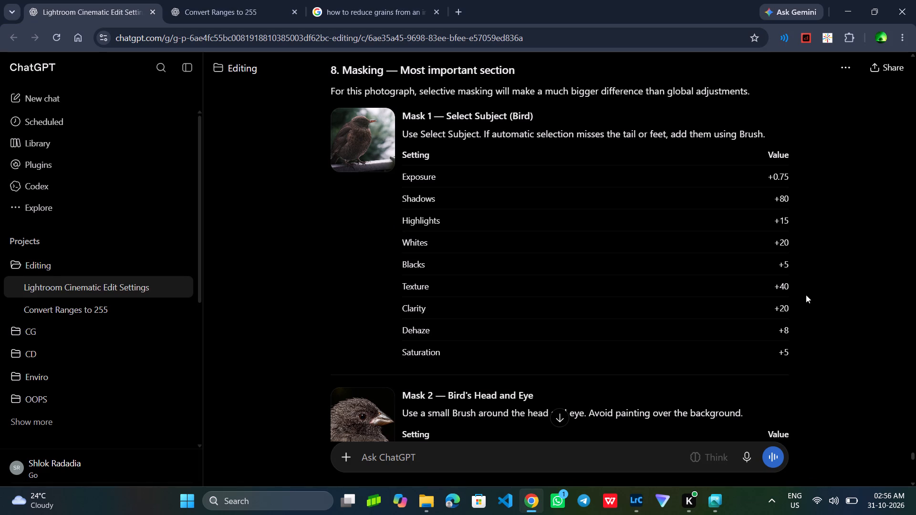
key(alt+Tab)
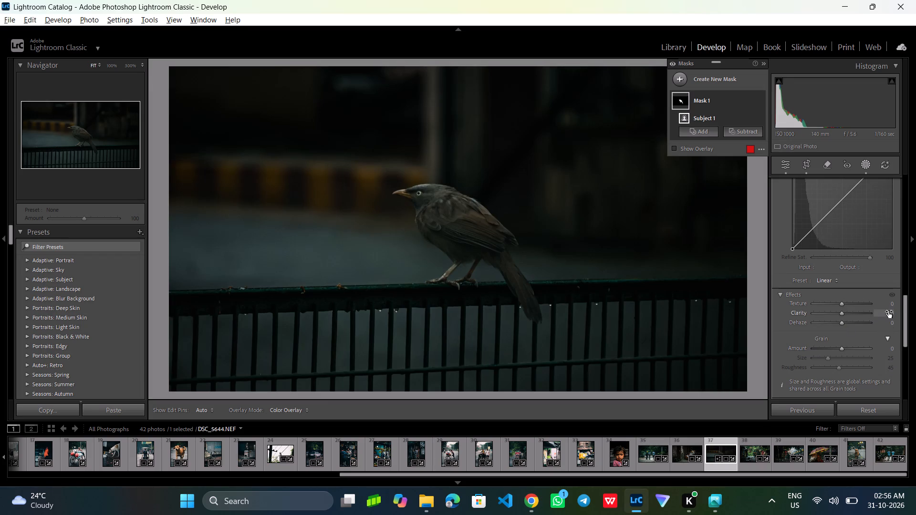
click(891, 303)
text(40)
key(Tab)
text(20)
key(Tab)
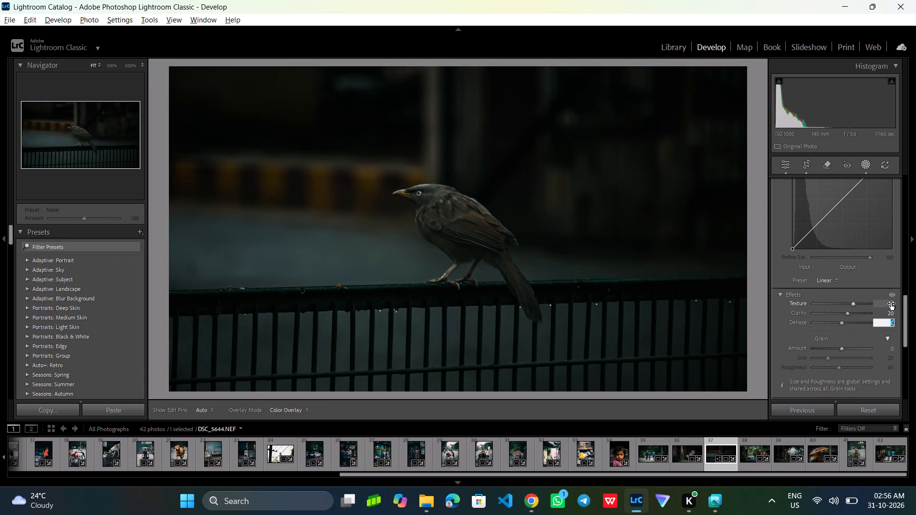
key(8)
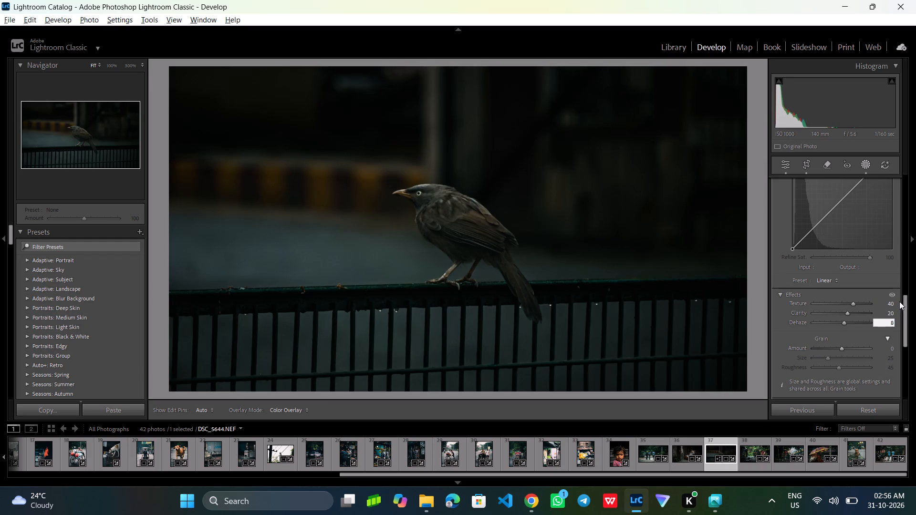
click(897, 299)
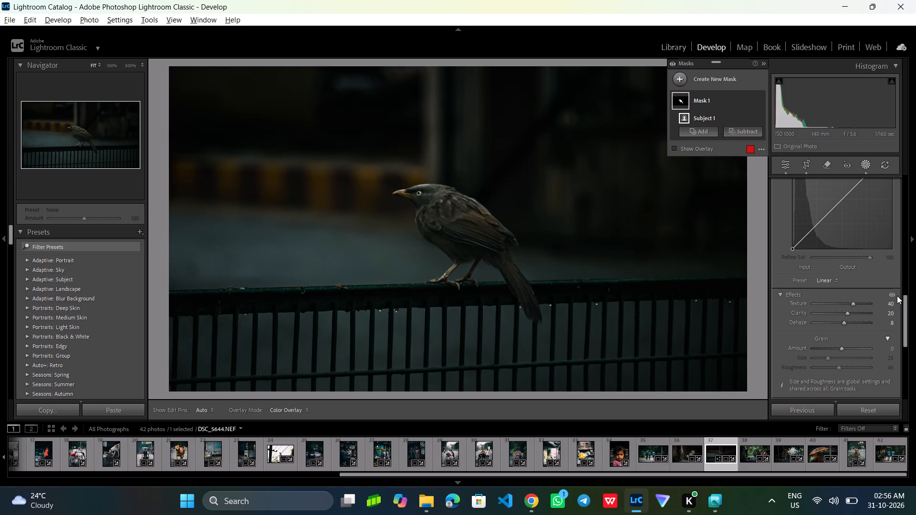
Check ChatGPT's Mask 2 instructions in Chrome, then add a new Brush mask in Lightroom Classic and paint it over the bird's eye.
key(alt+Tab)
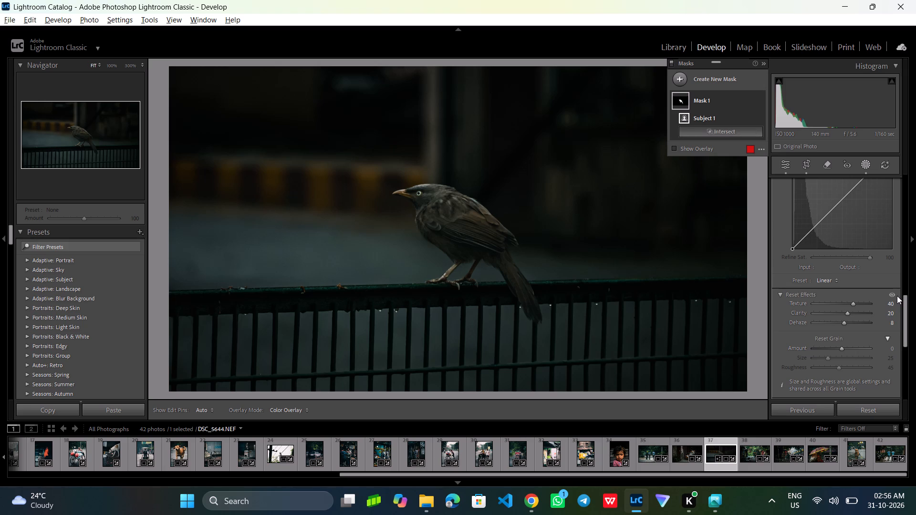
key(alt+Tab)
scroll(767, 276, down, 5)
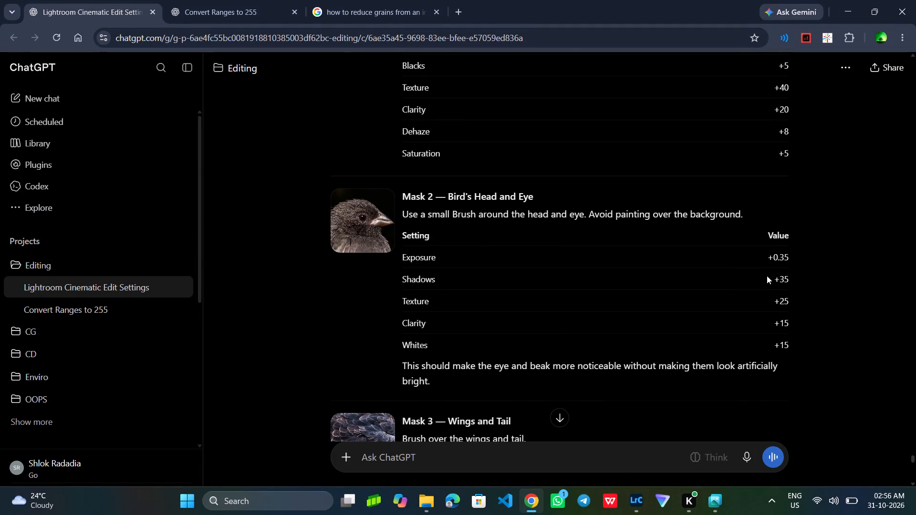
key(alt+Tab)
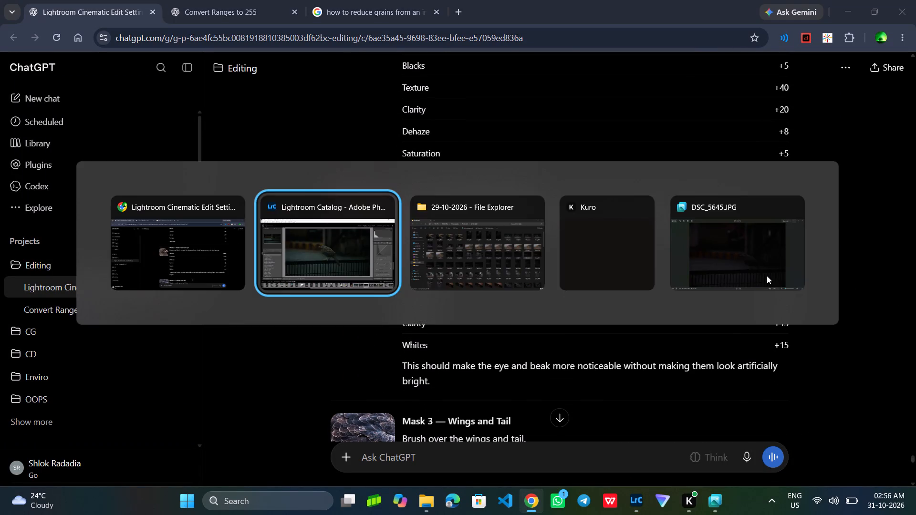
click(721, 78)
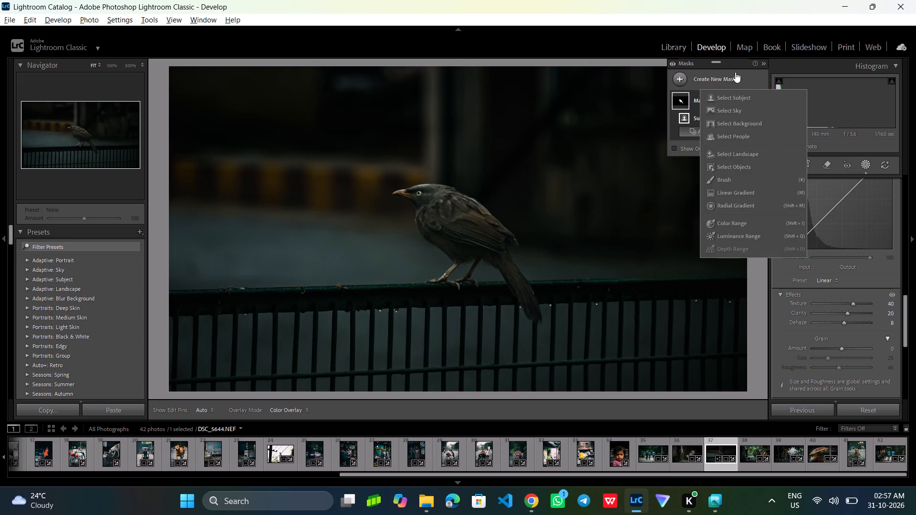
click(735, 72)
click(866, 165)
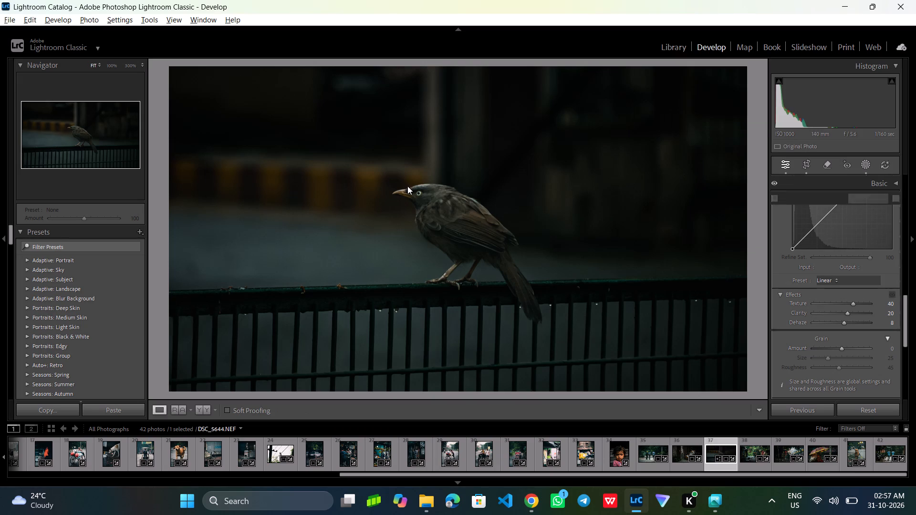
click(416, 191)
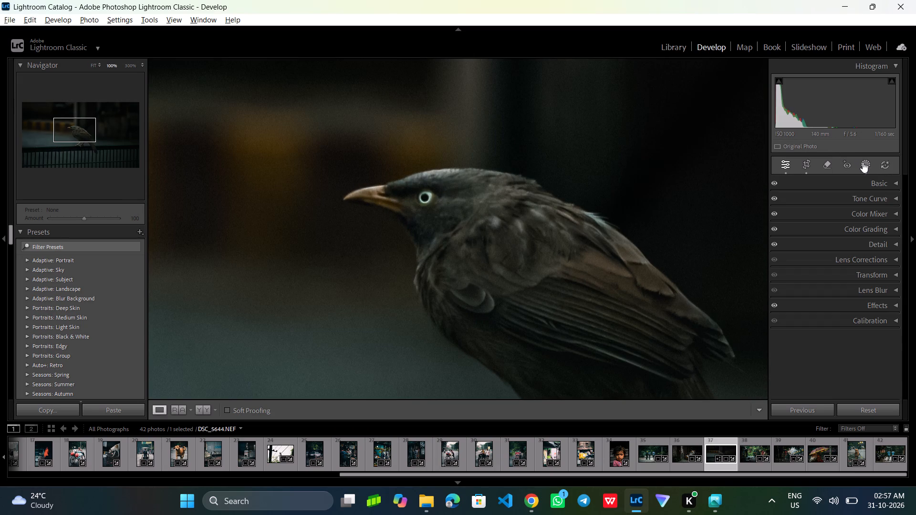
click(863, 162)
click(707, 82)
click(728, 183)
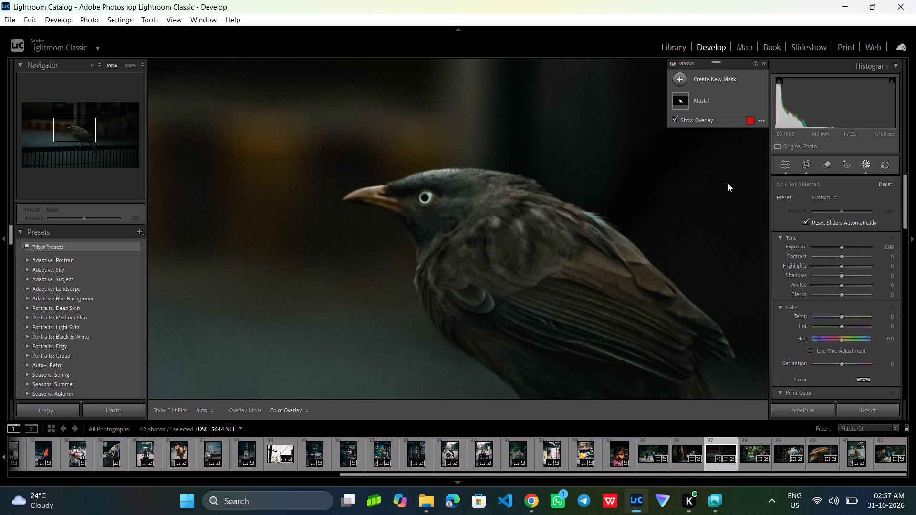
scroll(421, 187, down, 5)
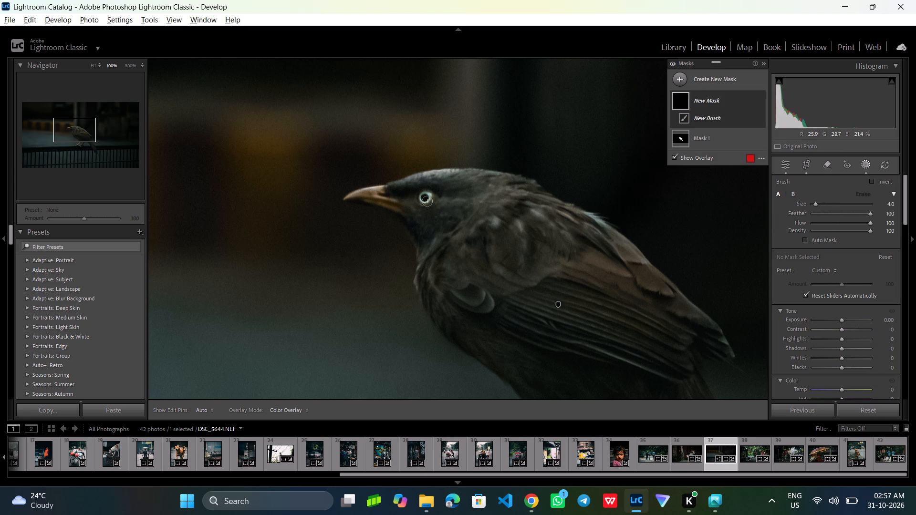
click(425, 198)
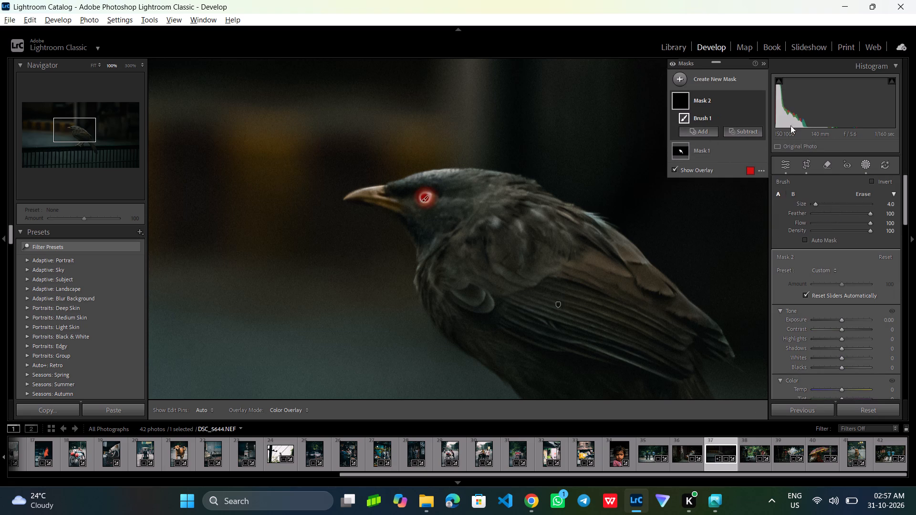
Consult ChatGPT's Mask 2 values in Chrome and set the eye mask's Exposure to 0.45 and Shadows to 35.
key(alt+Tab)
key(alt+Tab)
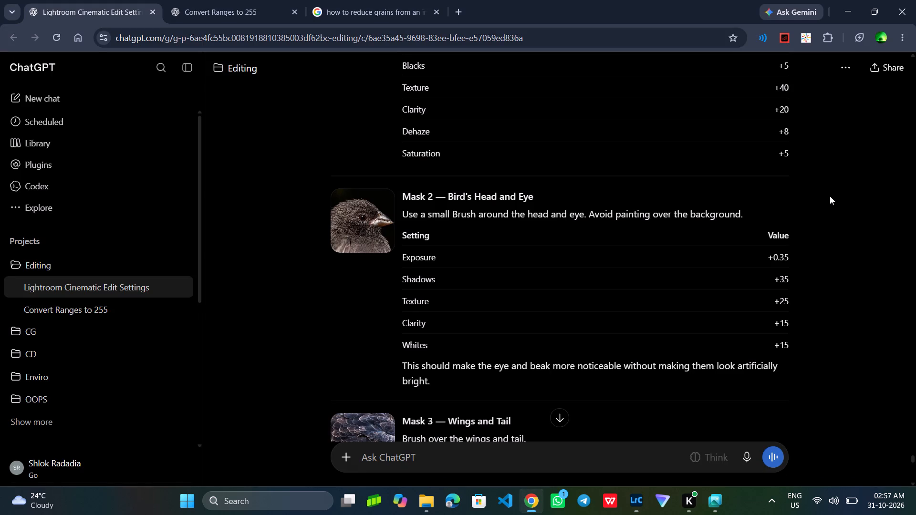
key(alt+Tab)
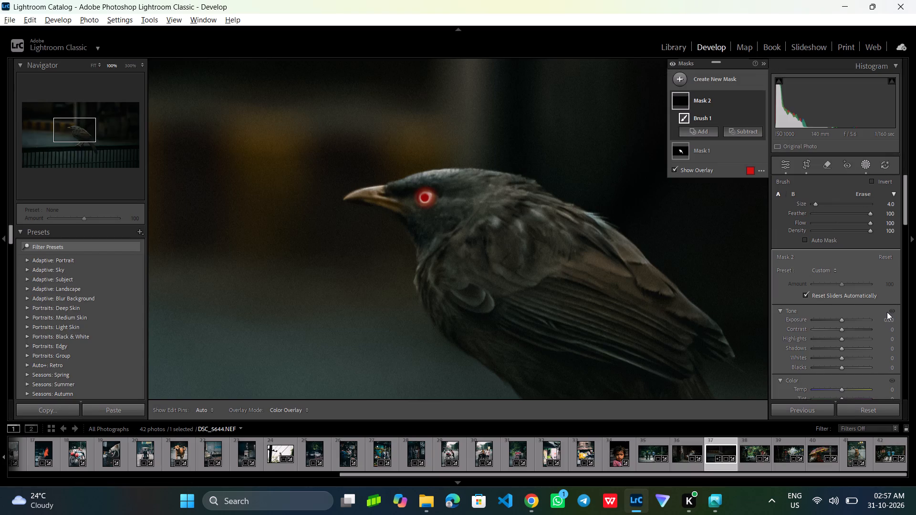
click(885, 319)
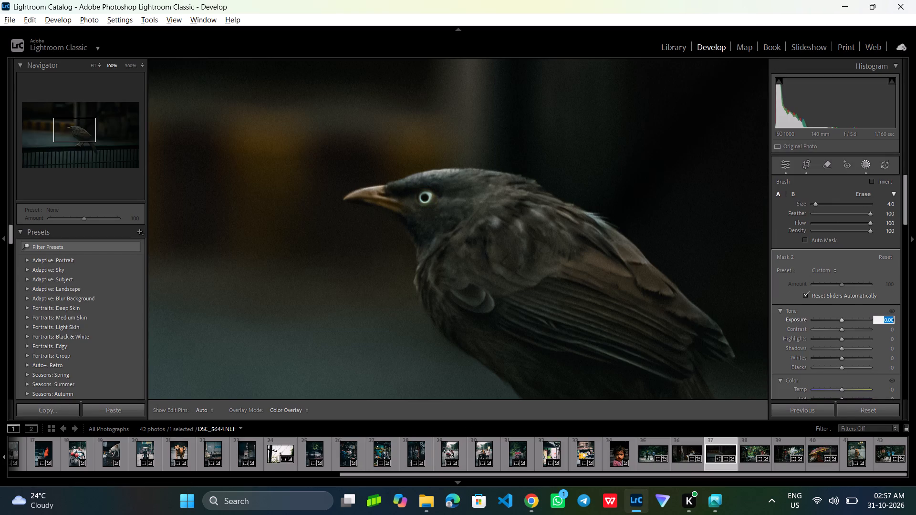
text(0.45)
key(alt+Tab)
key(alt+Tab)
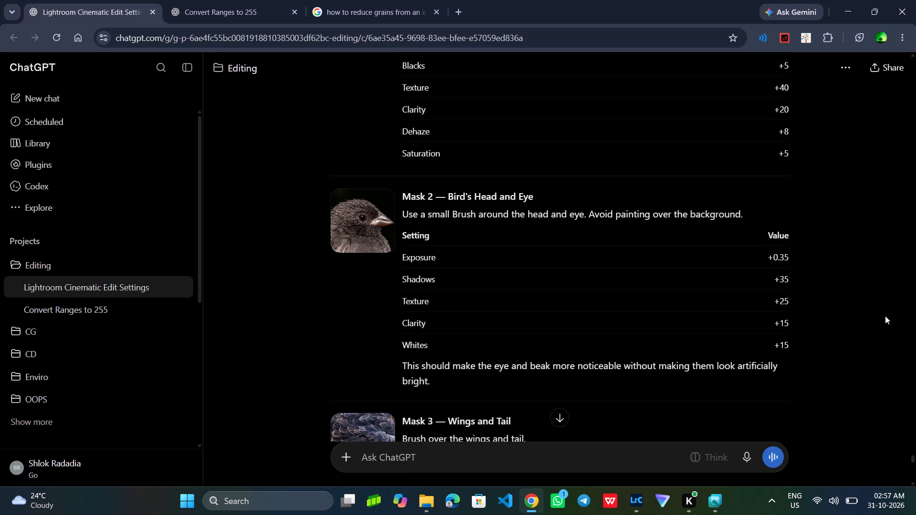
key(alt+Tab)
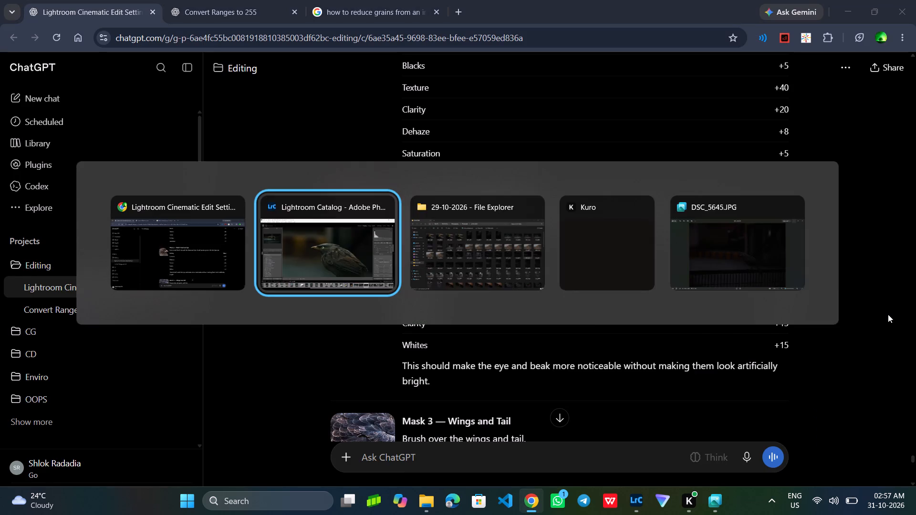
click(888, 347)
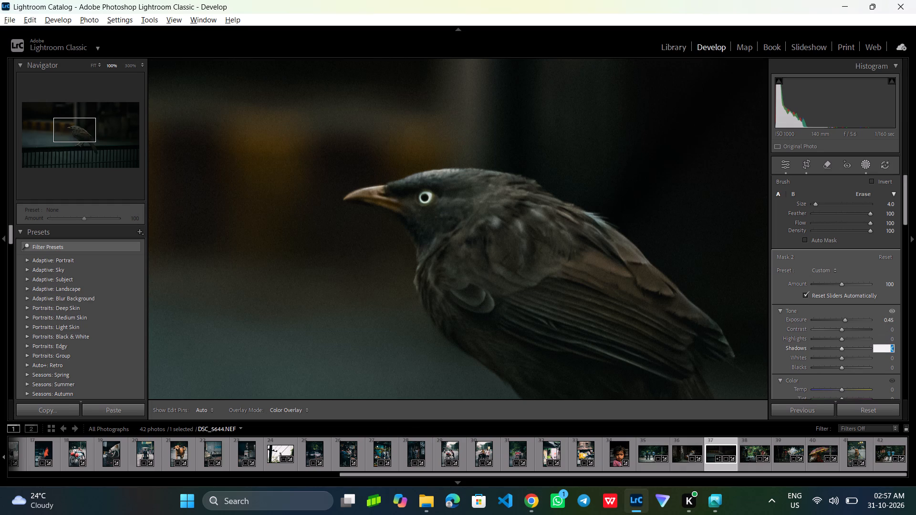
text(35)
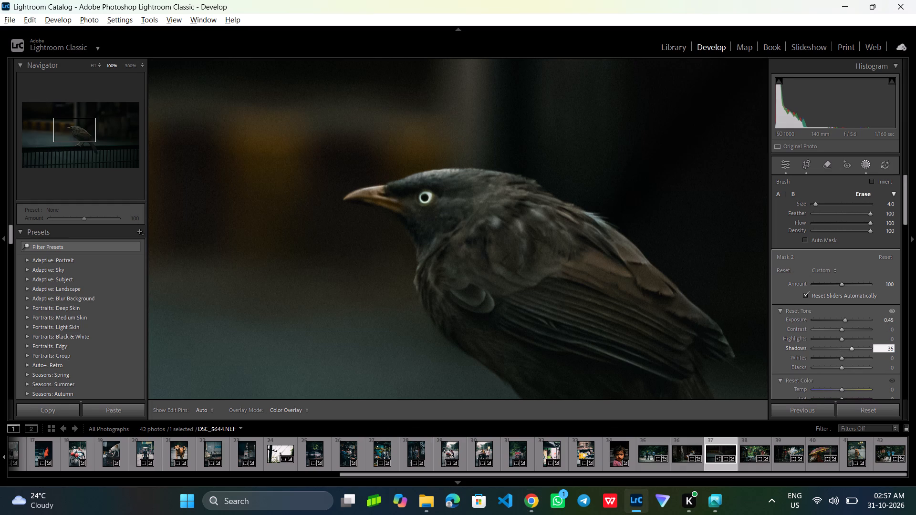
Recheck ChatGPT's Mask 2 values in Chrome and lower the eye mask's Exposure to 0.25.
key(alt+Tab)
key(alt+Tab)
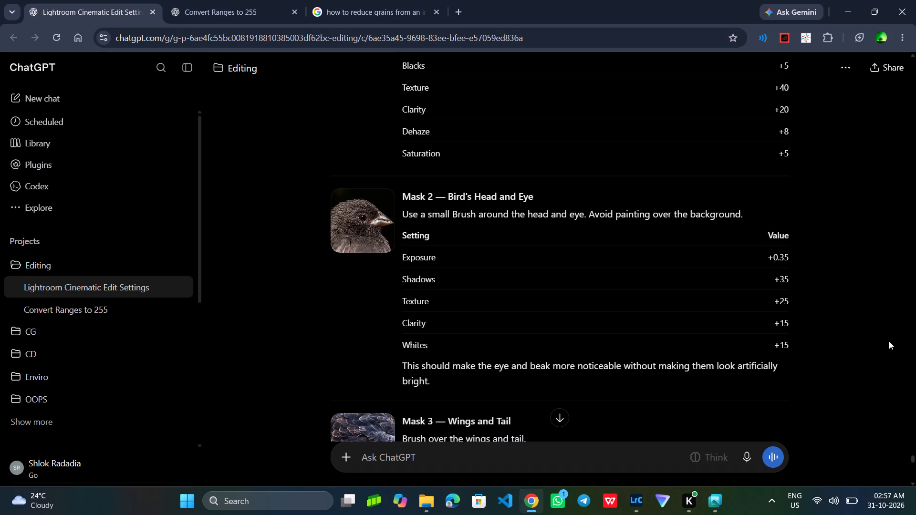
key(alt+Tab)
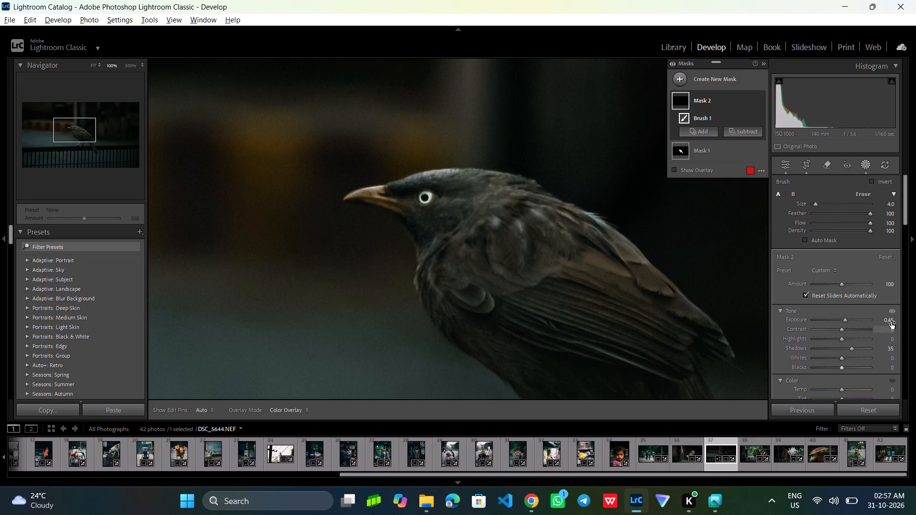
click(891, 322)
click(893, 320)
click(890, 321)
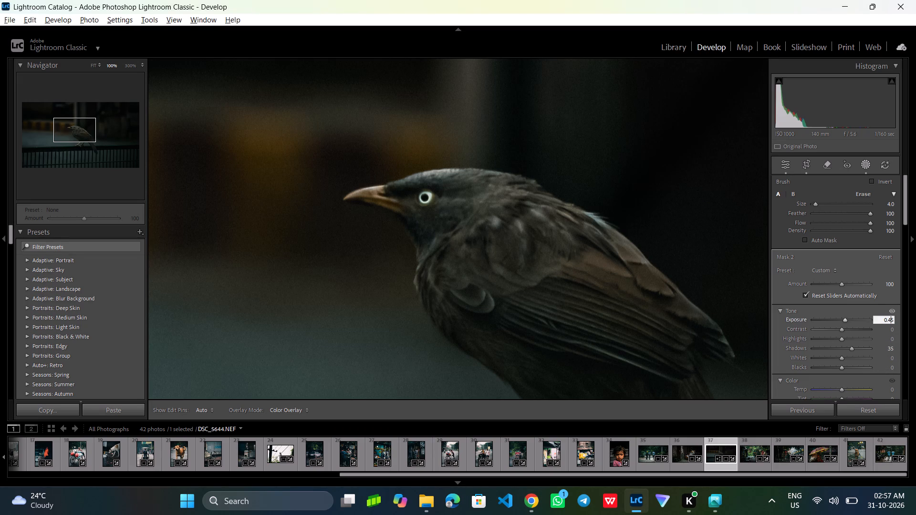
key(BackSpace)
key(2)
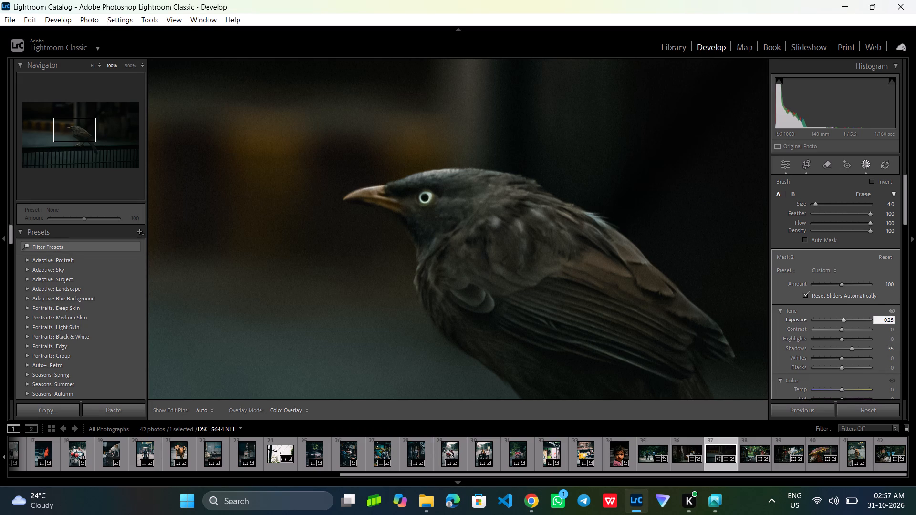
click(897, 317)
Following ChatGPT's Mask 2 values in Chrome, set the eye mask's Whites to 15.
scroll(897, 317, down, 5)
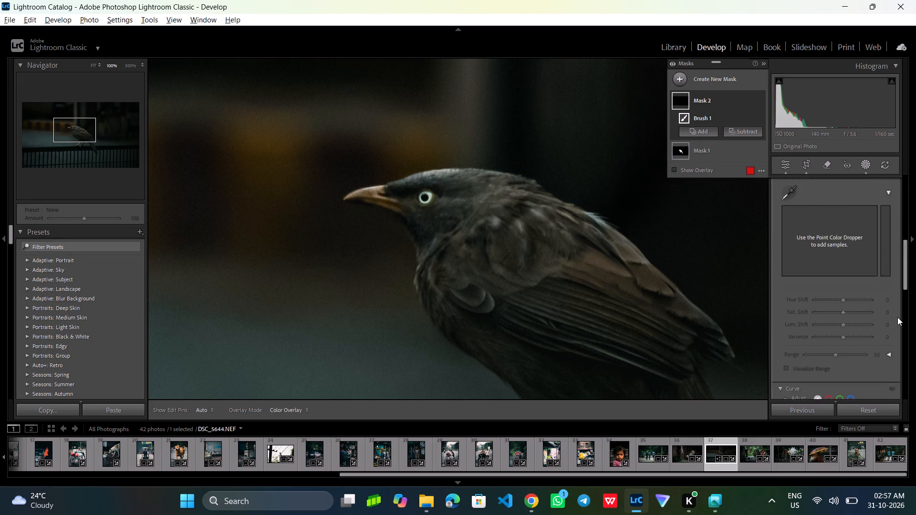
scroll(897, 317, up, 2)
key(alt+Tab)
key(alt+Tab)
key(alt+Tab)
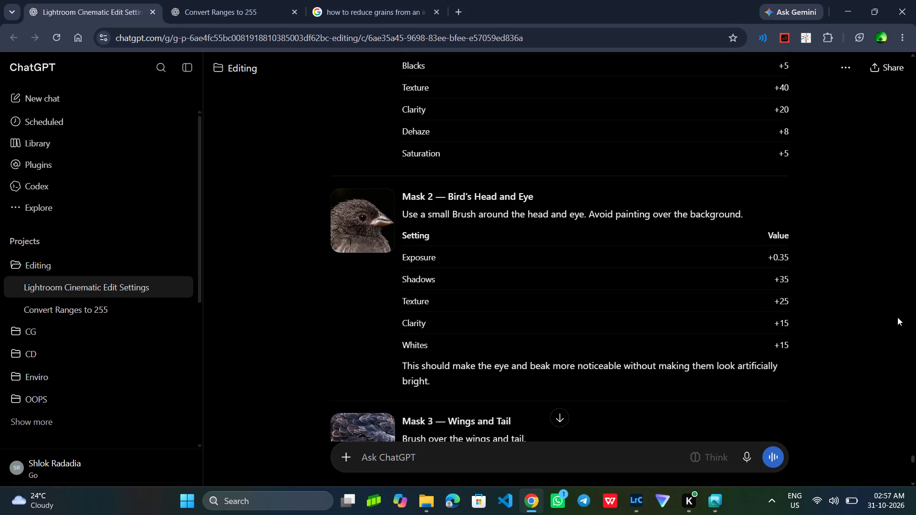
key(alt+Tab)
scroll(897, 317, up, 1)
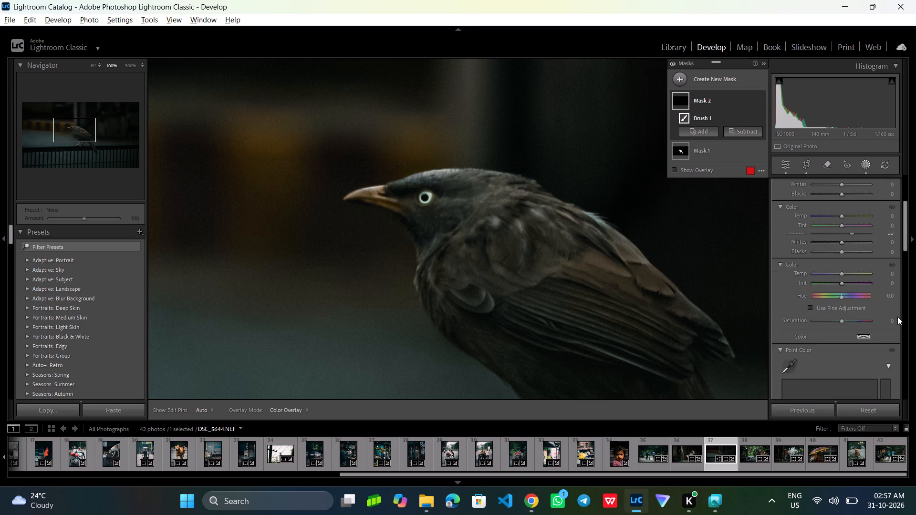
scroll(897, 317, up, 1)
click(893, 300)
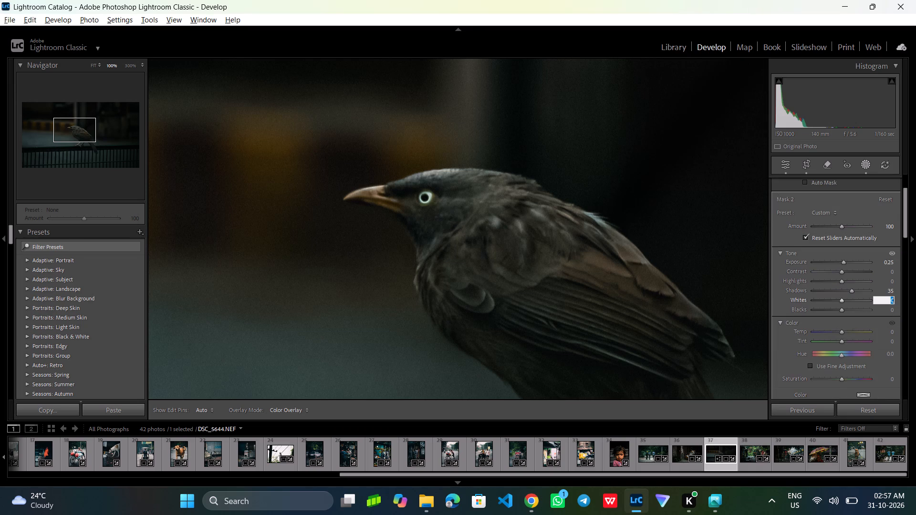
text(15)
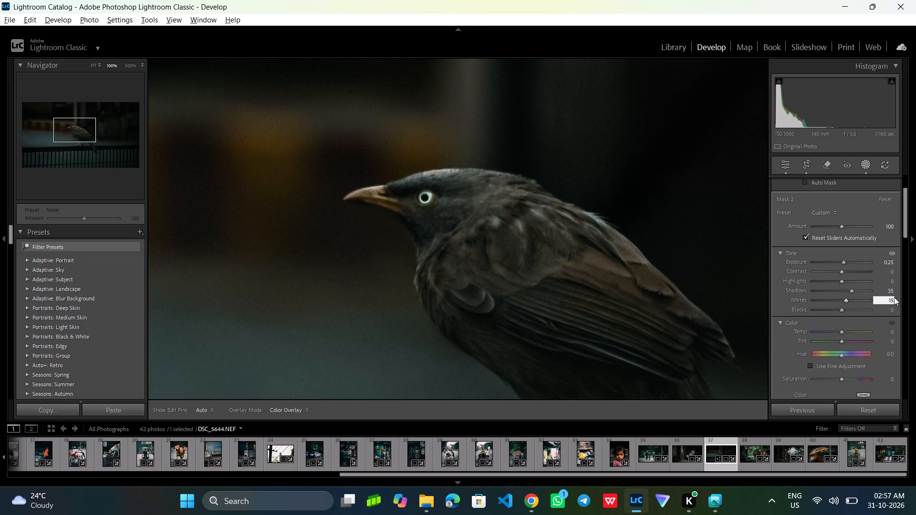
click(896, 295)
Try lighter and darker Blacks on the eye mask and settle on about -19.
drag(841, 311, 852, 309)
drag(852, 309, 822, 309)
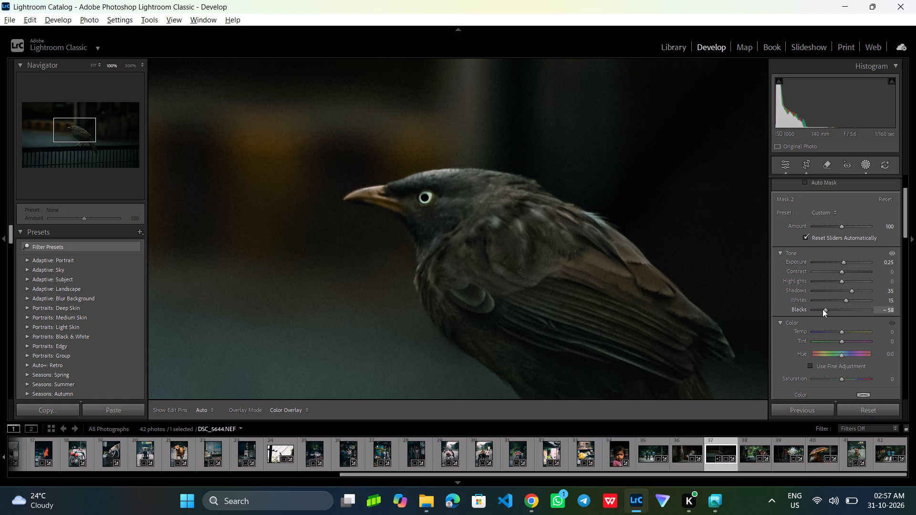
drag(822, 309, 835, 308)
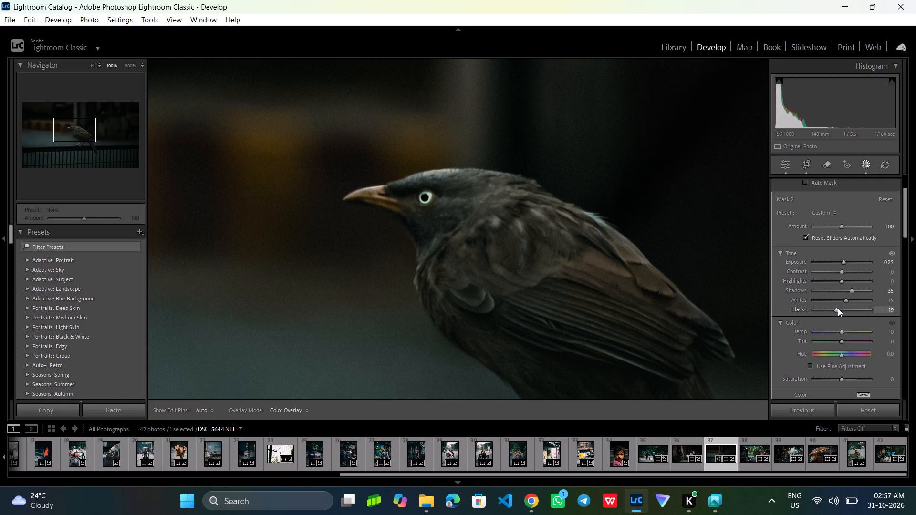
Reset the eye mask's Blacks and set them to -5.
double_click(837, 310)
click(891, 310)
text(-5)
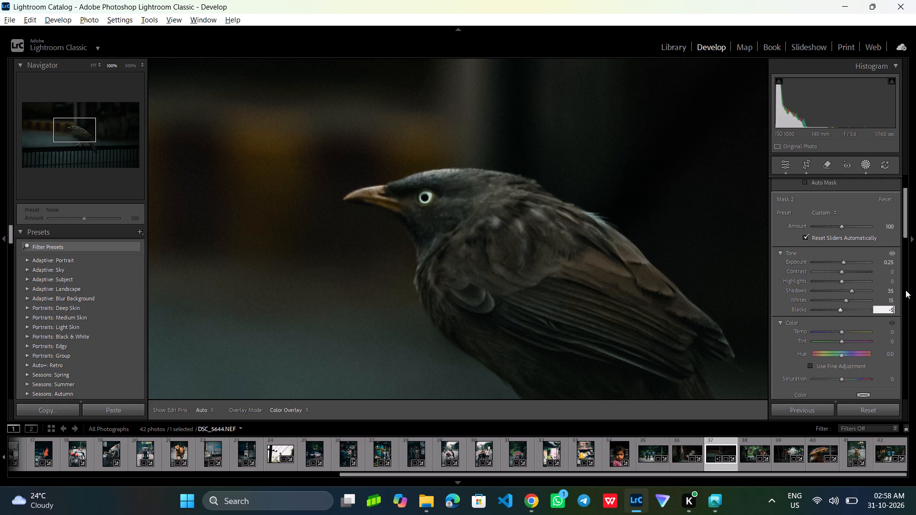
click(901, 289)
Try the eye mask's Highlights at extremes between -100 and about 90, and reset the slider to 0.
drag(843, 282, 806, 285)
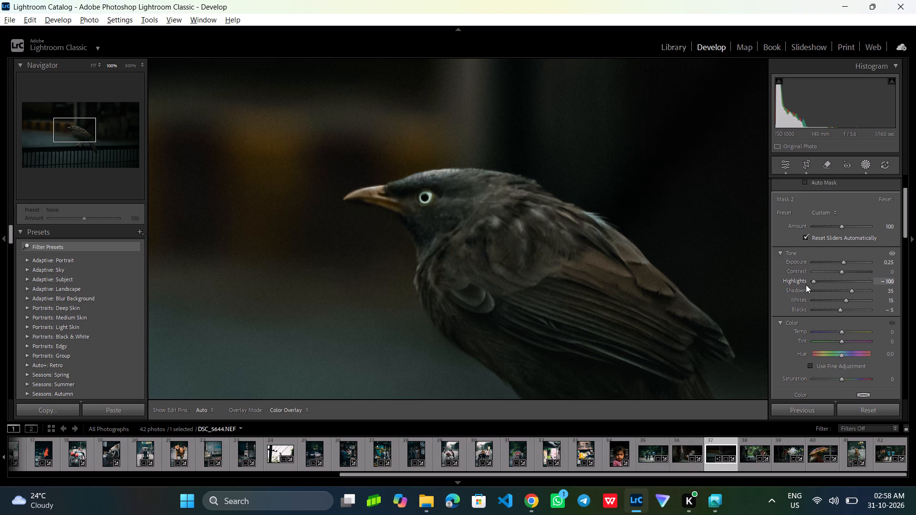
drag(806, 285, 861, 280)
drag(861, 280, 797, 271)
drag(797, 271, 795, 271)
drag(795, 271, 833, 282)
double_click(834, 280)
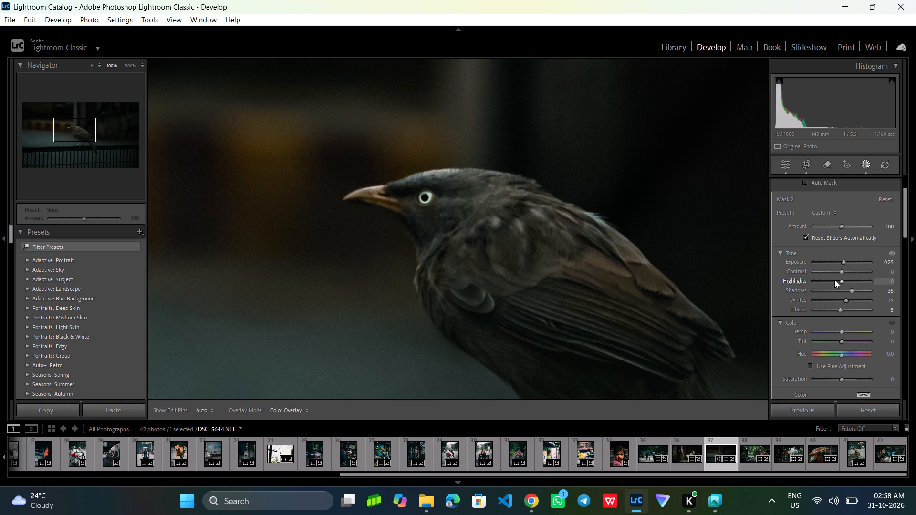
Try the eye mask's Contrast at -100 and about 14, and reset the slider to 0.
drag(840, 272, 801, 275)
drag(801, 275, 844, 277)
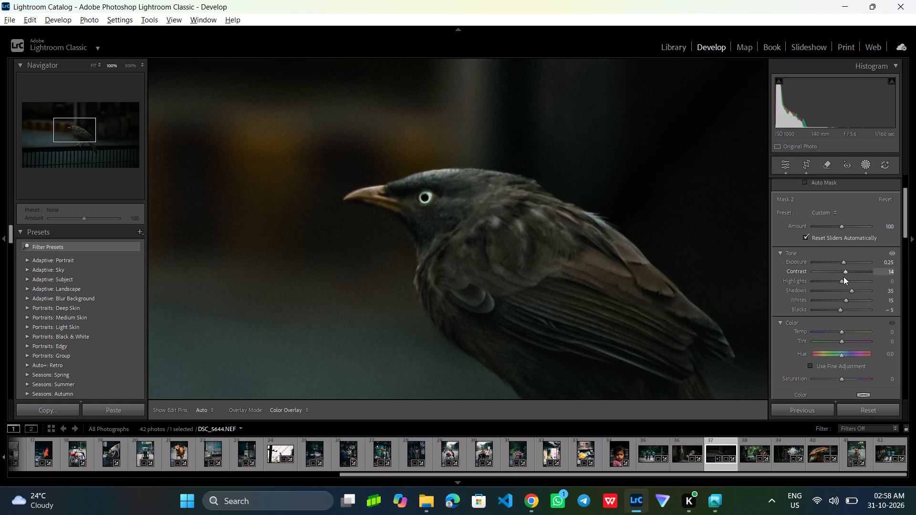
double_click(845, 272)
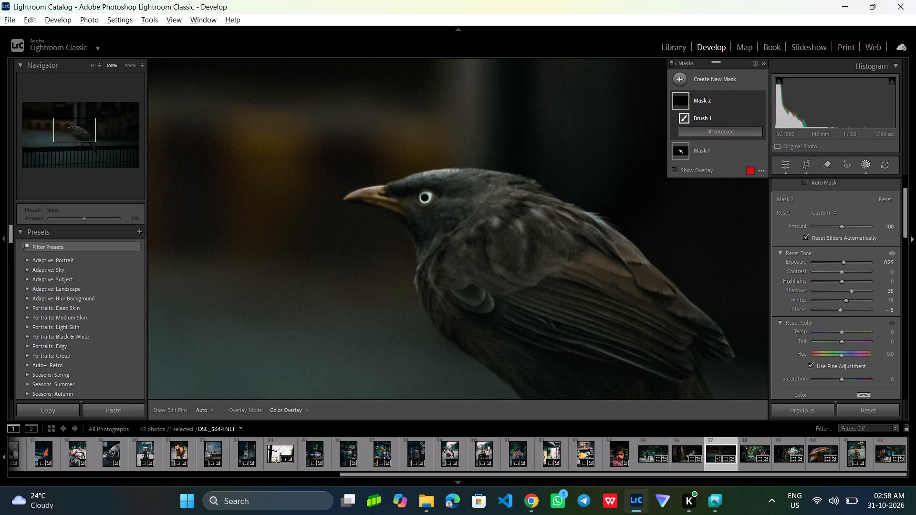
Following ChatGPT's Mask 2 values in Chrome, set the eye mask's Texture to 25 and Clarity to 15 in Lightroom Classic.
key(alt+Tab)
key(alt+Tab)
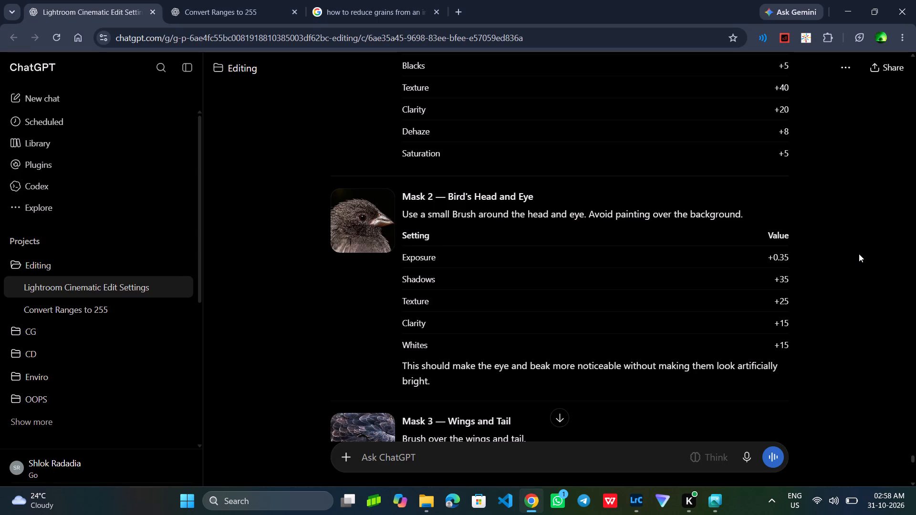
key(alt+Tab)
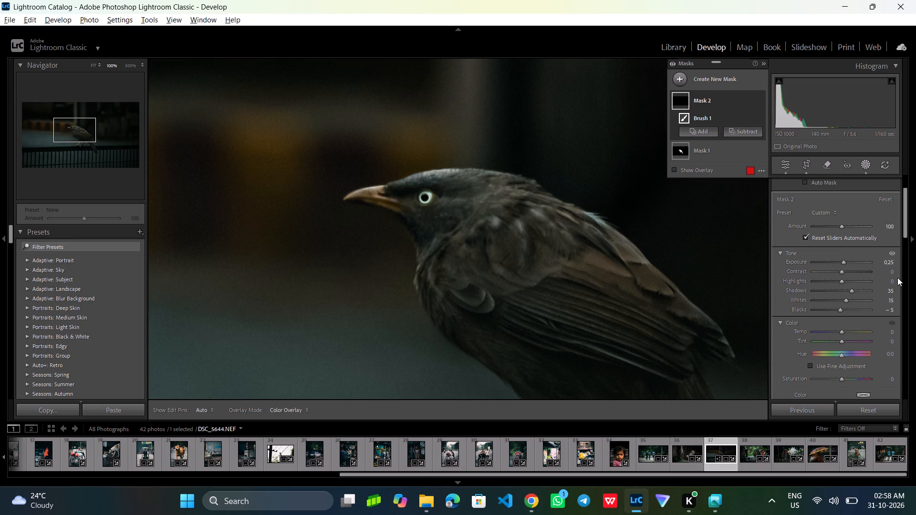
scroll(898, 279, down, 8)
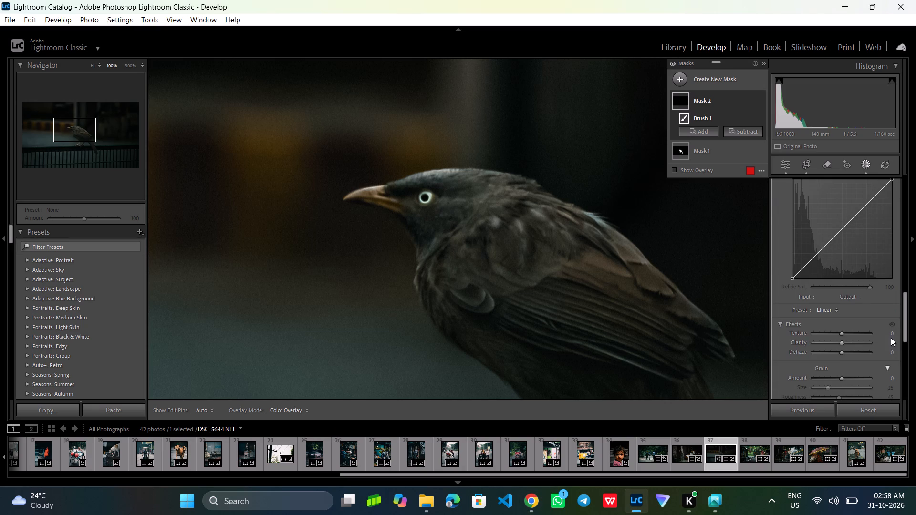
click(891, 334)
text(25)
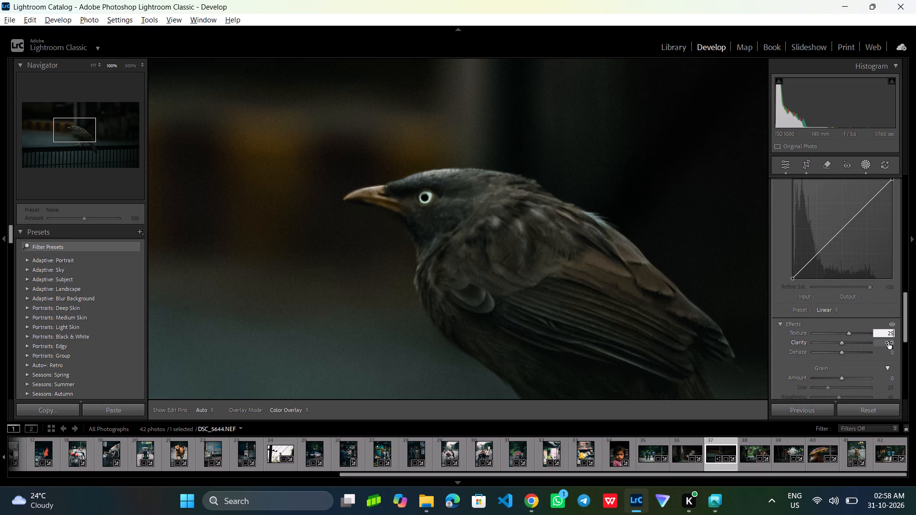
click(888, 342)
text(15)
click(899, 331)
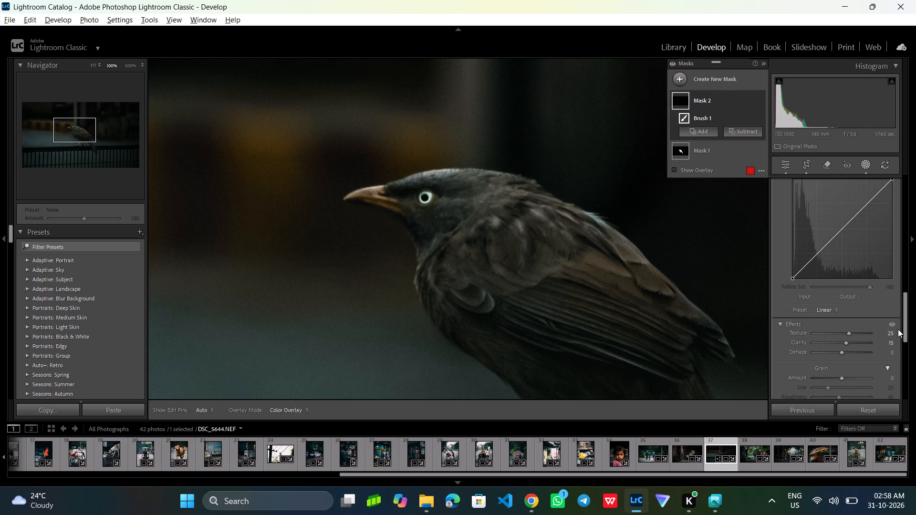
Read ChatGPT's Mask 3 Wings and Tail settings in Chrome and return to Lightroom Classic.
scroll(898, 329, up, 10)
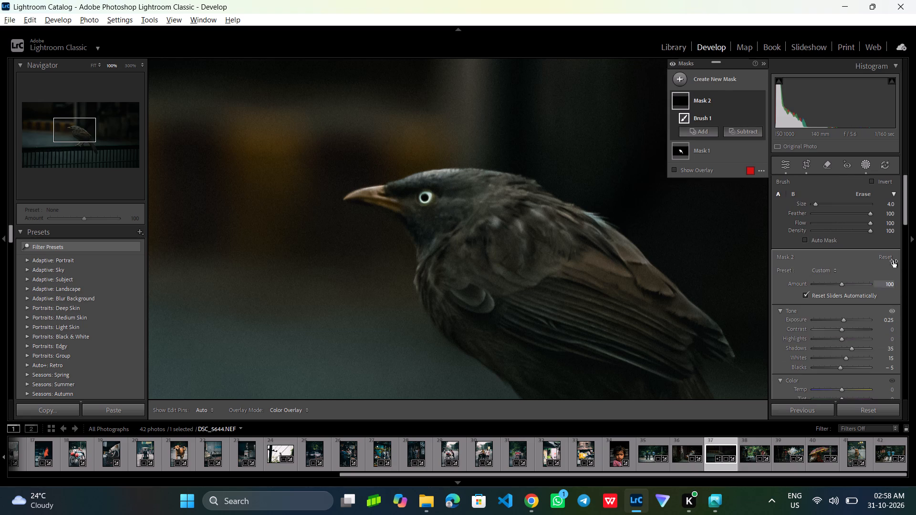
key(alt+Tab)
key(alt+Tab)
scroll(673, 219, down, 5)
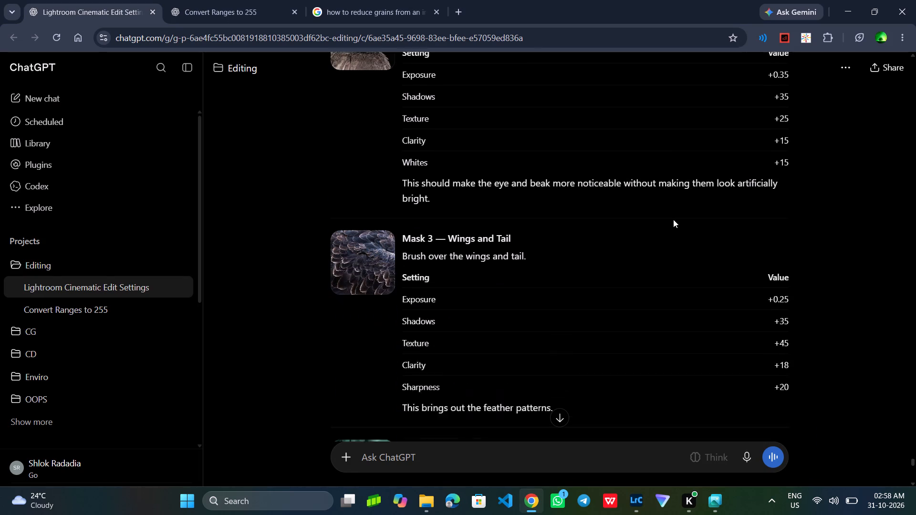
scroll(673, 219, down, 2)
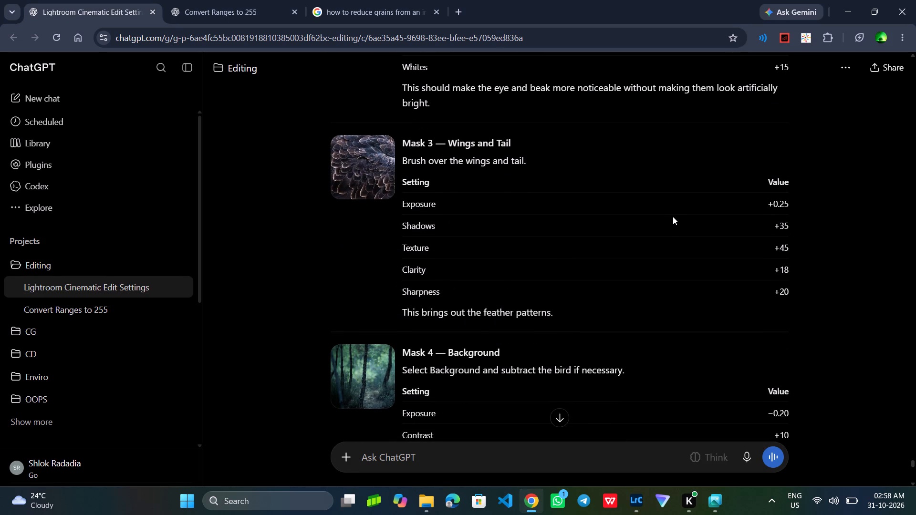
key(alt+Tab)
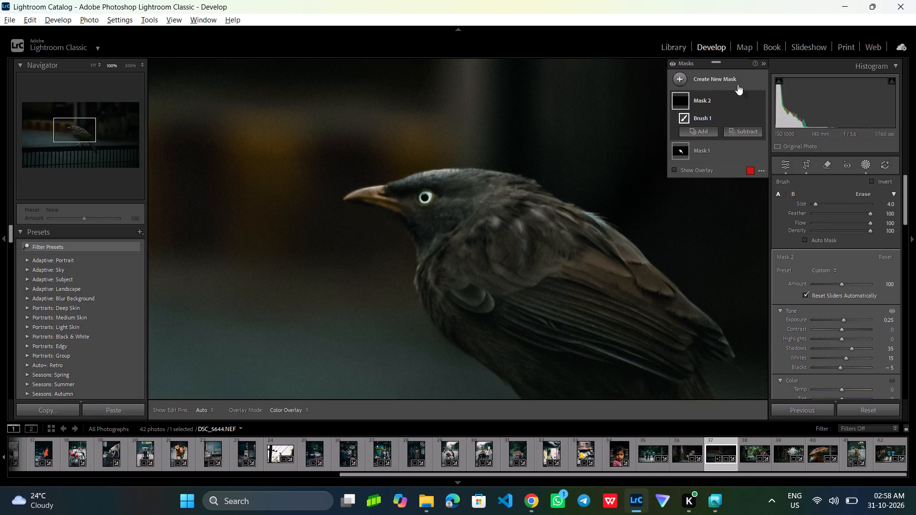
Fit the whole photo in view and switch Mask 2's visibility off and on to compare its effect, finishing with it visible and masking closed.
click(864, 165)
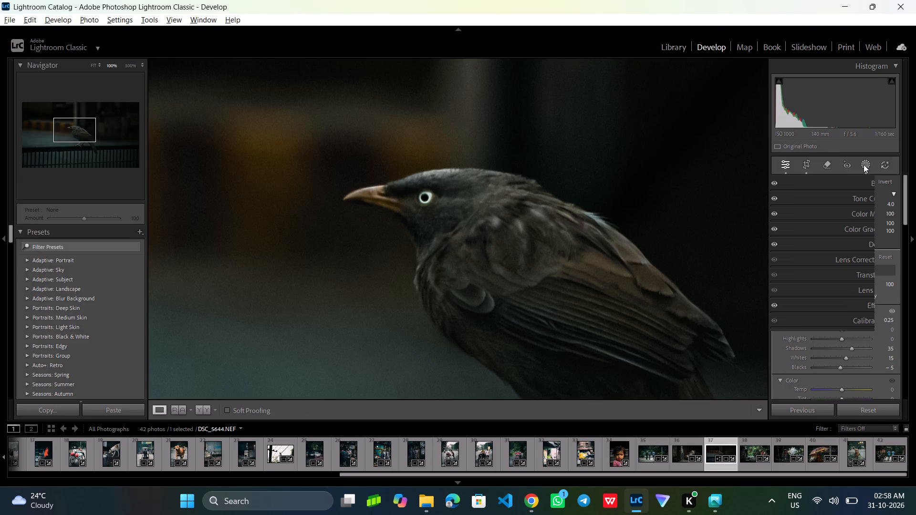
click(487, 254)
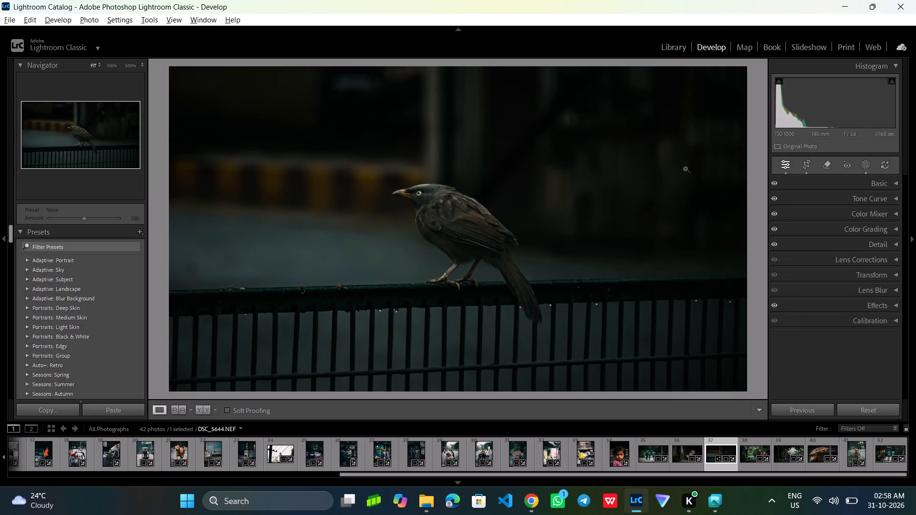
click(866, 166)
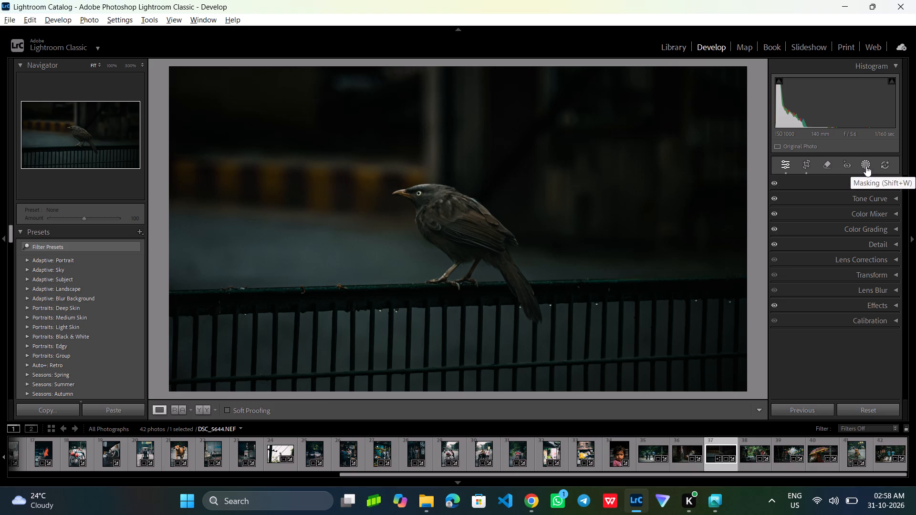
click(699, 77)
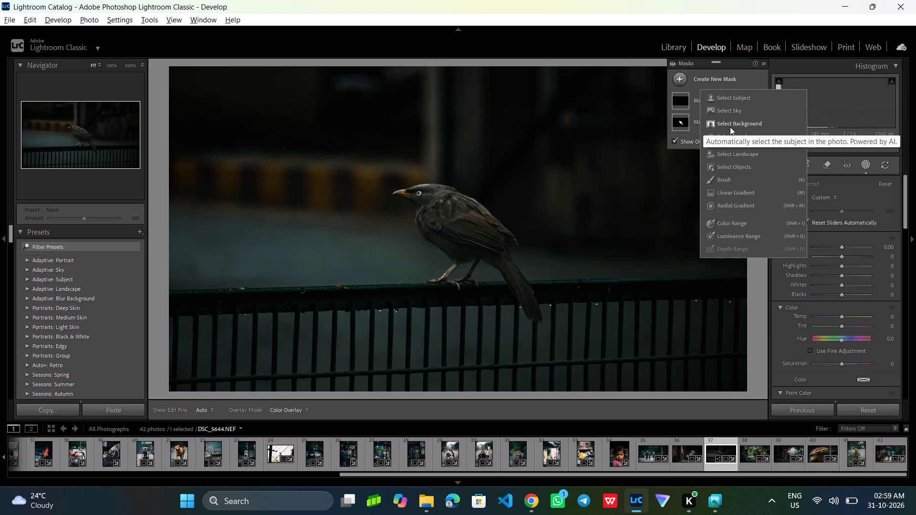
click(681, 96)
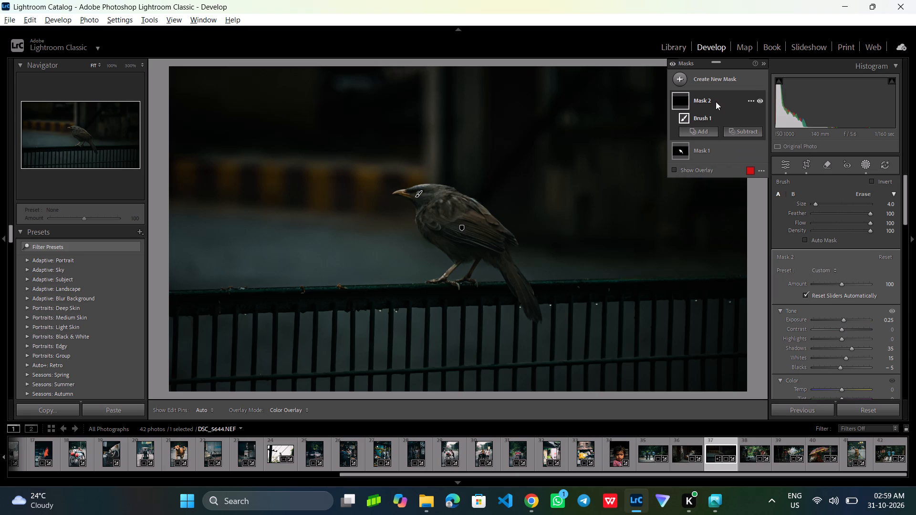
scroll(877, 249, up, 2)
click(759, 100)
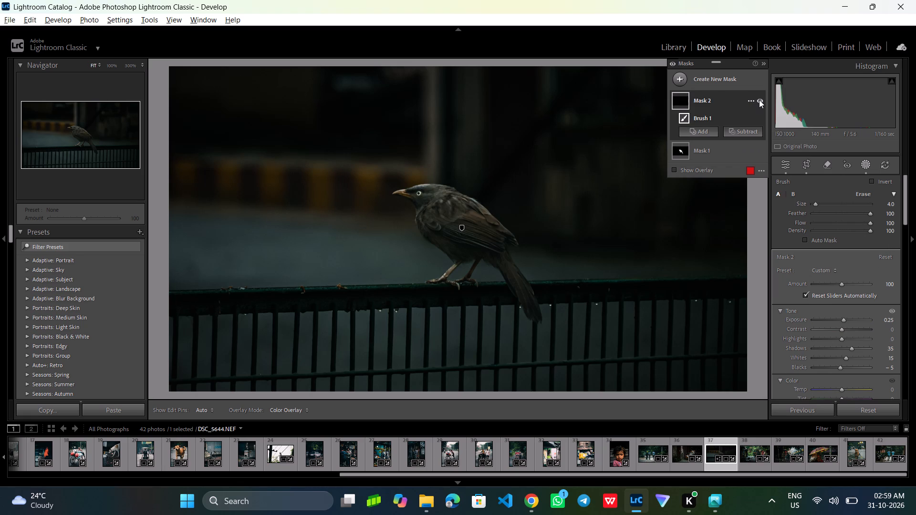
click(760, 102)
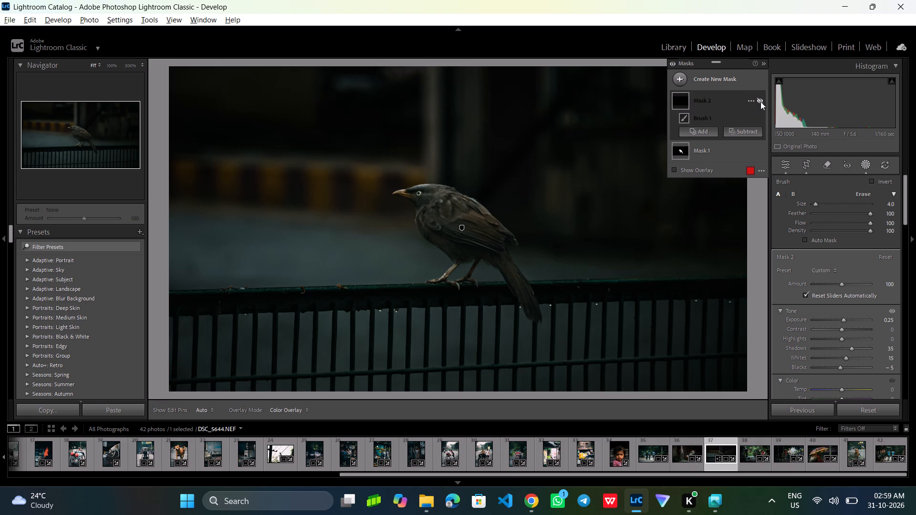
click(760, 102)
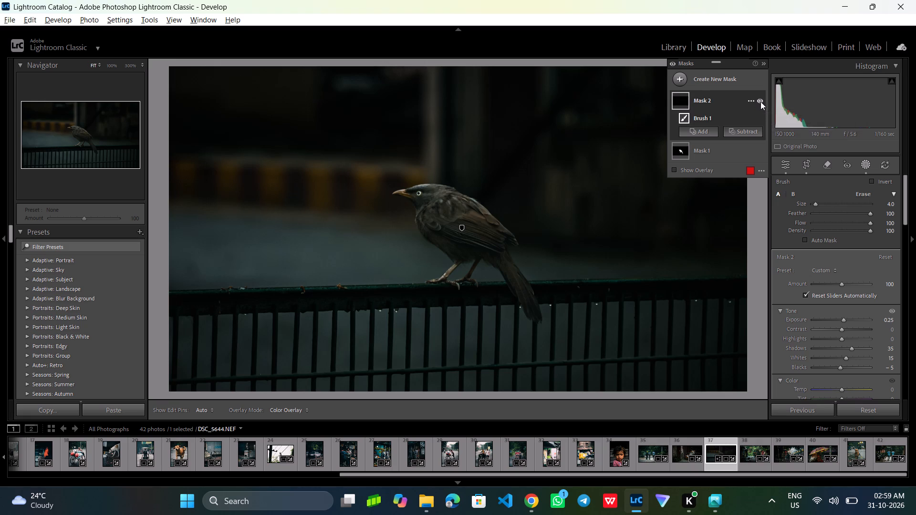
click(760, 102)
click(760, 102)
click(865, 167)
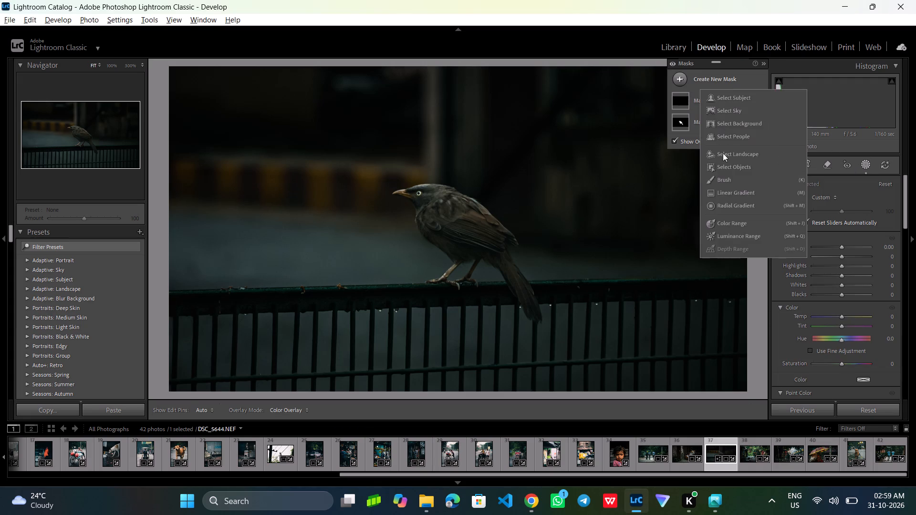
click(738, 124)
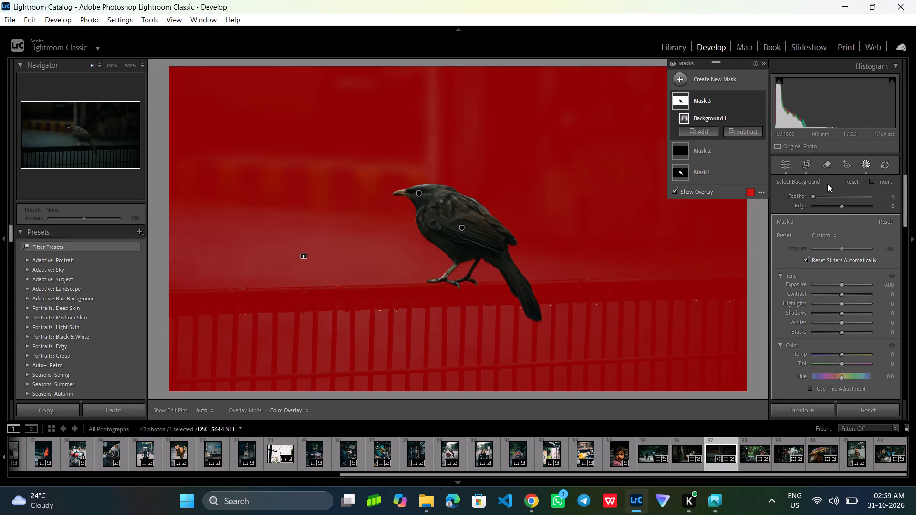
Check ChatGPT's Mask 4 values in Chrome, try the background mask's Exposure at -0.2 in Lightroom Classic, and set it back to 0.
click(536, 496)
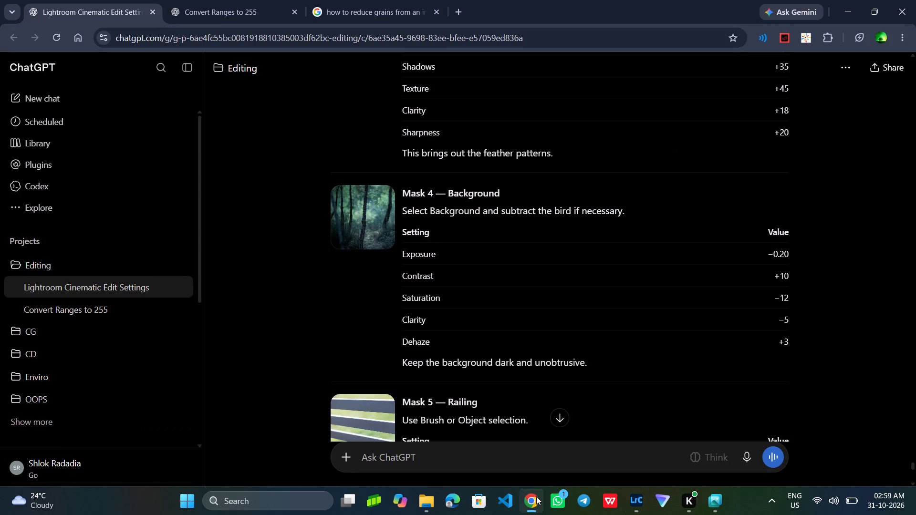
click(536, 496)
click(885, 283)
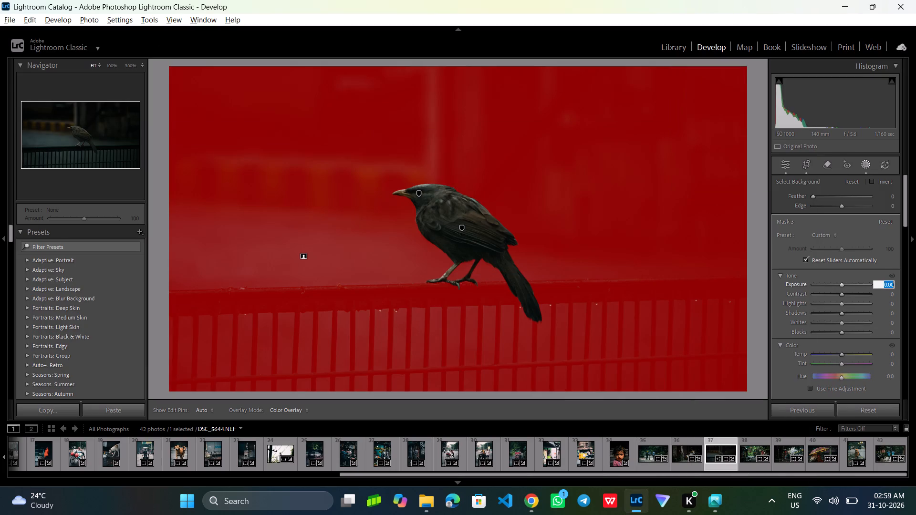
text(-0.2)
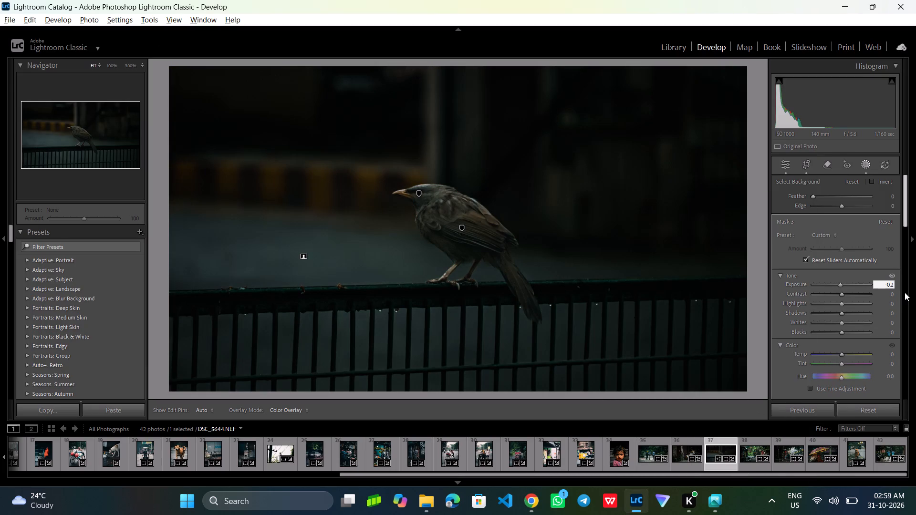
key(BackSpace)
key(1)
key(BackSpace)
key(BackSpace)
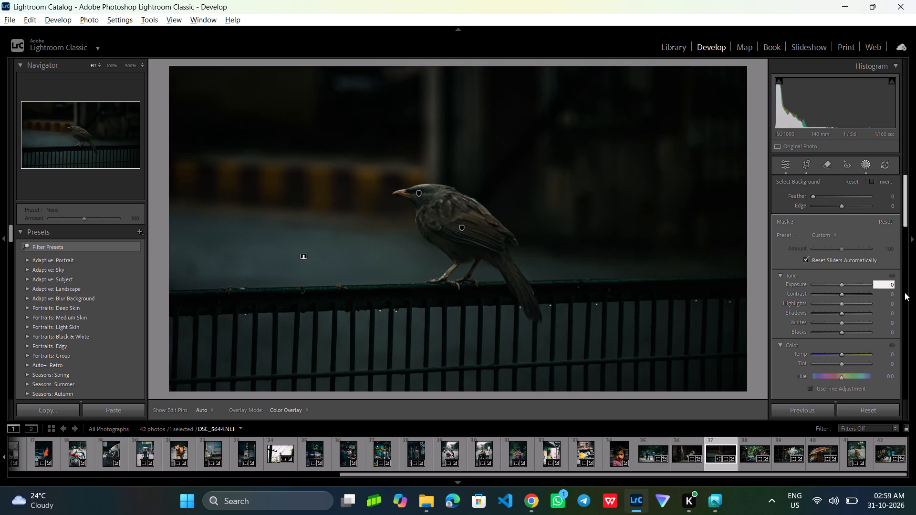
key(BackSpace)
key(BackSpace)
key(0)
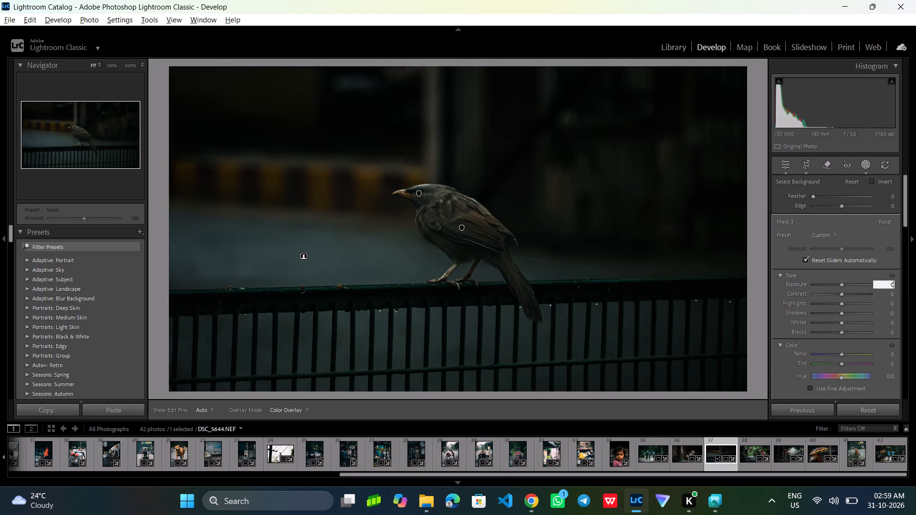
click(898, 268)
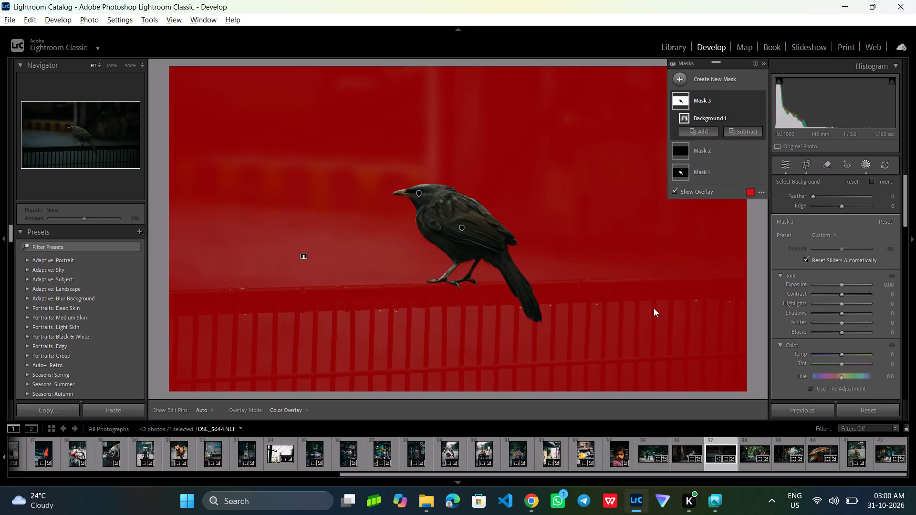
Recheck ChatGPT's Mask 4 values in Chrome and set the background mask's Contrast to -10 in Lightroom Classic.
key(alt+Tab)
key(alt+Tab)
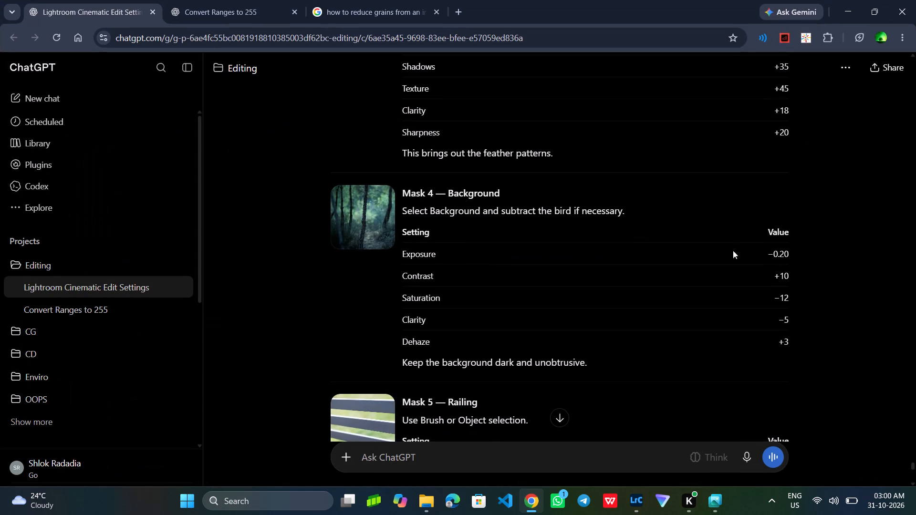
key(alt+Tab)
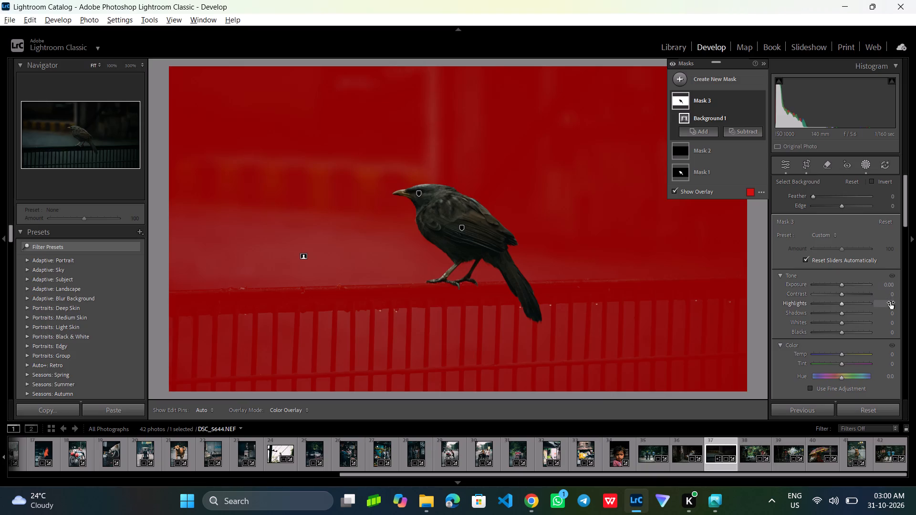
click(846, 293)
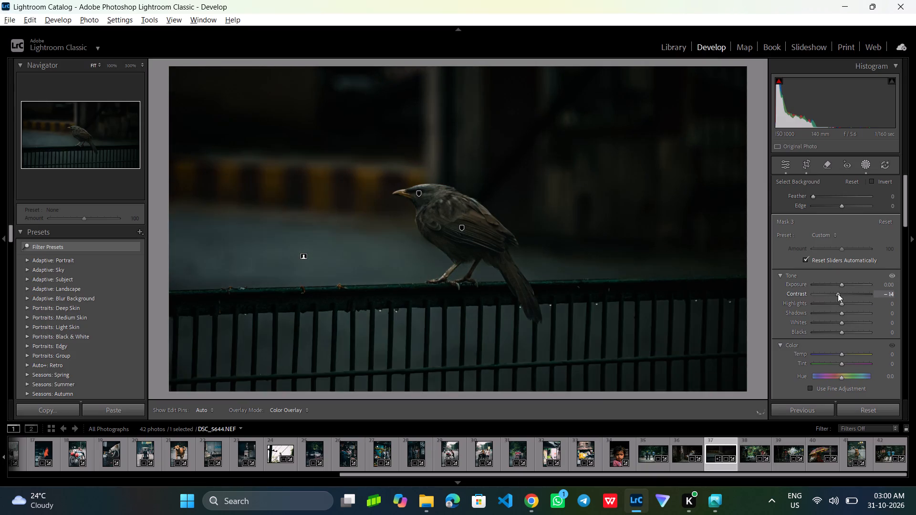
double_click(847, 294)
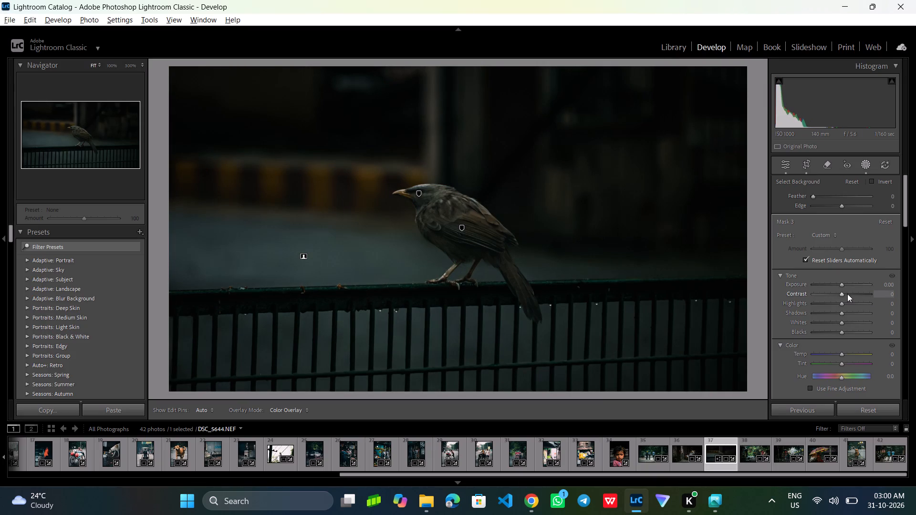
click(888, 291)
text(-10)
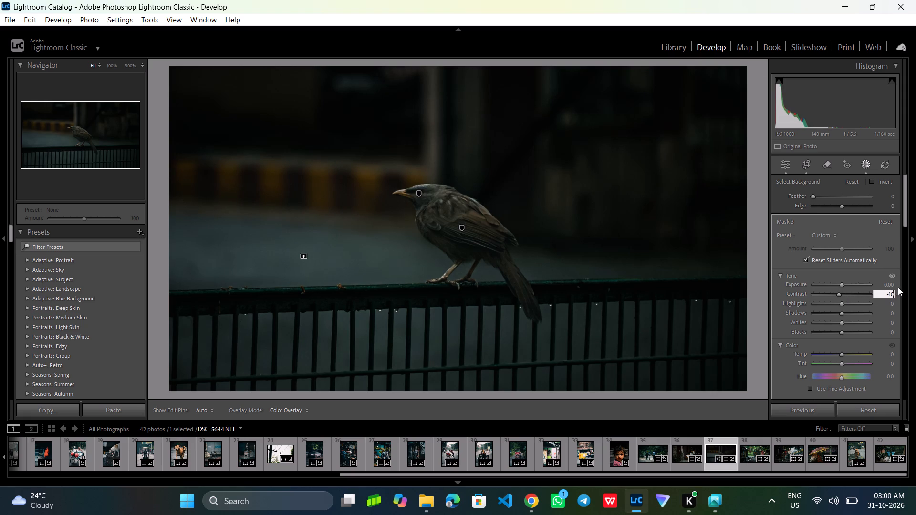
click(898, 287)
Consult ChatGPT's Mask 4 values in Chrome and set the background mask's Saturation to -10 in Lightroom Classic.
key(alt+Tab)
key(alt+Tab)
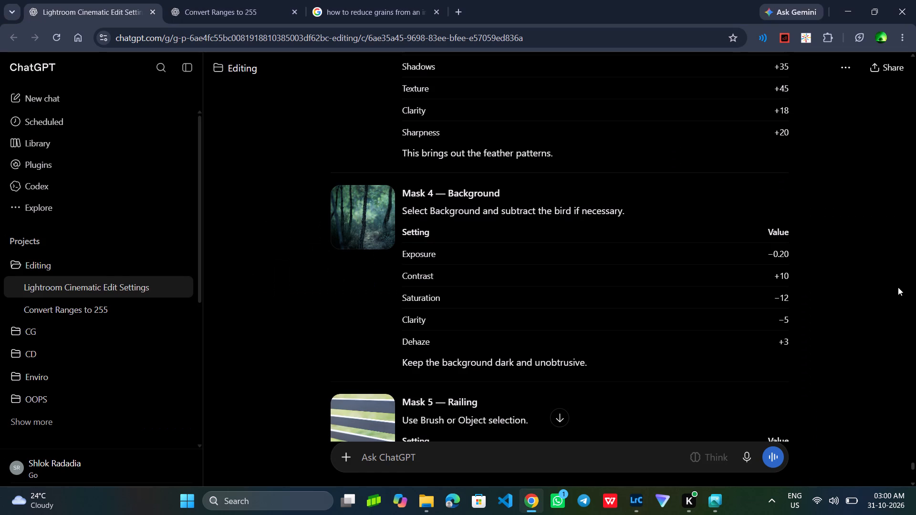
key(alt+Tab)
scroll(898, 287, down, 2)
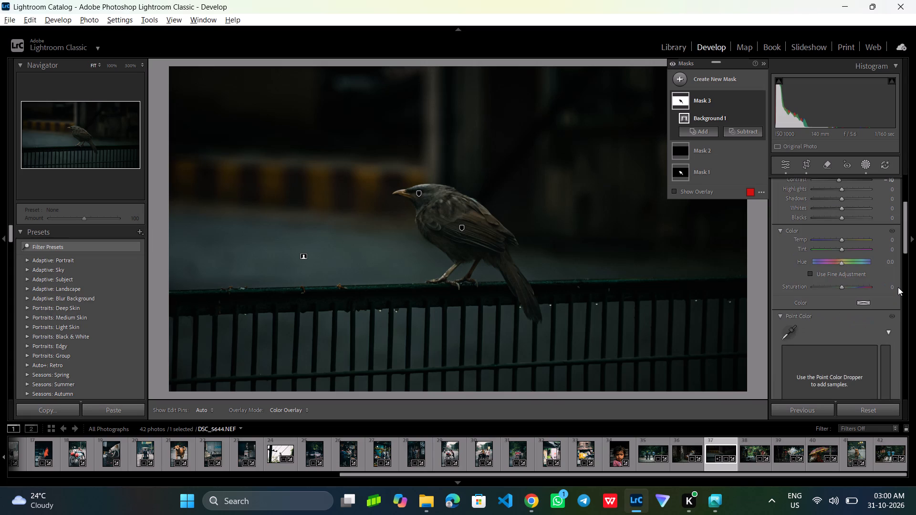
drag(842, 289, 830, 289)
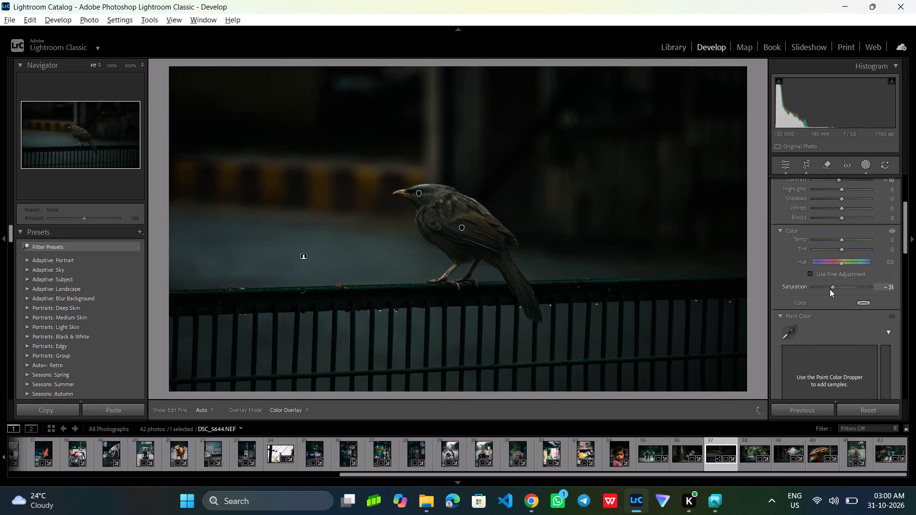
drag(830, 289, 889, 287)
drag(889, 287, 833, 280)
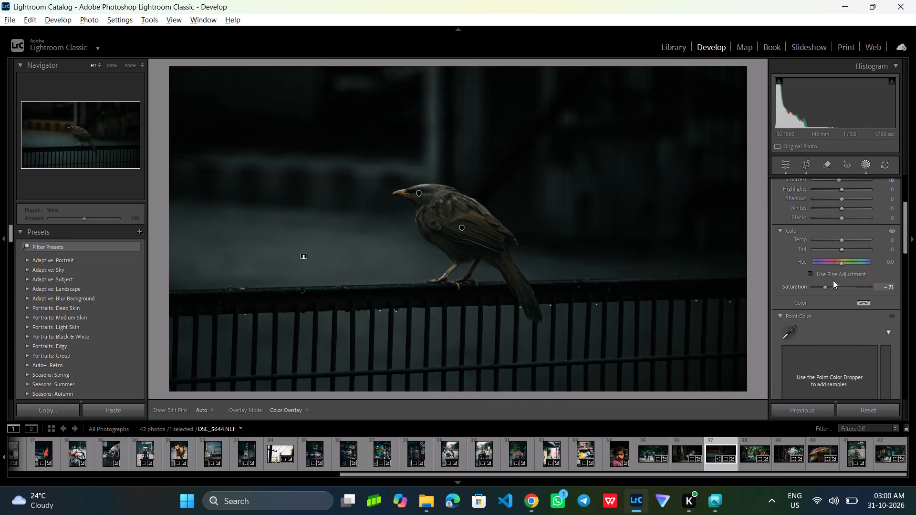
drag(833, 280, 835, 280)
click(884, 285)
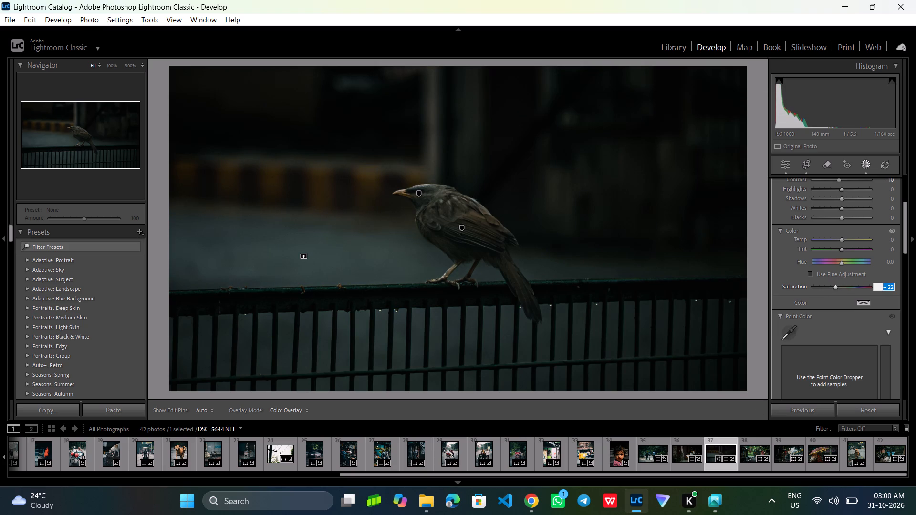
text(-10)
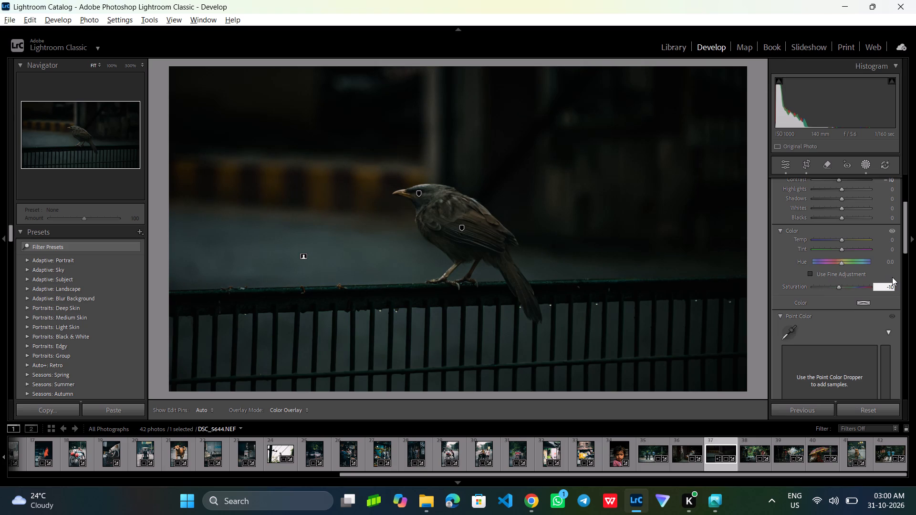
click(892, 277)
Following ChatGPT's Mask 4 values in Chrome, set the background mask's Clarity to -5 and Dehaze to 3 in Lightroom Classic.
key(alt+Tab)
key(alt+Tab)
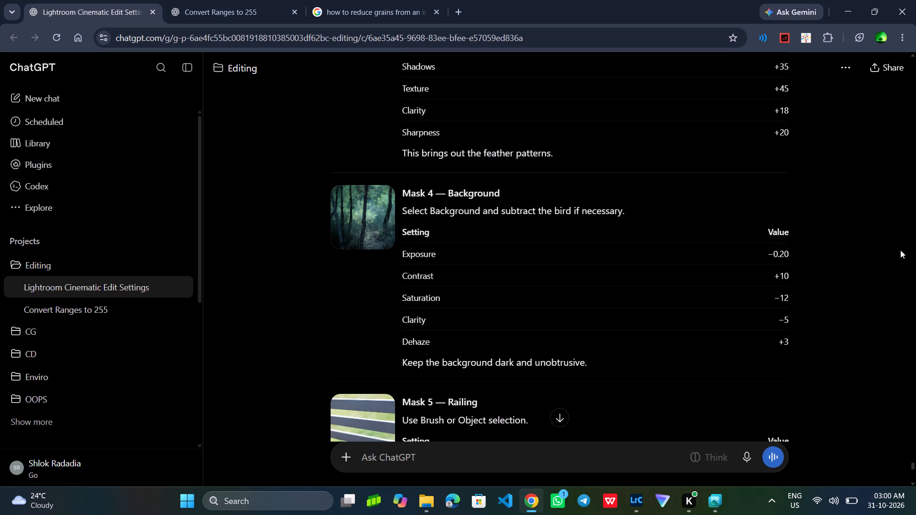
key(alt+Tab)
scroll(903, 279, down, 4)
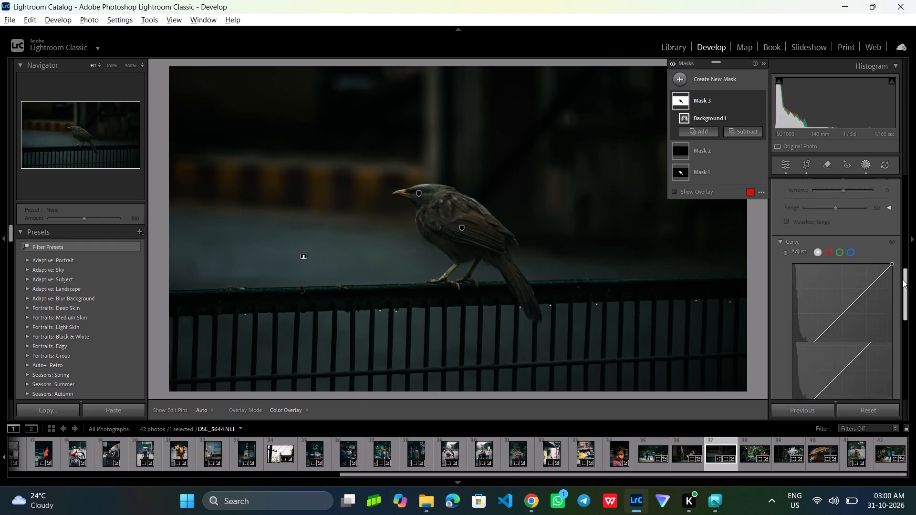
scroll(903, 279, down, 2)
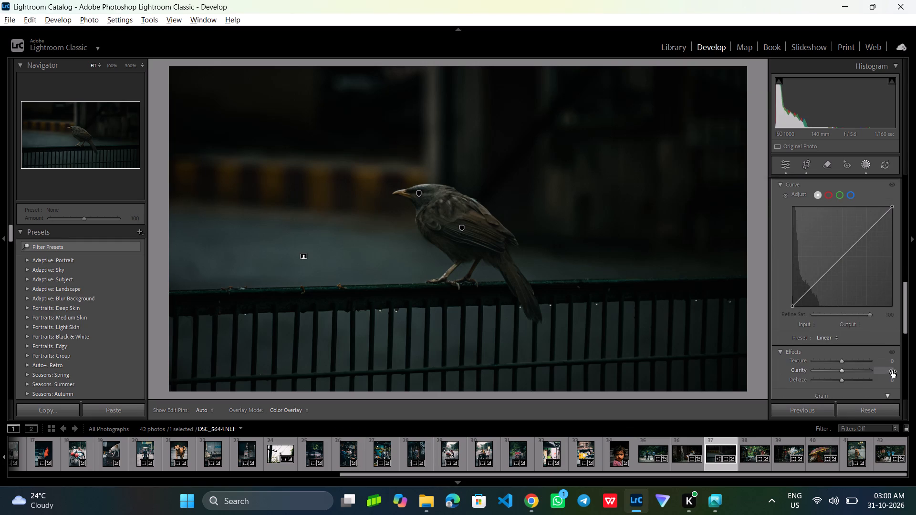
click(892, 371)
text(-5)
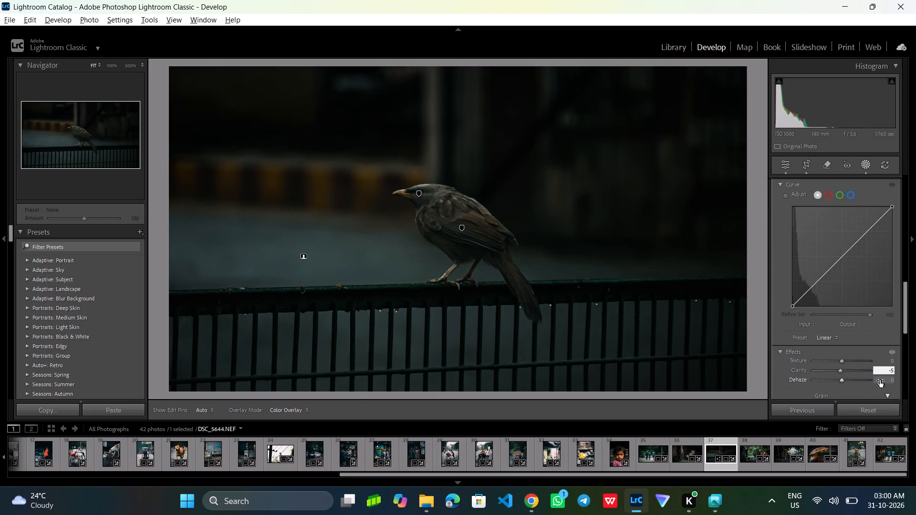
key(alt+Tab)
key(alt+Tab)
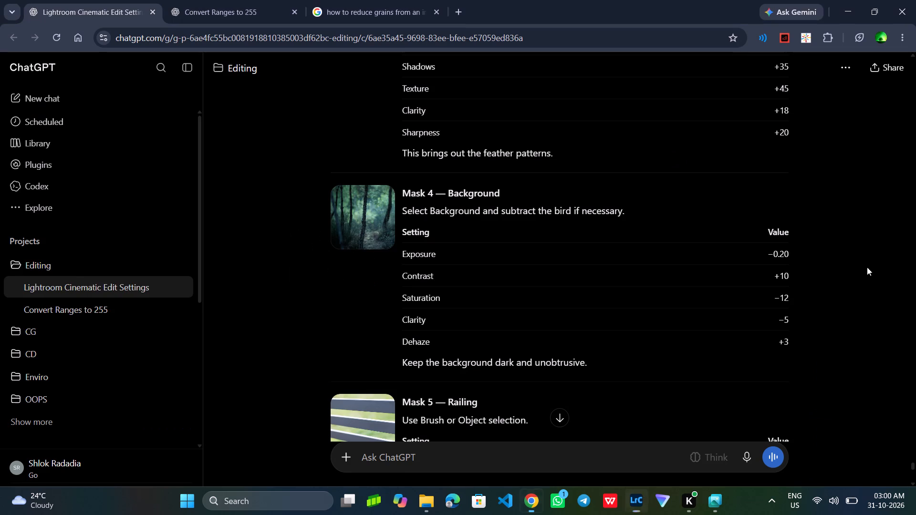
key(alt+Tab)
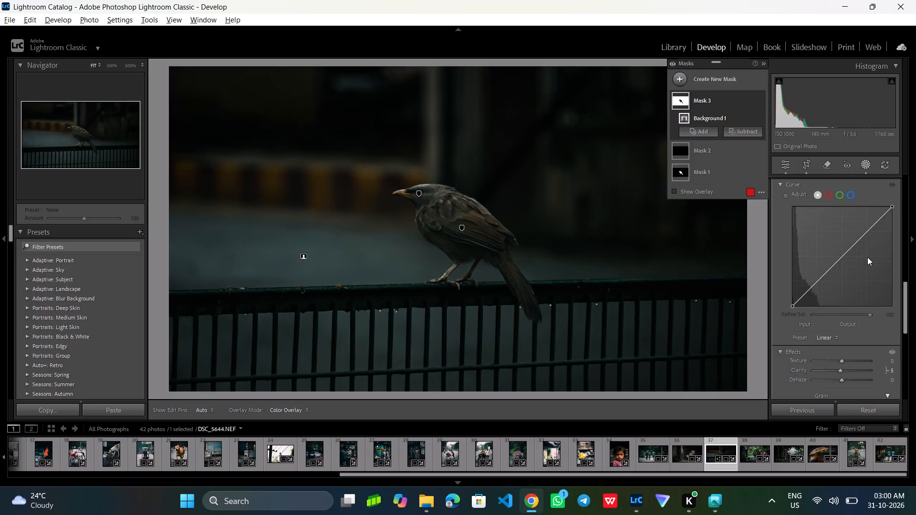
click(888, 380)
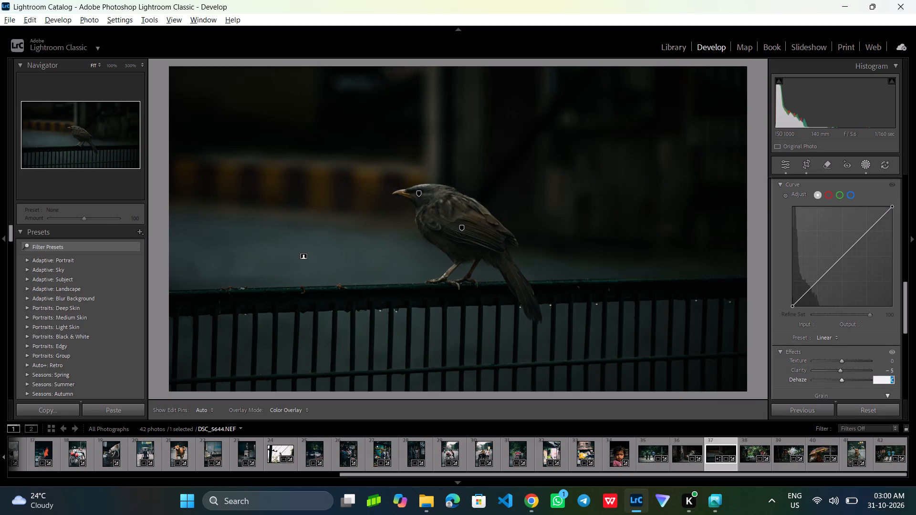
key(3)
click(897, 371)
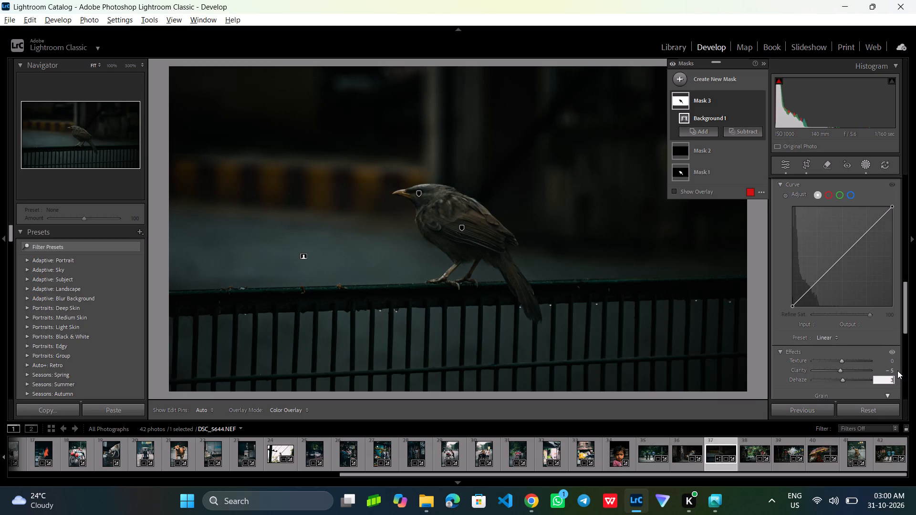
Check ChatGPT's Mask 5 — Railing method and values in Chrome, and return to Lightroom Classic.
key(alt+Tab)
key(alt+Tab)
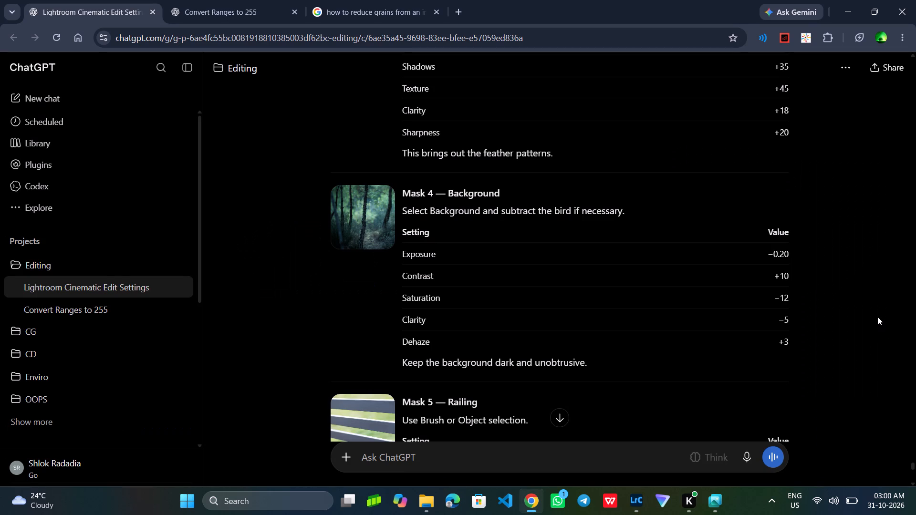
scroll(877, 317, down, 6)
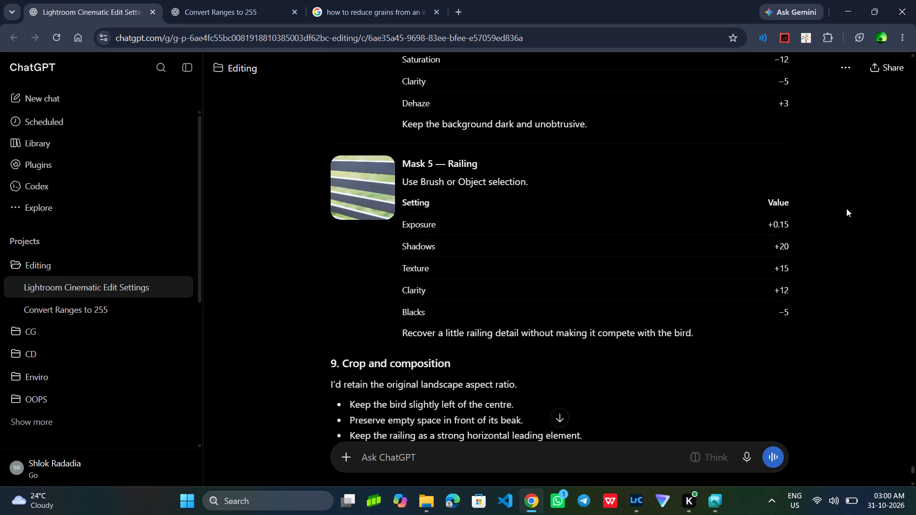
key(alt+Tab)
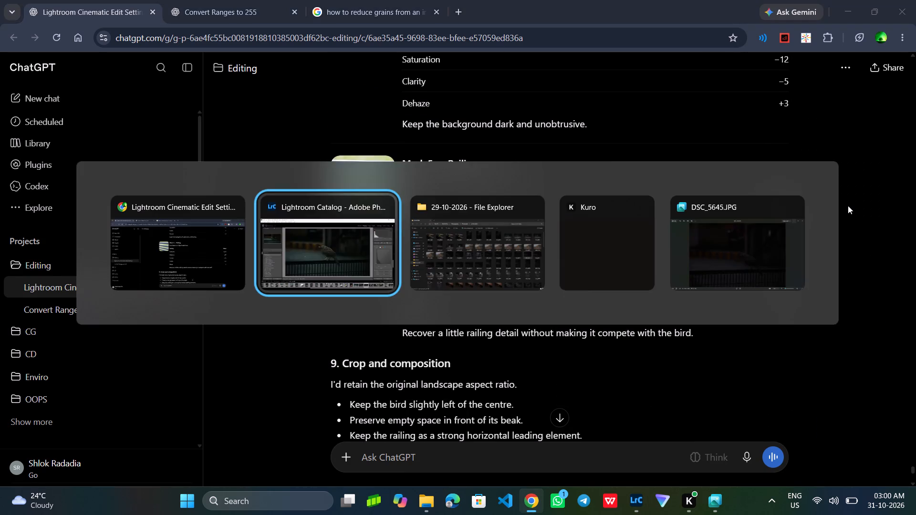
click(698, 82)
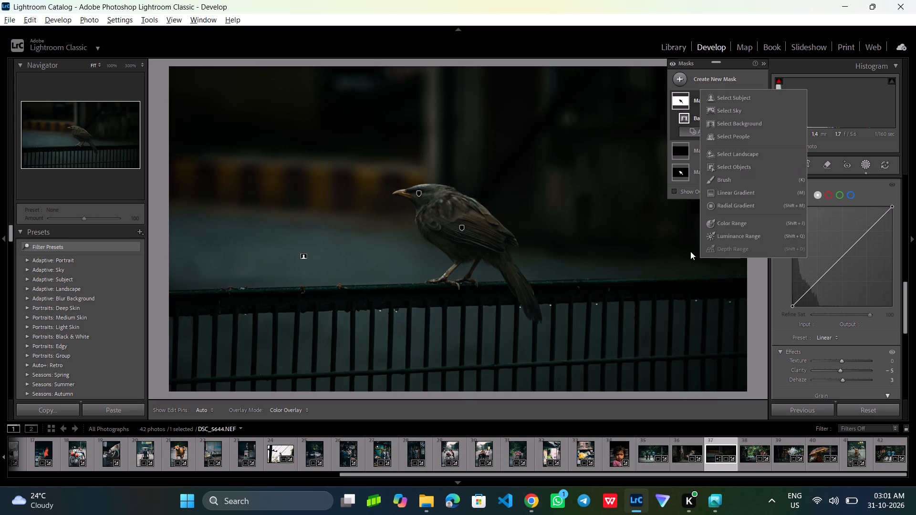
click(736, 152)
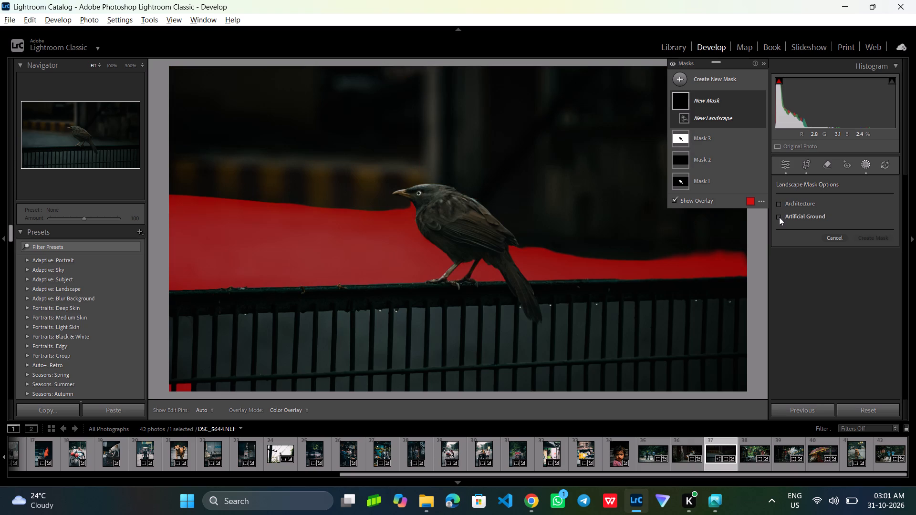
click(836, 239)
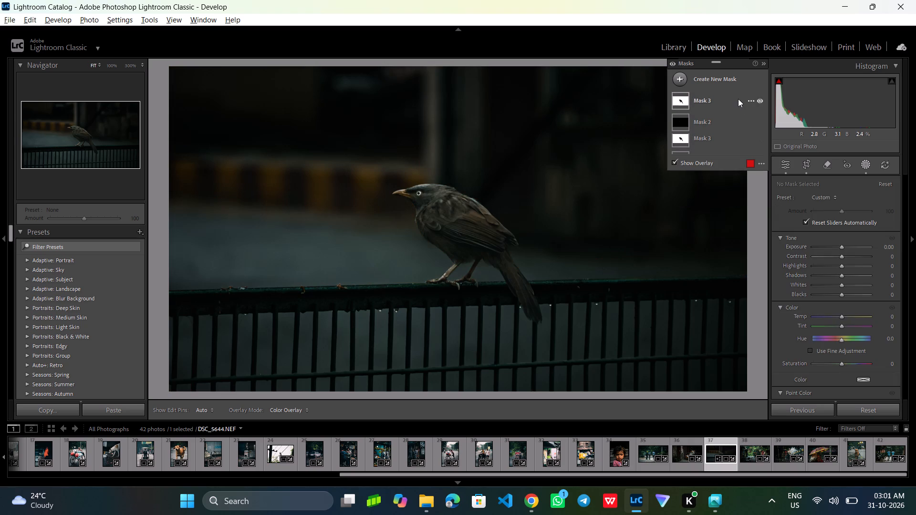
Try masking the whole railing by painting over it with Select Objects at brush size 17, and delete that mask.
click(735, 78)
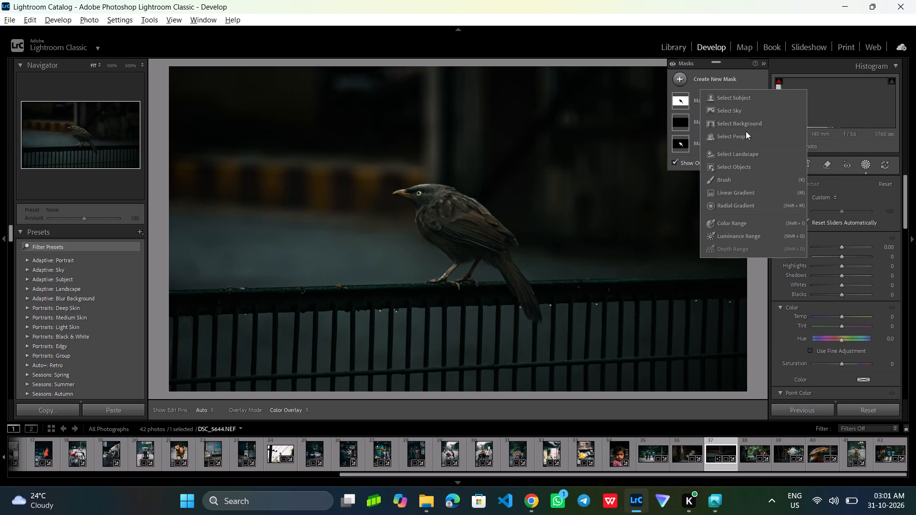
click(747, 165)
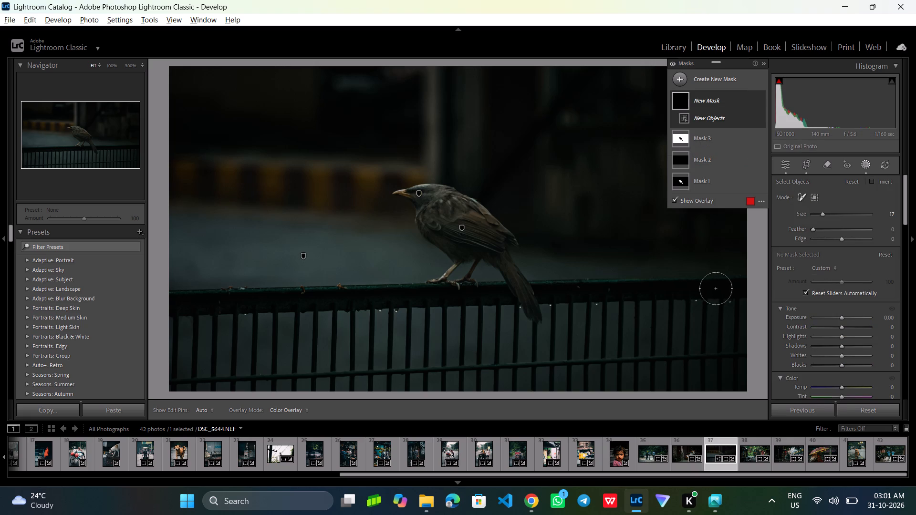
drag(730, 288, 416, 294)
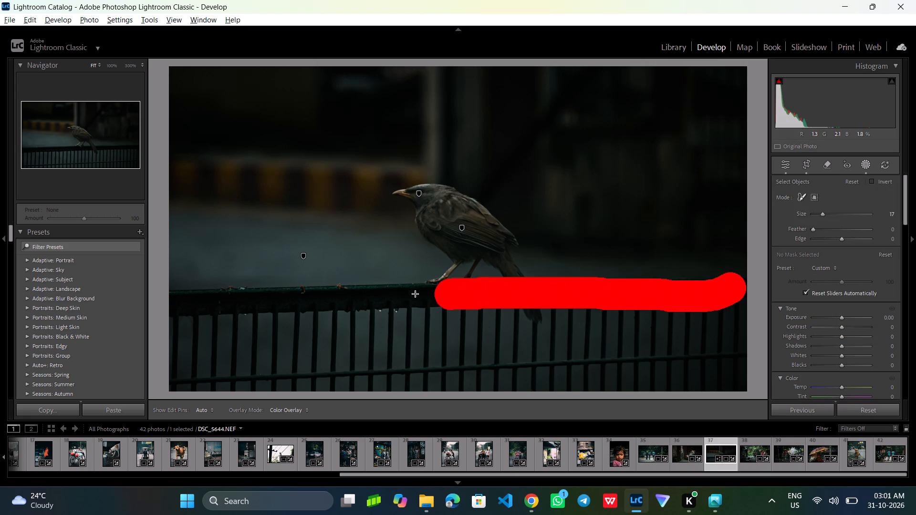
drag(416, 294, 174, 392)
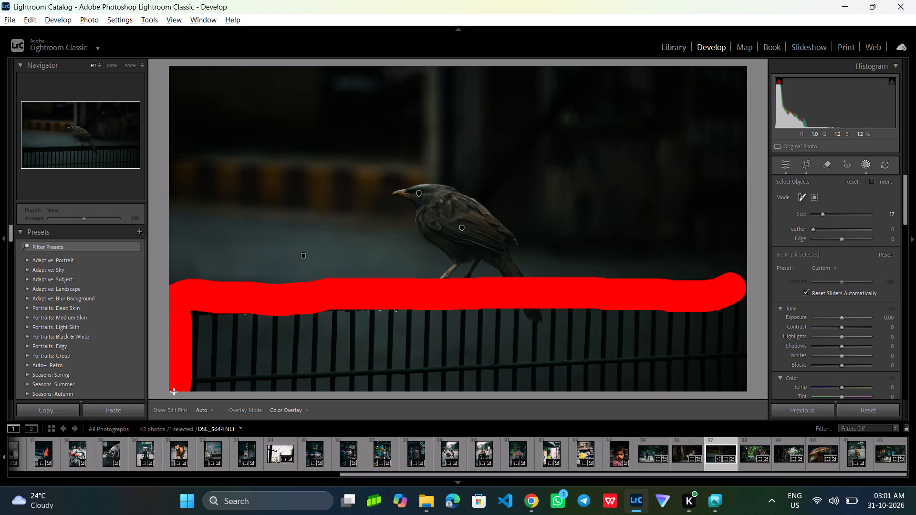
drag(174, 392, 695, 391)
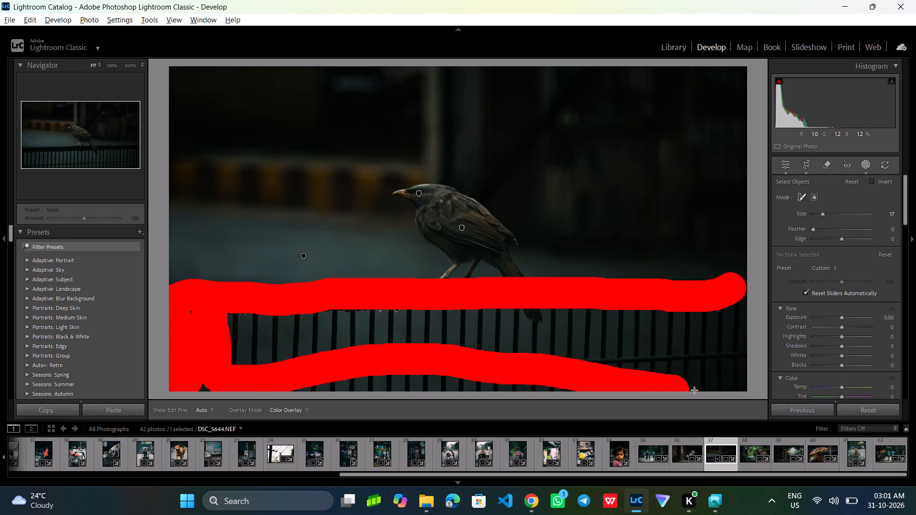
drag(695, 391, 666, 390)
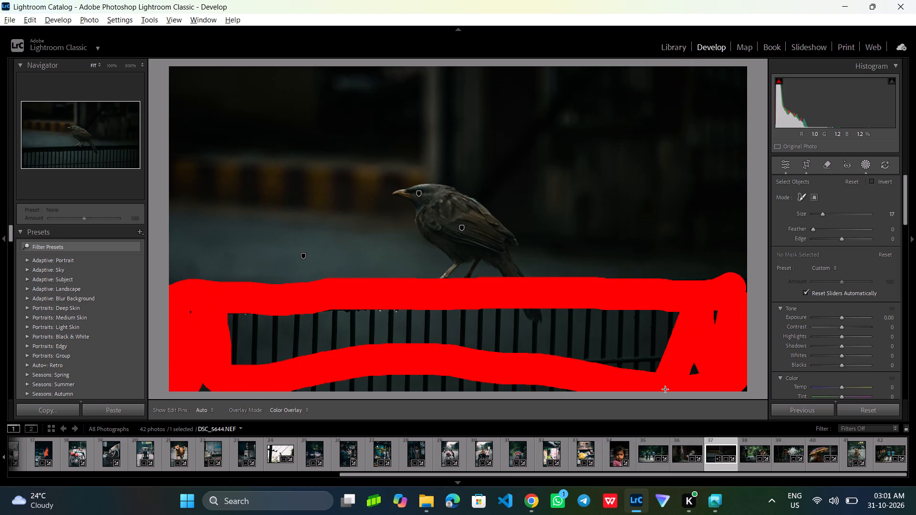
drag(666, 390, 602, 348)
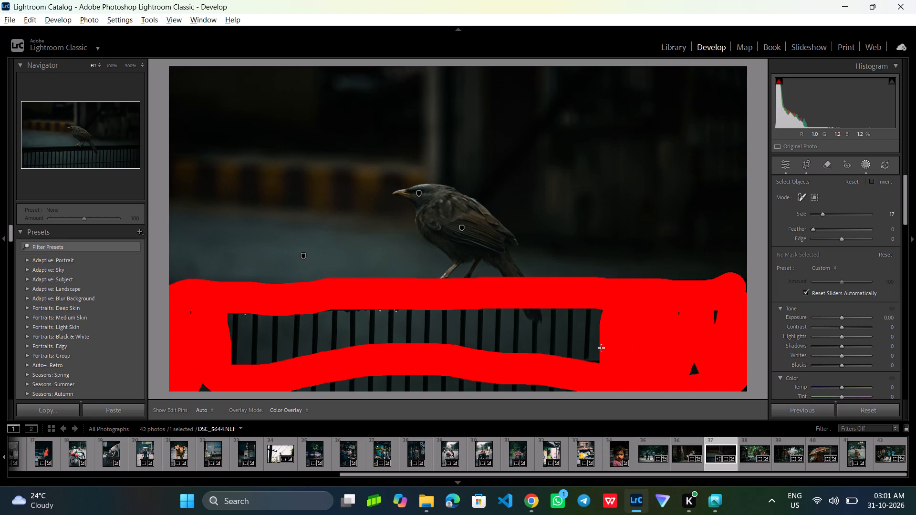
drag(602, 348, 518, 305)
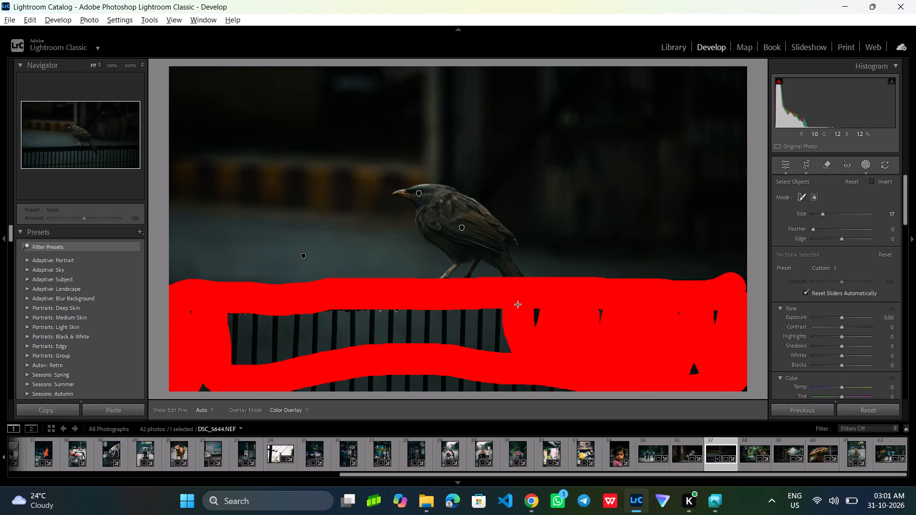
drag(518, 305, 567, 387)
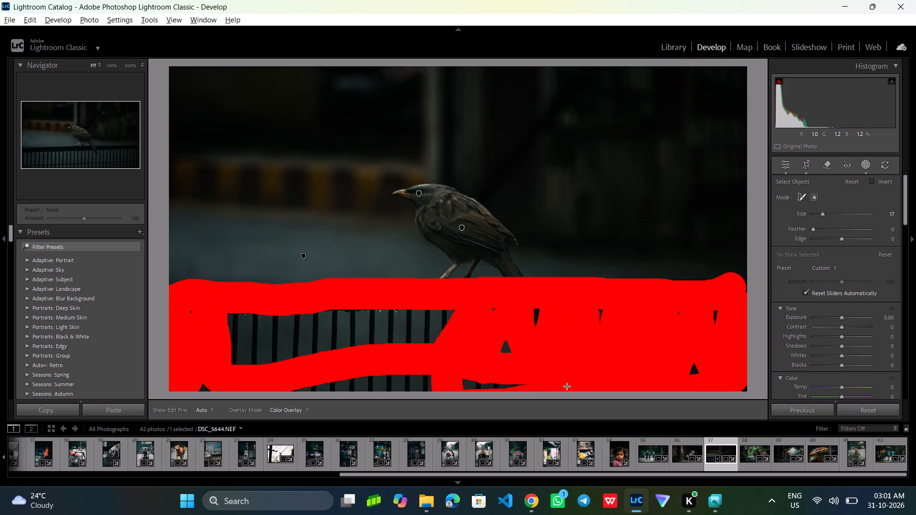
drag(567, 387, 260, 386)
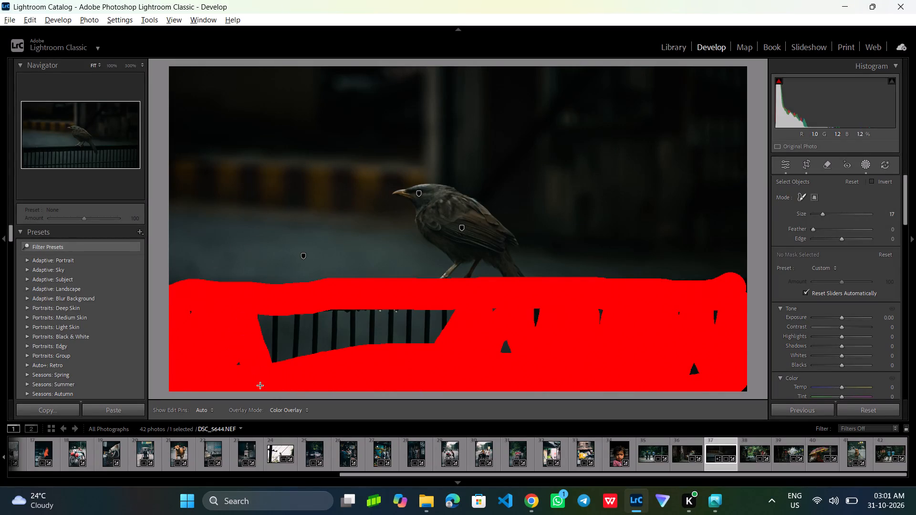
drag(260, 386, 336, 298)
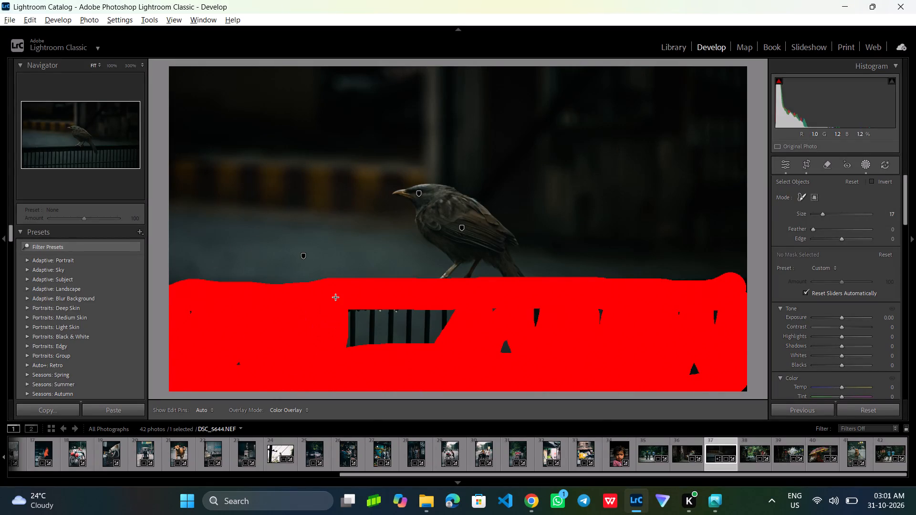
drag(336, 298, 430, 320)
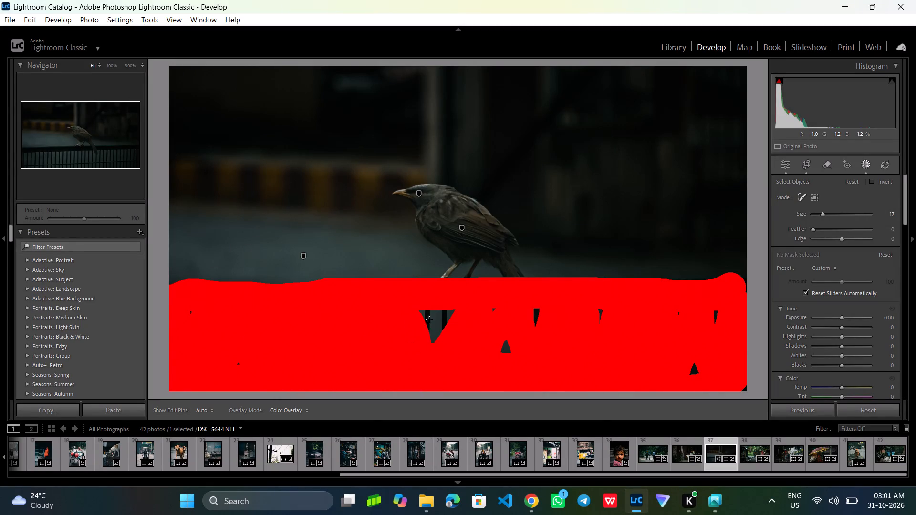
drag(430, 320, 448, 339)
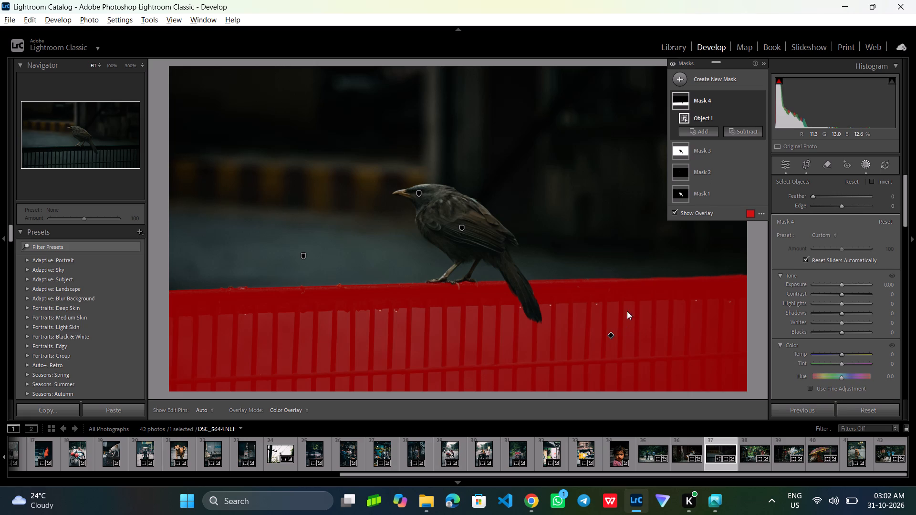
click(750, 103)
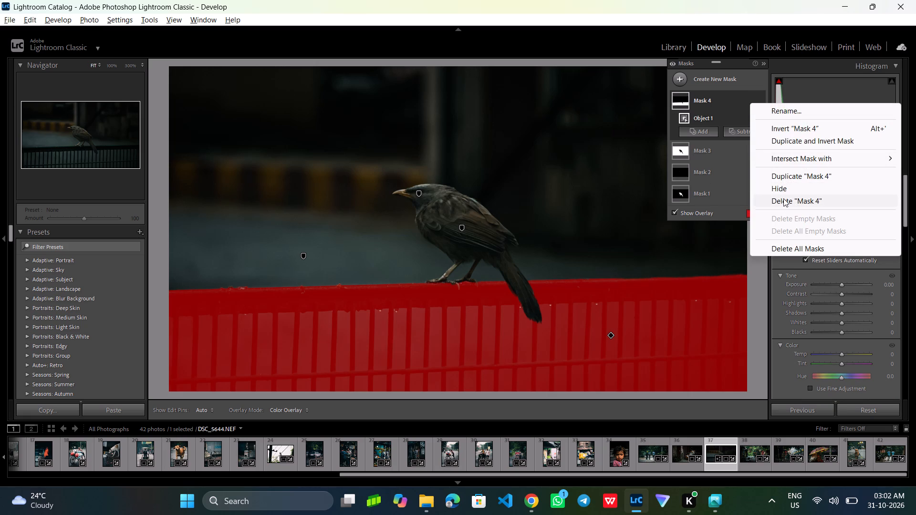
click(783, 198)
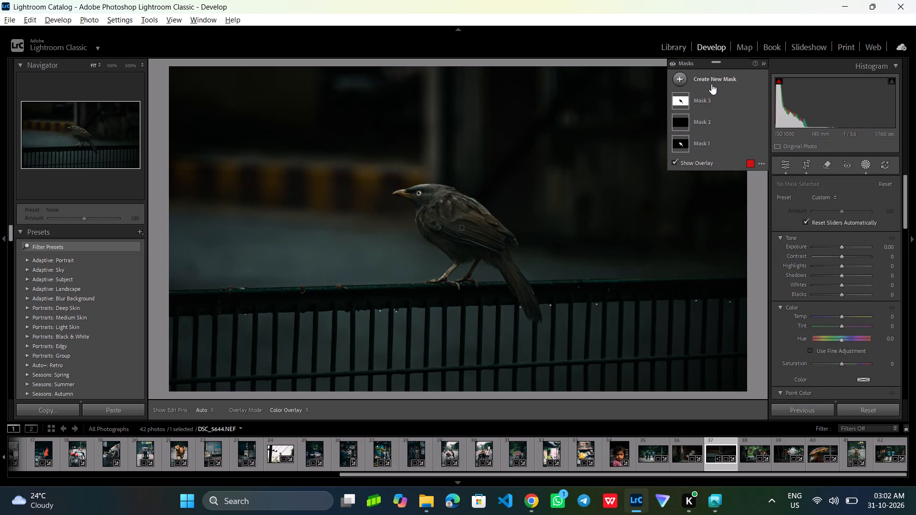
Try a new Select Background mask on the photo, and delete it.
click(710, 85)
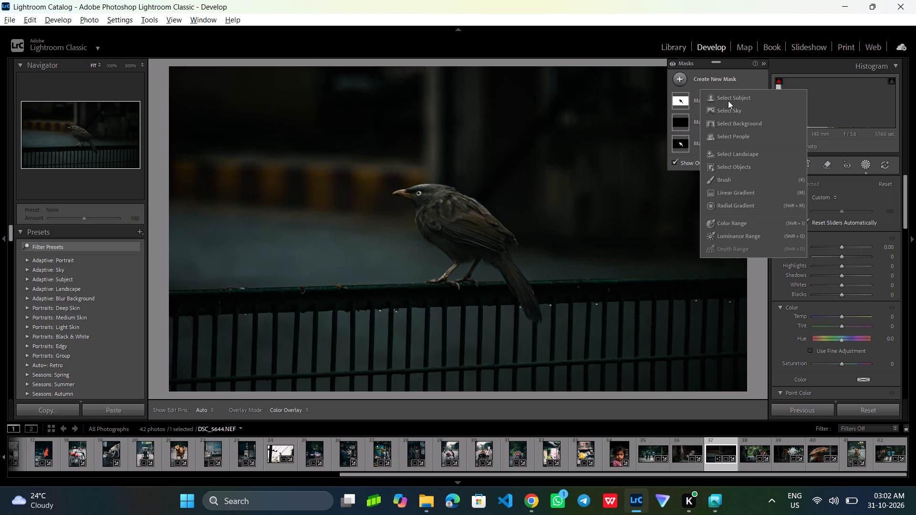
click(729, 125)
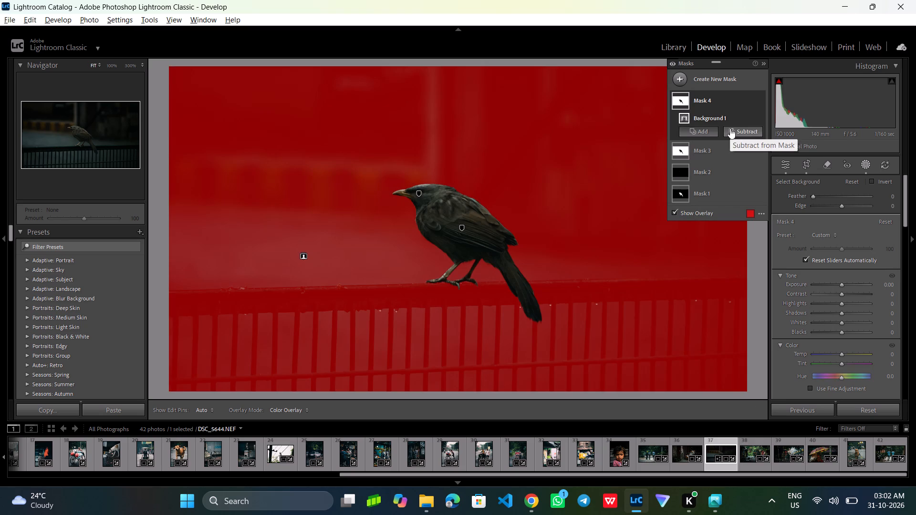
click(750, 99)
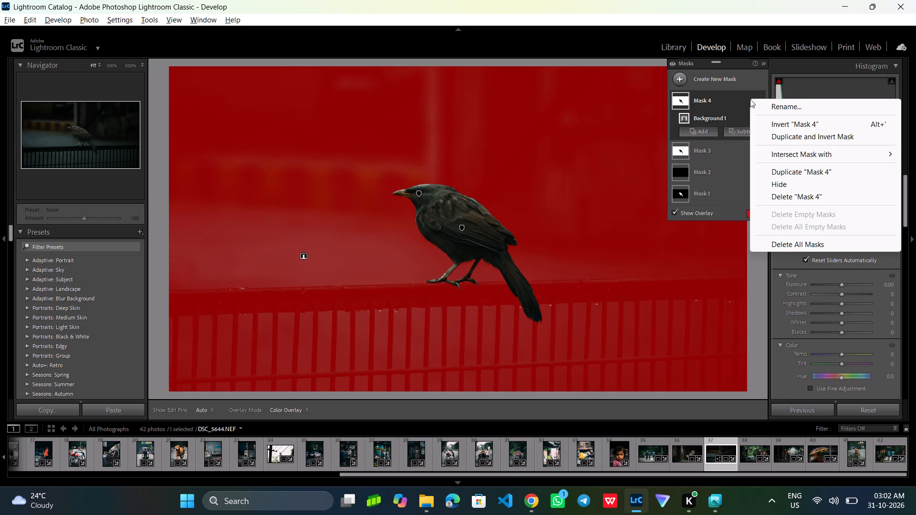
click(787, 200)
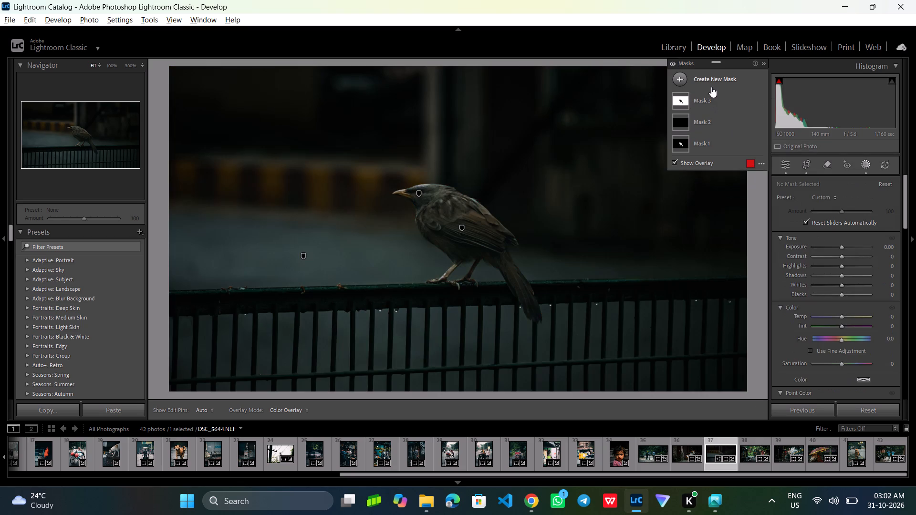
Create a new Select Objects mask by brushing along the railing's top rail across the full width of the photo.
click(711, 82)
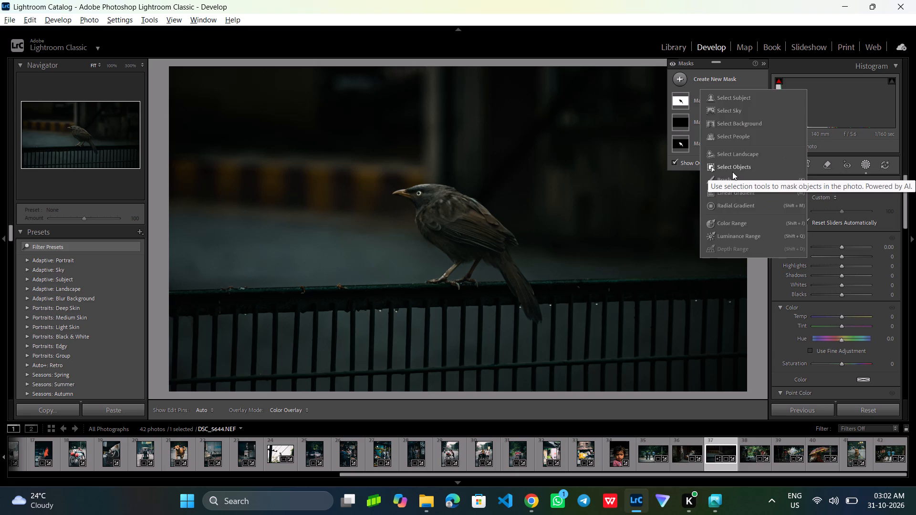
click(732, 172)
drag(733, 284, 588, 287)
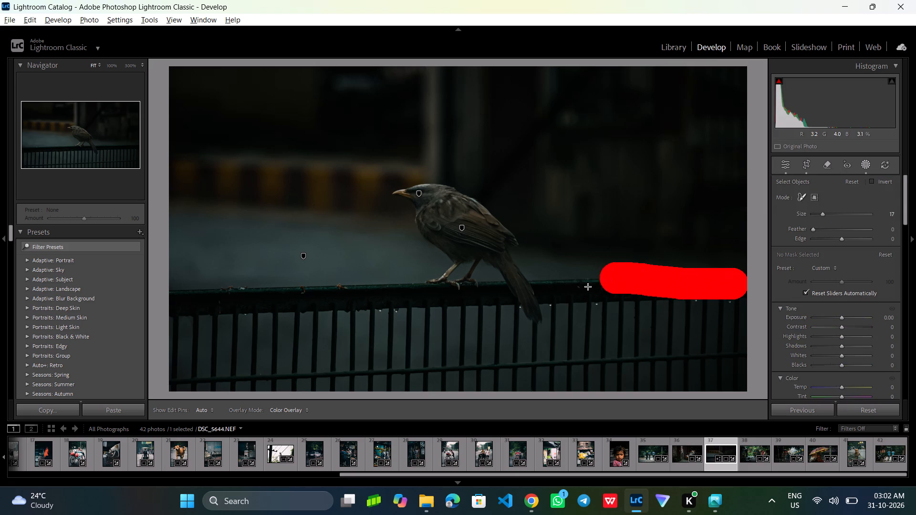
drag(588, 287, 168, 304)
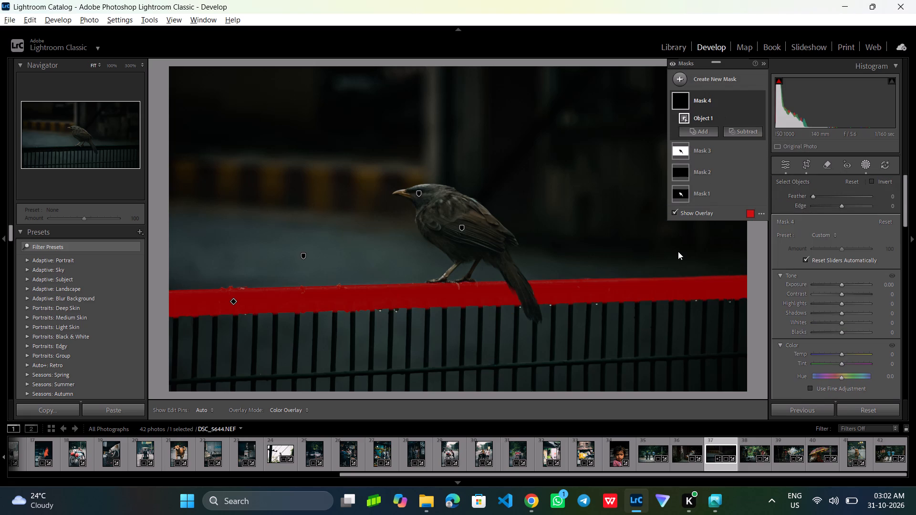
Add the railing's rightmost vertical bar to the top-rail mask with Select Objects at brush size 6.
click(710, 132)
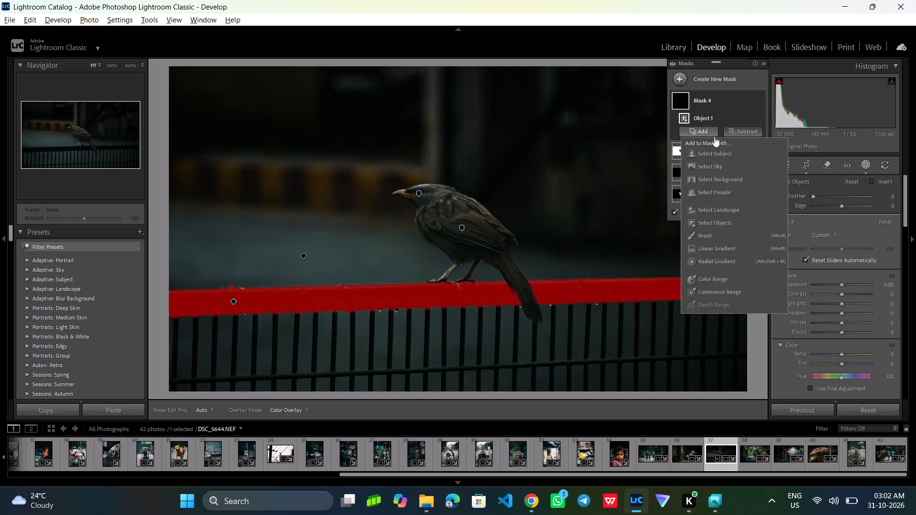
click(710, 219)
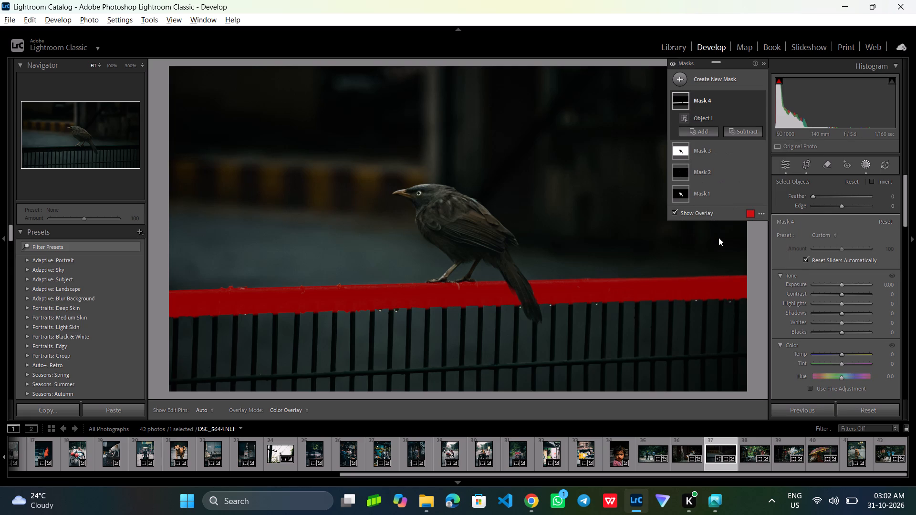
scroll(737, 309, down, 7)
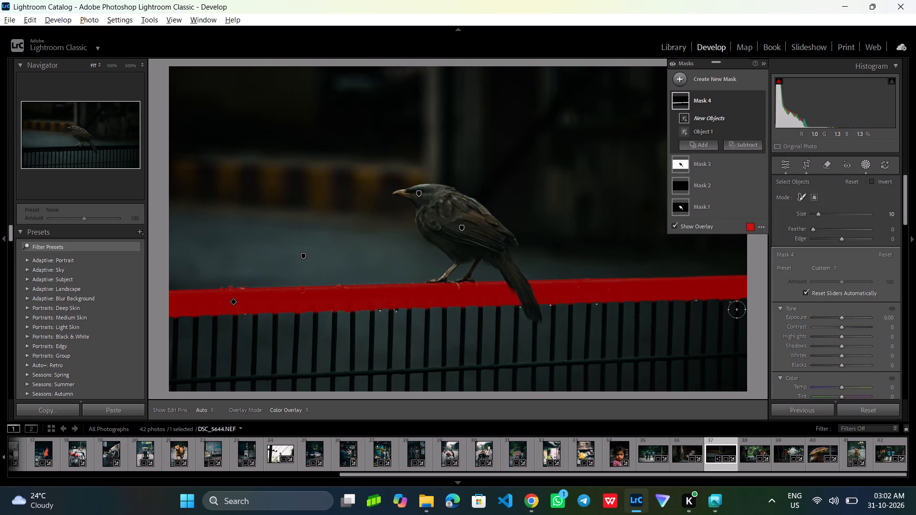
scroll(737, 309, down, 6)
scroll(736, 302, up, 2)
drag(737, 300, 735, 386)
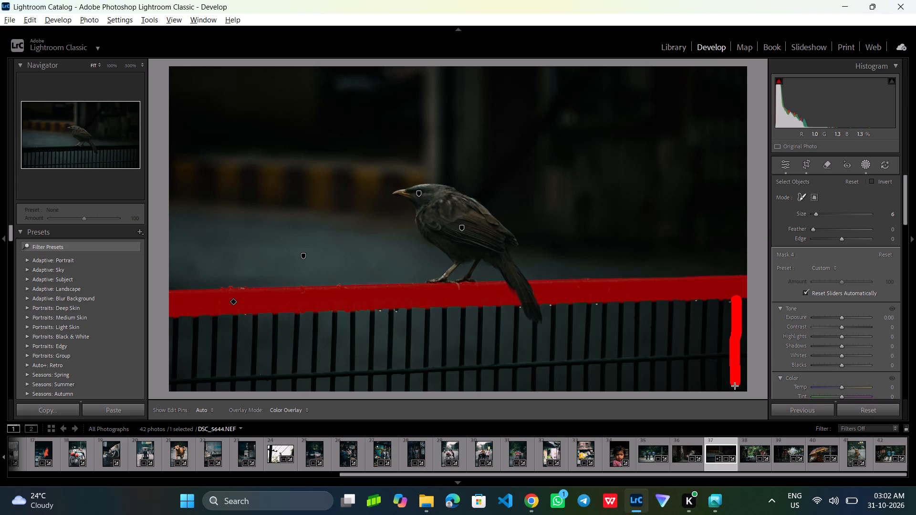
drag(735, 386, 735, 391)
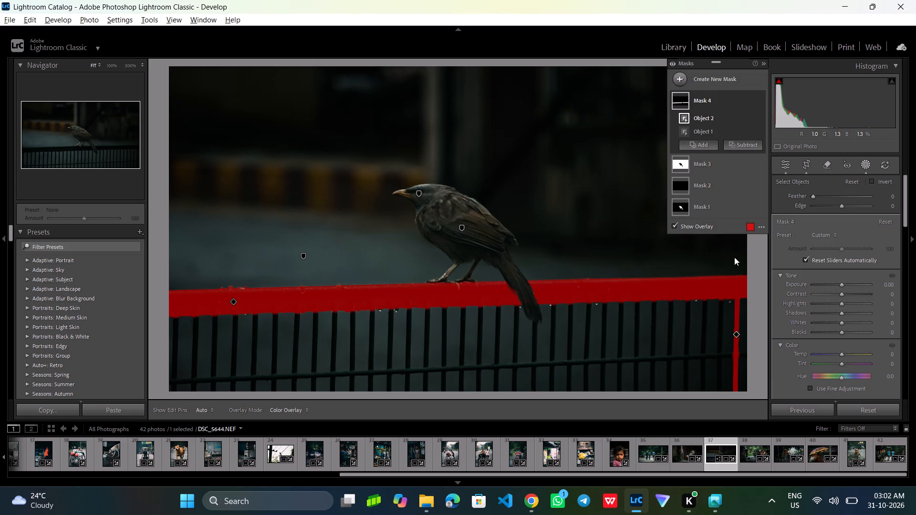
Add the railing's lower horizontal rail to Mask 4 with Select Objects at brush size 7, brushing across the photo's full width.
click(709, 140)
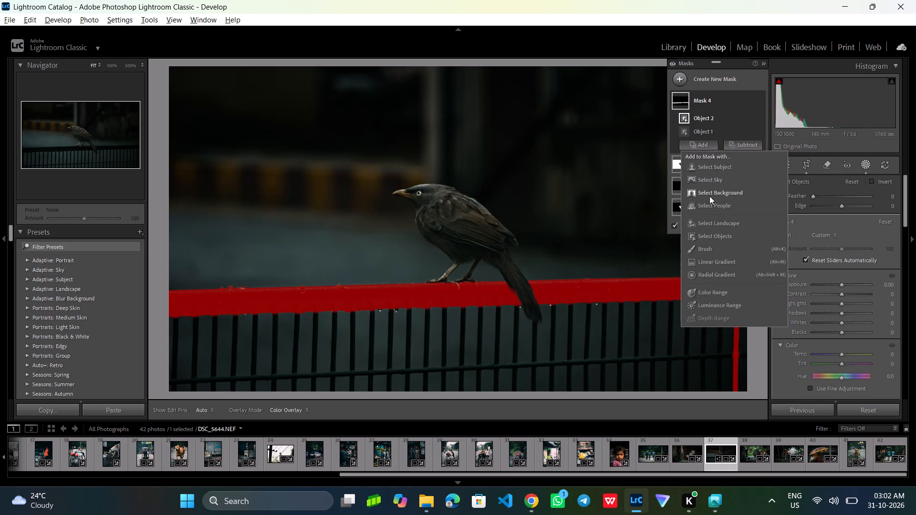
click(708, 235)
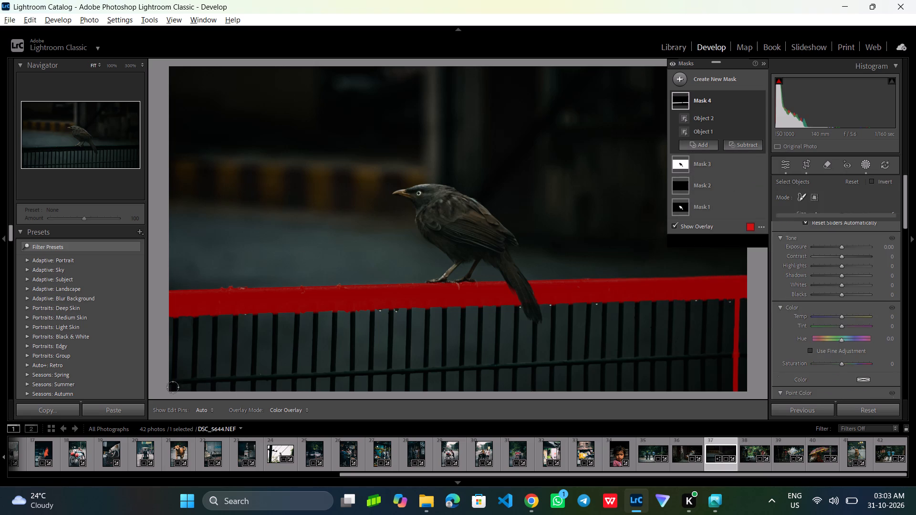
scroll(175, 383, up, 1)
drag(169, 381, 177, 382)
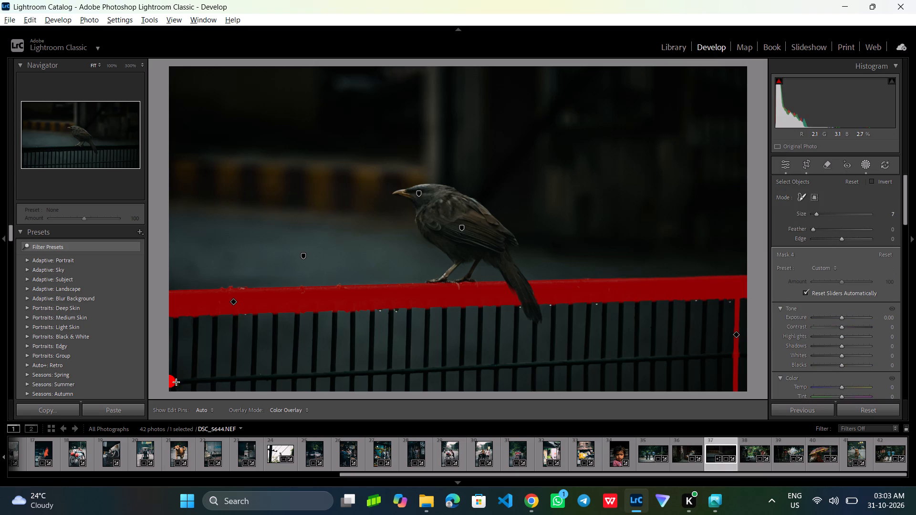
drag(177, 382, 412, 375)
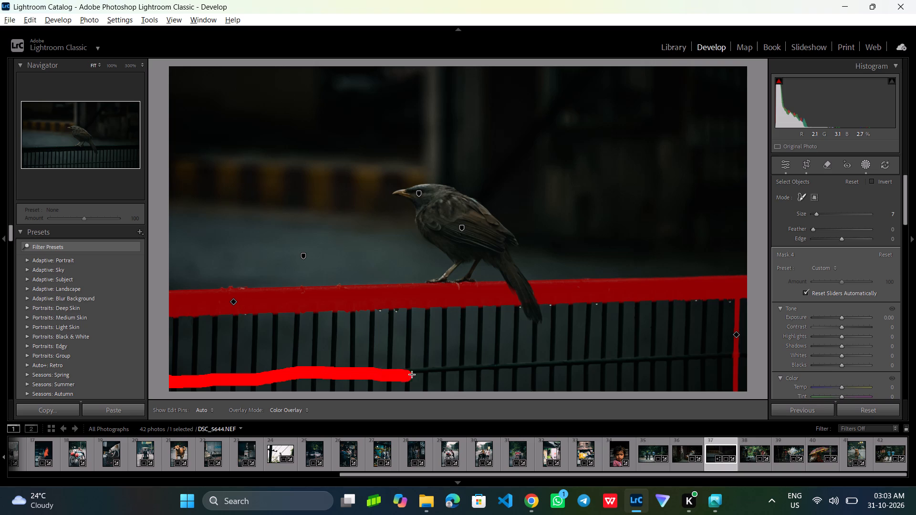
drag(412, 375, 672, 362)
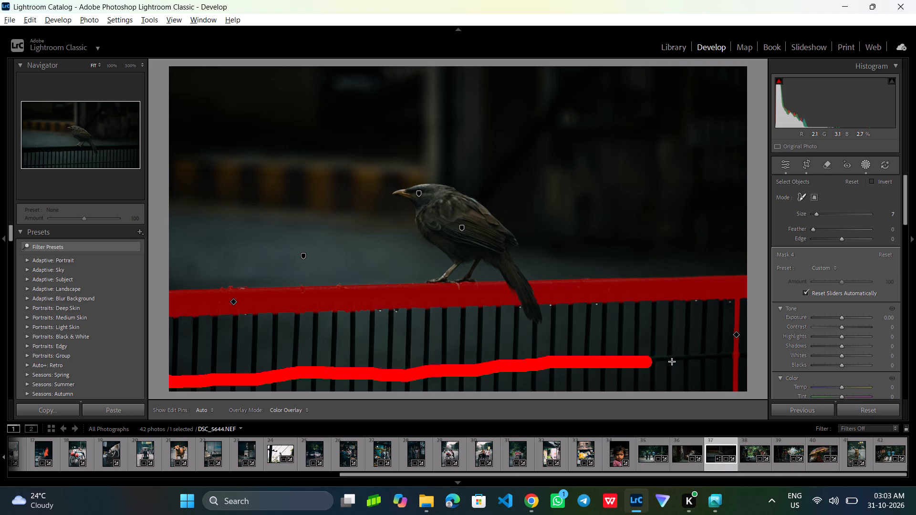
drag(672, 362, 751, 354)
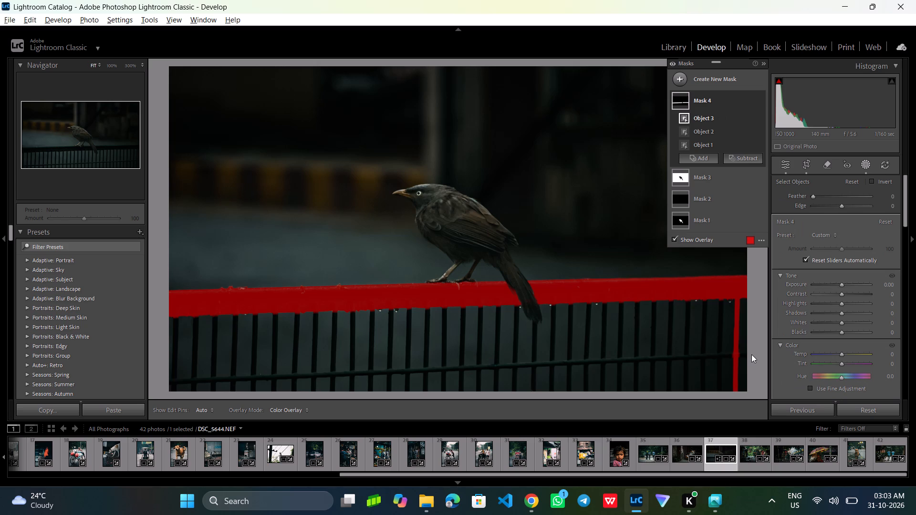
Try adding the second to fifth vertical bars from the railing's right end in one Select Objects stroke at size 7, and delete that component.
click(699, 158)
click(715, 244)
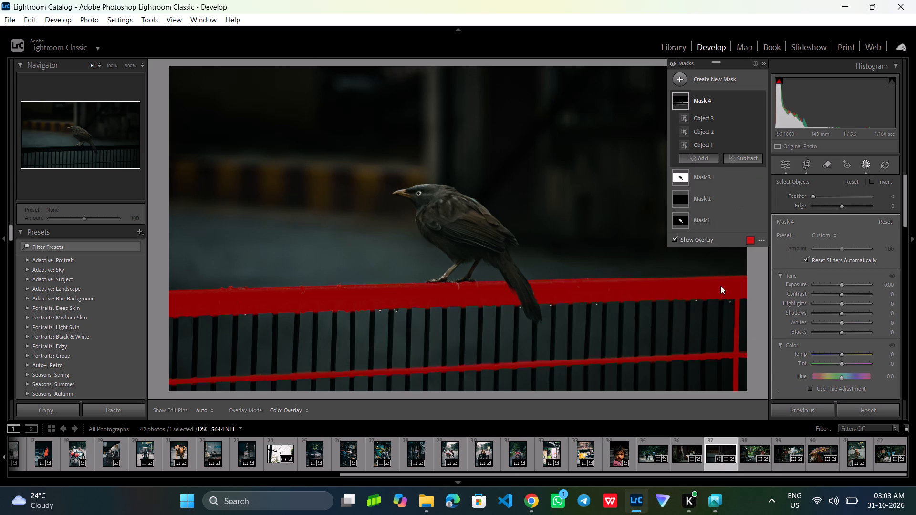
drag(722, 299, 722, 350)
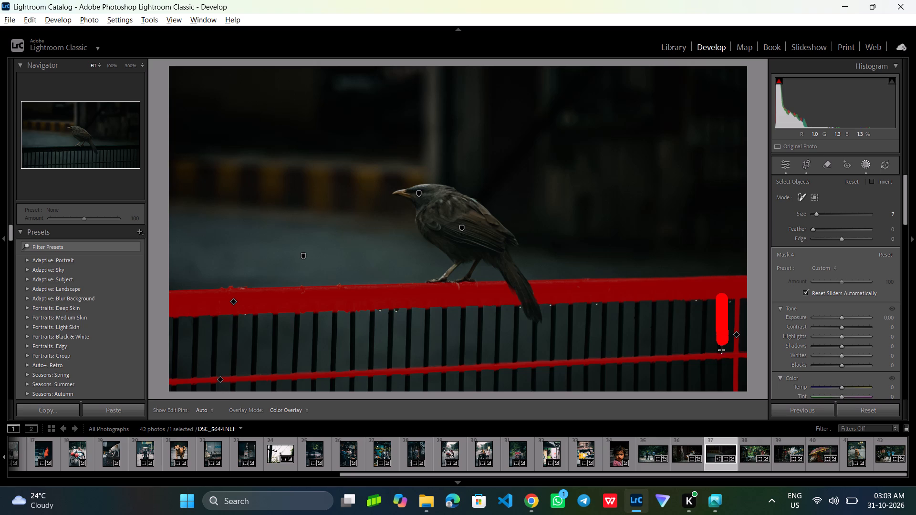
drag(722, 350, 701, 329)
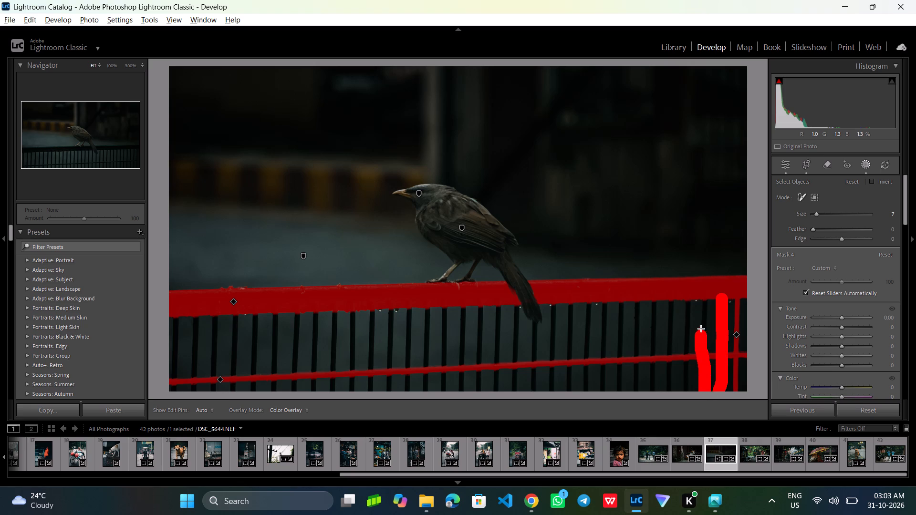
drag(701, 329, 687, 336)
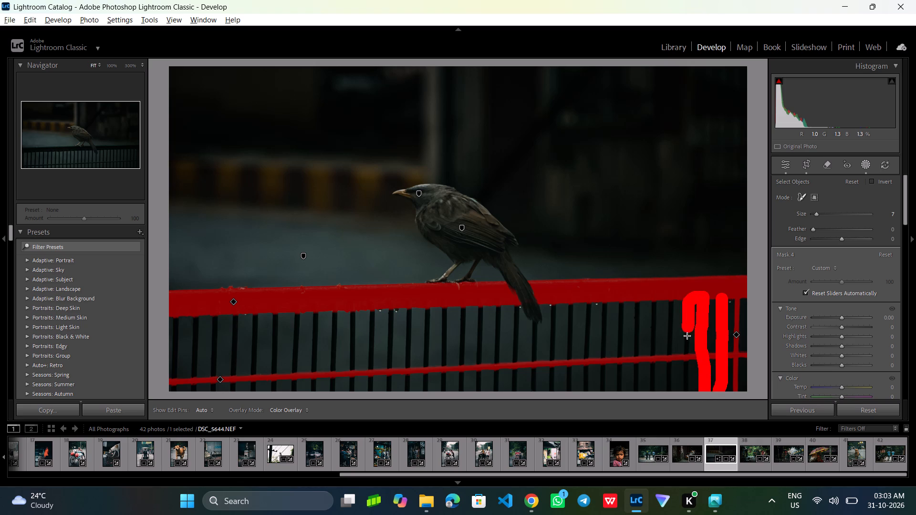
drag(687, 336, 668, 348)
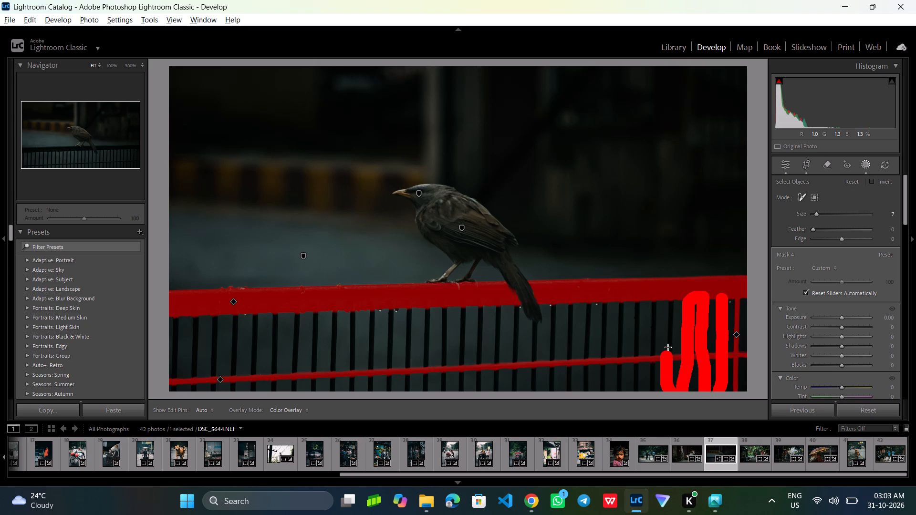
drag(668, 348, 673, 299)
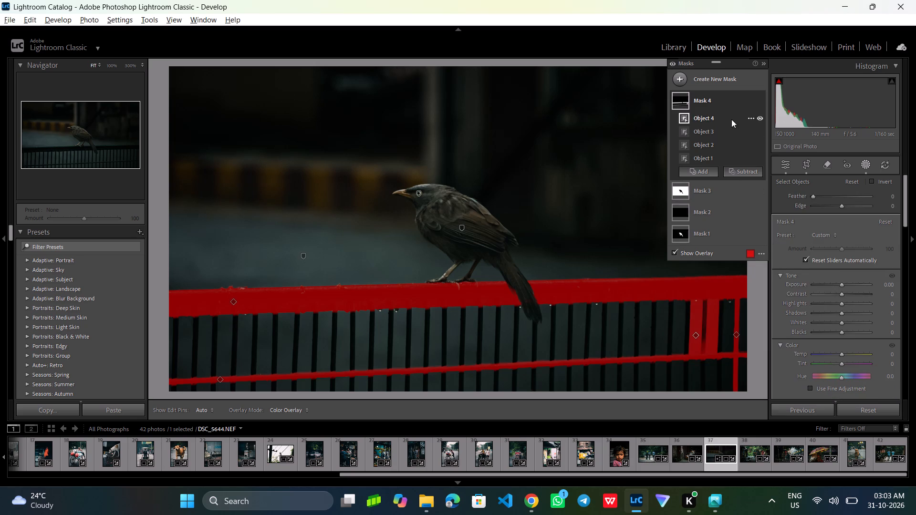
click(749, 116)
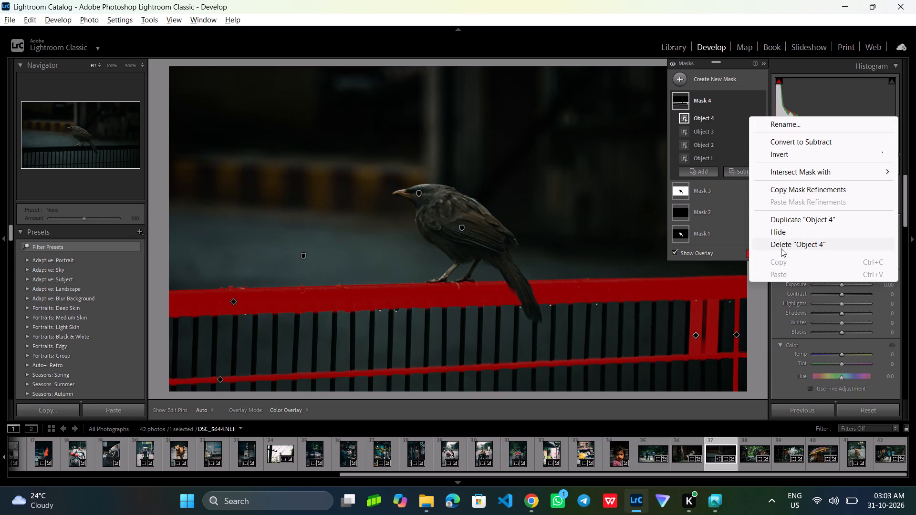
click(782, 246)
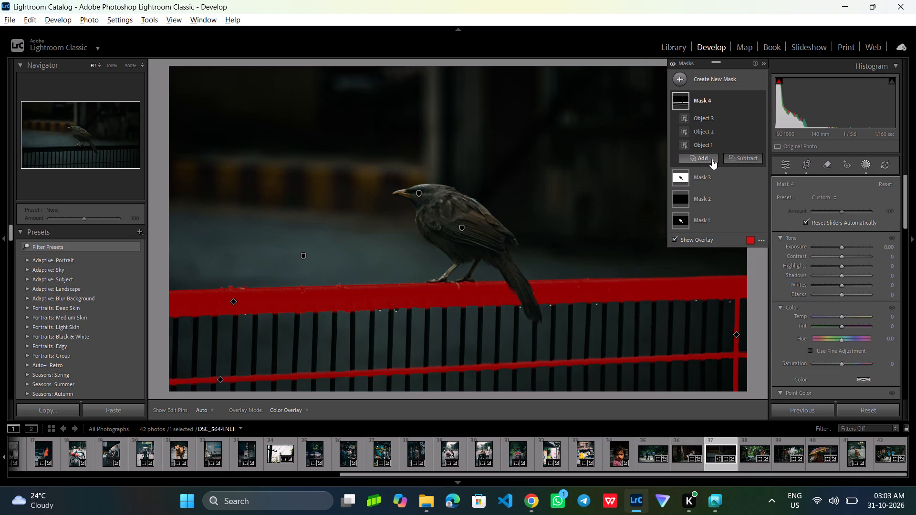
Add the second vertical bar from the railing's right end to Mask 4 with Select Objects at brush size 5.
click(711, 158)
click(718, 248)
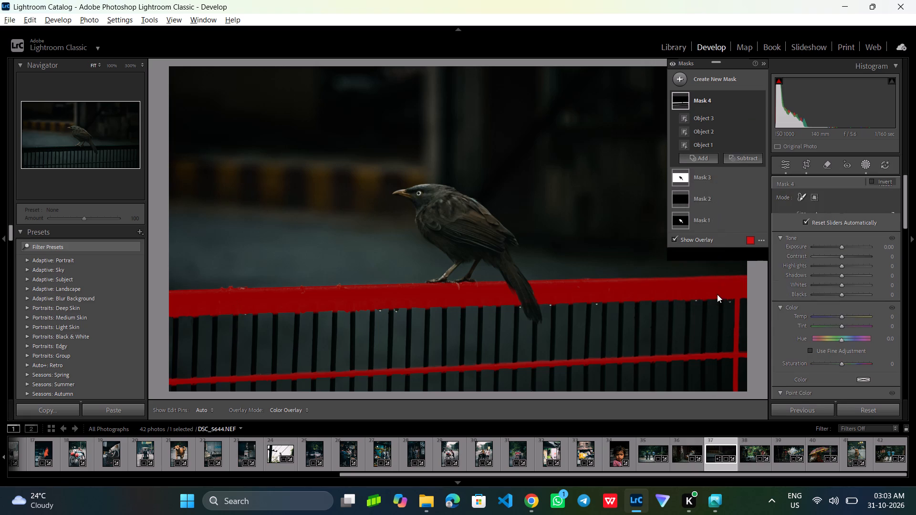
scroll(718, 299, down, 2)
drag(721, 299, 720, 398)
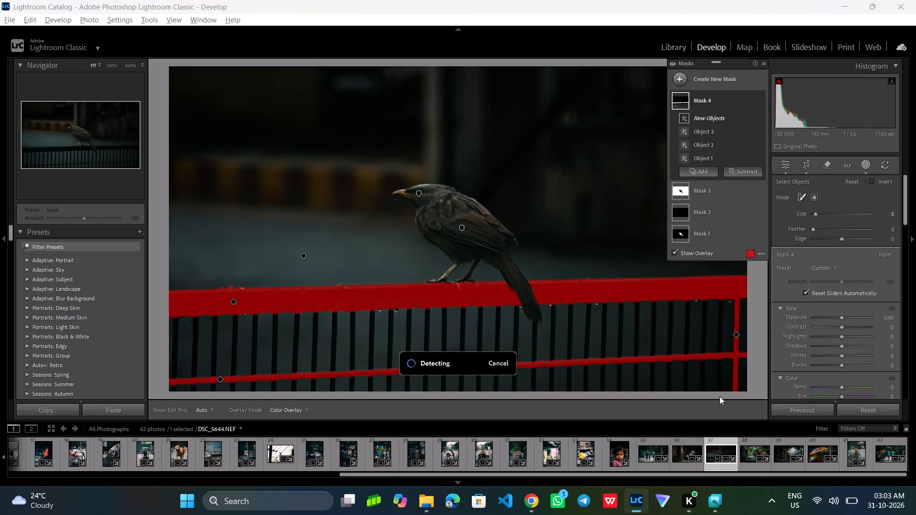
Add the third and fourth vertical bars from the railing's right end to Mask 4 in one Select Objects stroke at size 5.
click(705, 171)
click(723, 261)
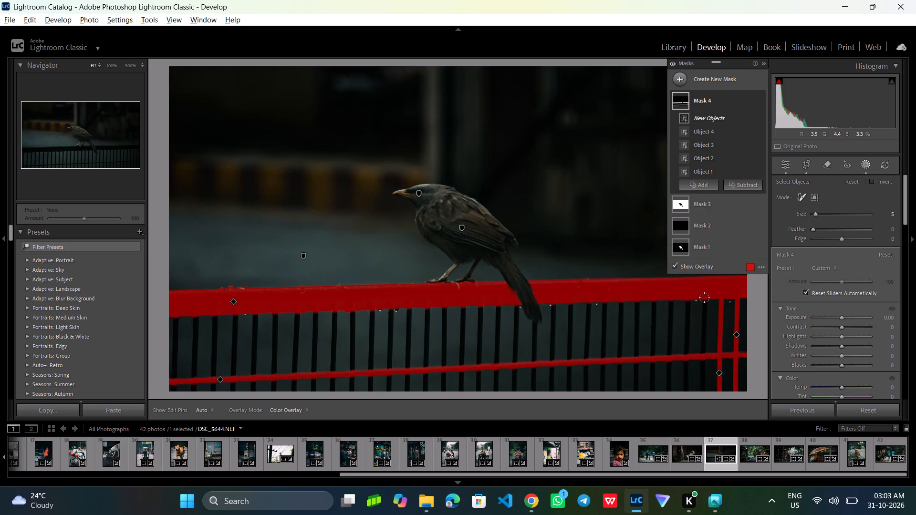
drag(704, 298, 699, 402)
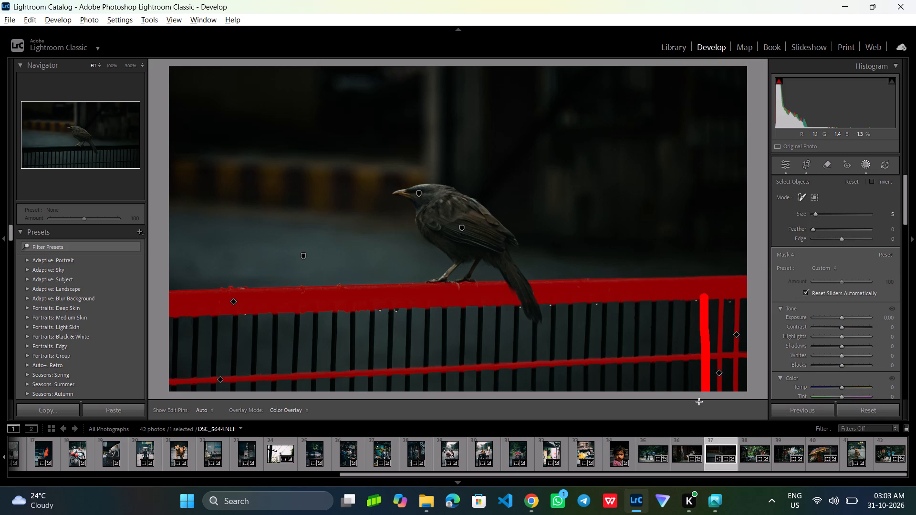
drag(699, 402, 687, 311)
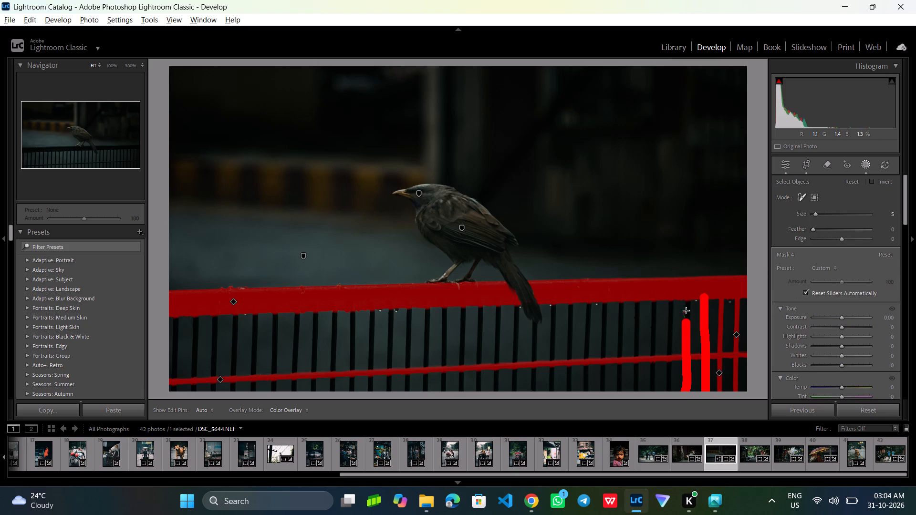
drag(687, 311, 687, 296)
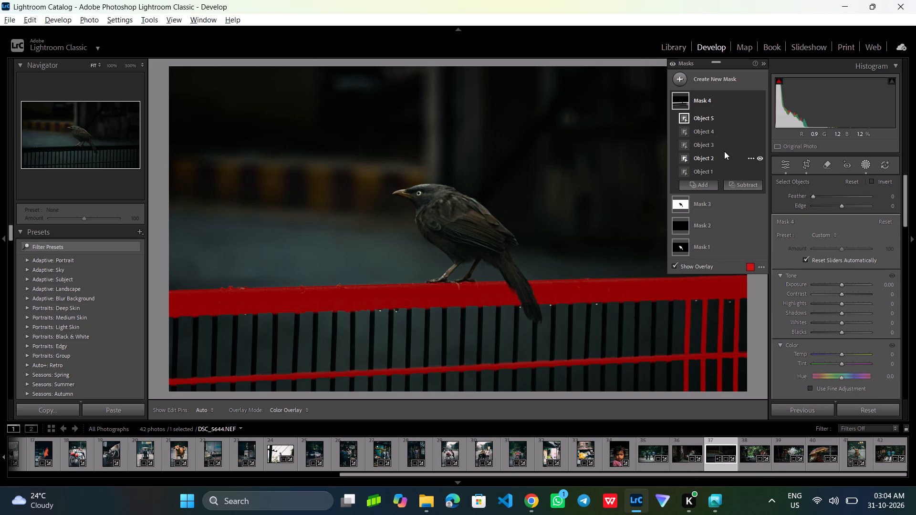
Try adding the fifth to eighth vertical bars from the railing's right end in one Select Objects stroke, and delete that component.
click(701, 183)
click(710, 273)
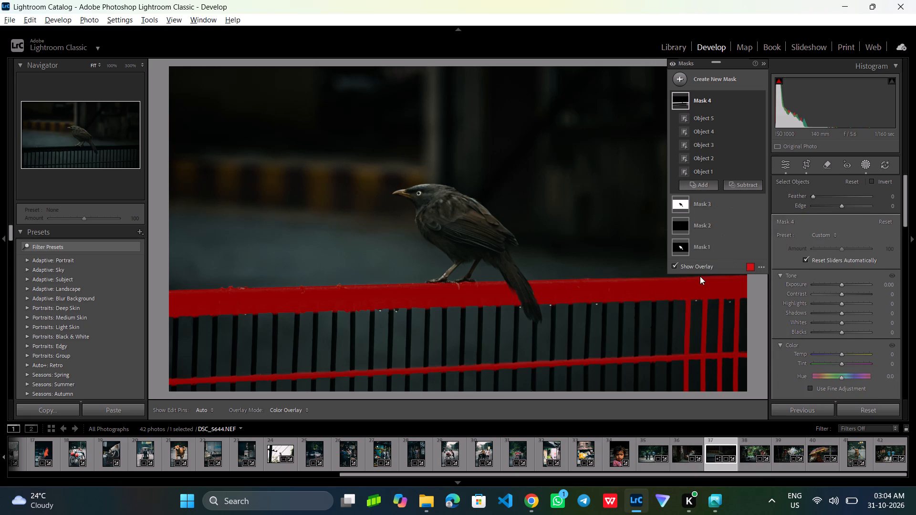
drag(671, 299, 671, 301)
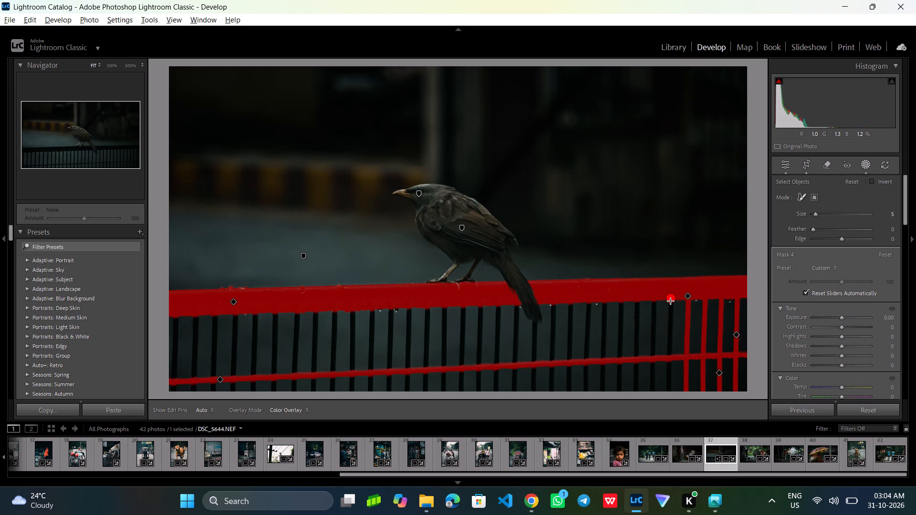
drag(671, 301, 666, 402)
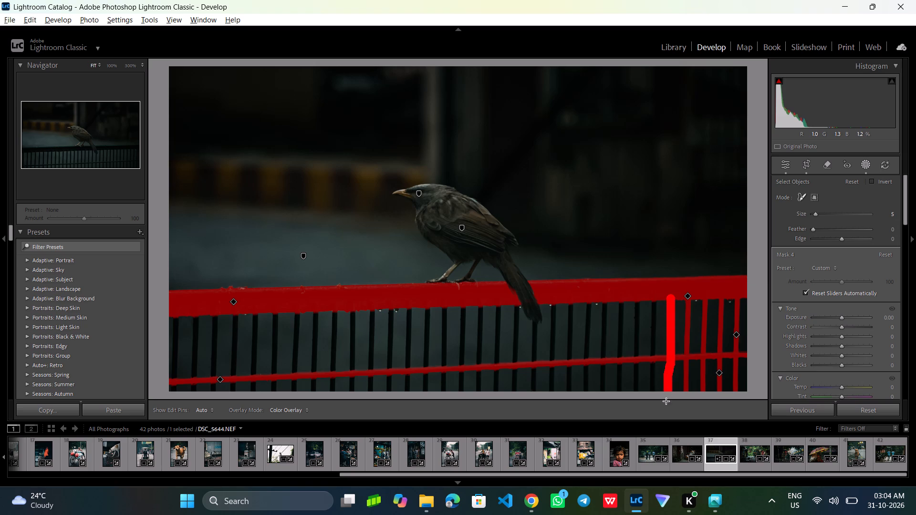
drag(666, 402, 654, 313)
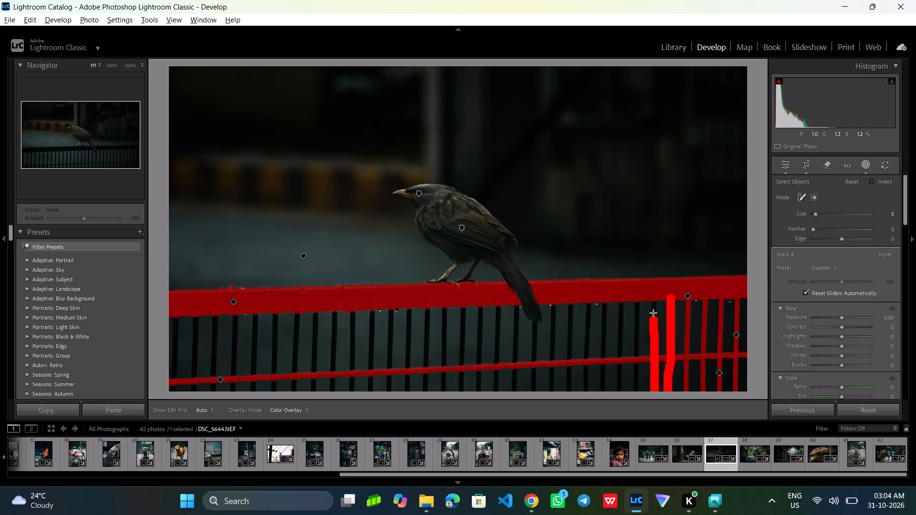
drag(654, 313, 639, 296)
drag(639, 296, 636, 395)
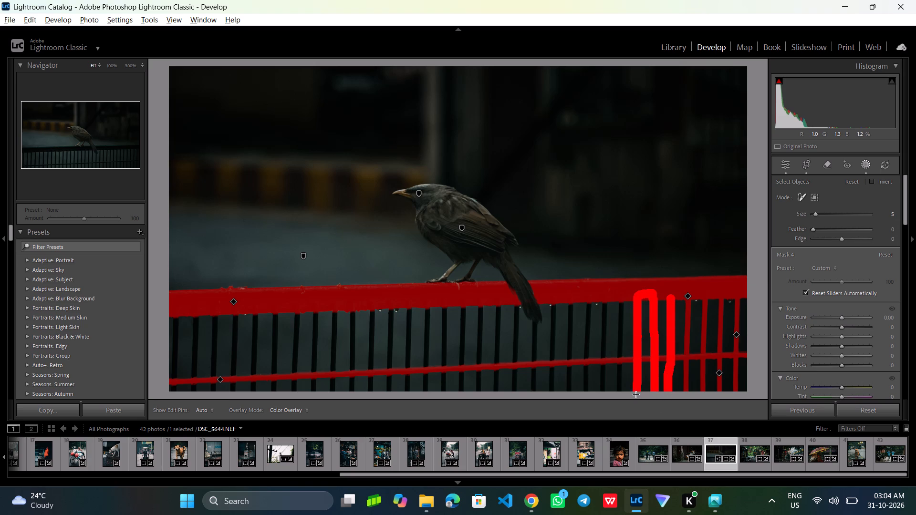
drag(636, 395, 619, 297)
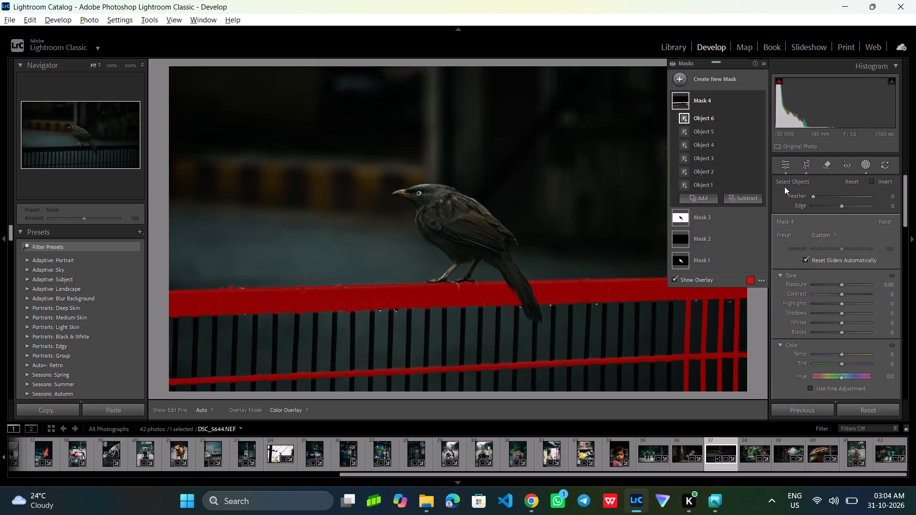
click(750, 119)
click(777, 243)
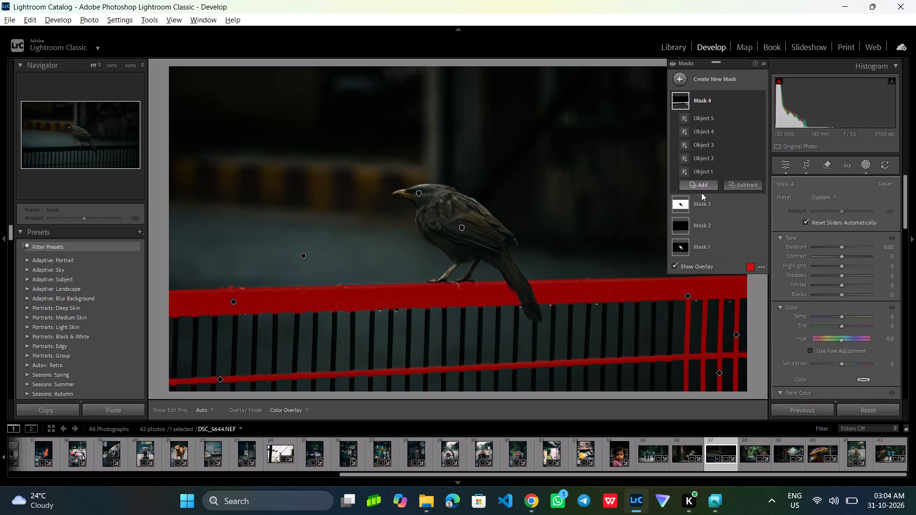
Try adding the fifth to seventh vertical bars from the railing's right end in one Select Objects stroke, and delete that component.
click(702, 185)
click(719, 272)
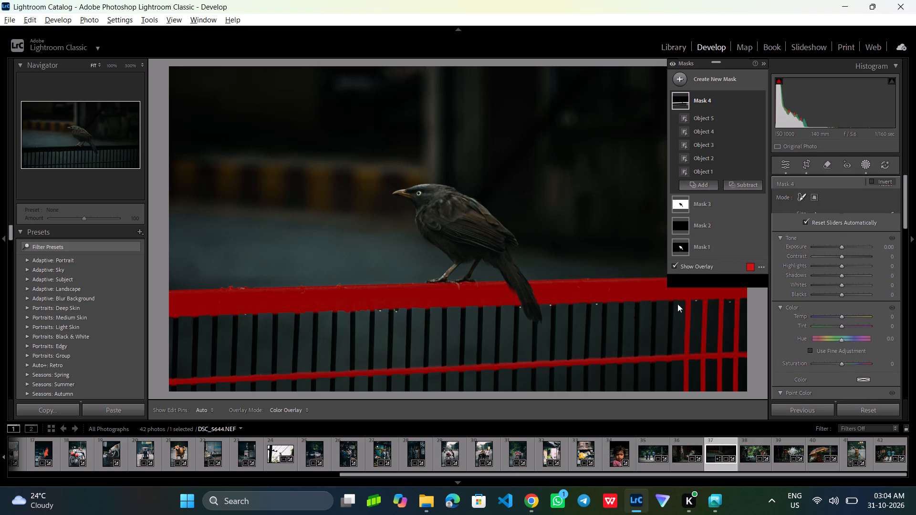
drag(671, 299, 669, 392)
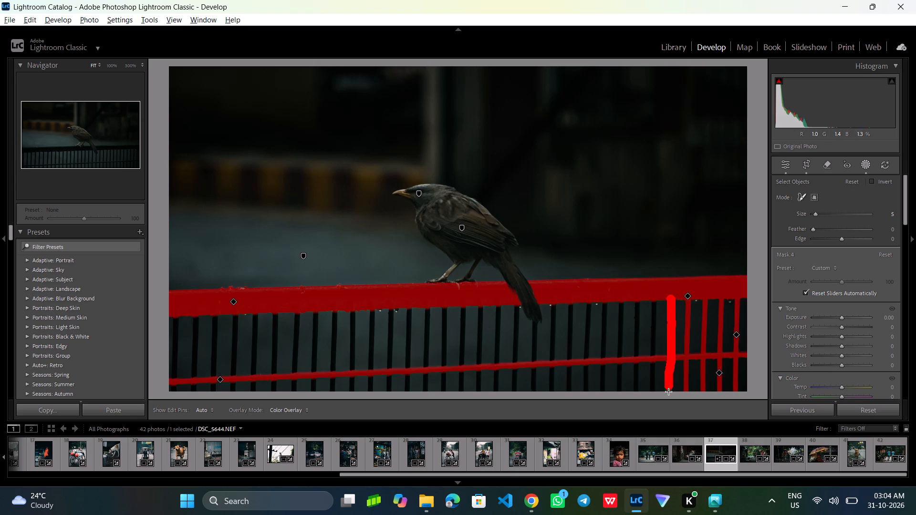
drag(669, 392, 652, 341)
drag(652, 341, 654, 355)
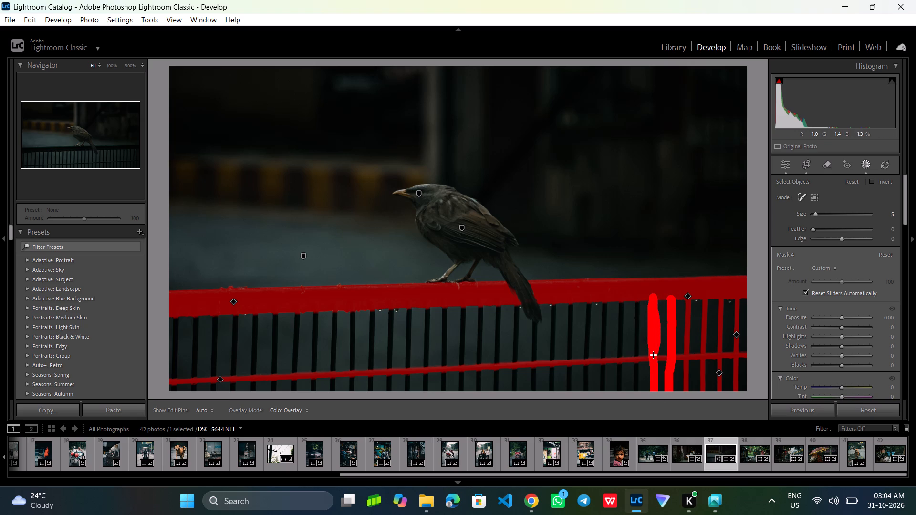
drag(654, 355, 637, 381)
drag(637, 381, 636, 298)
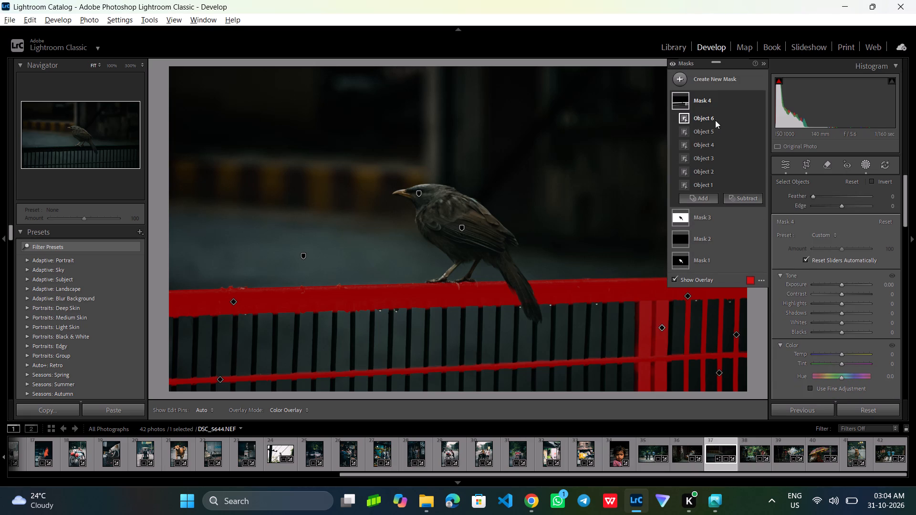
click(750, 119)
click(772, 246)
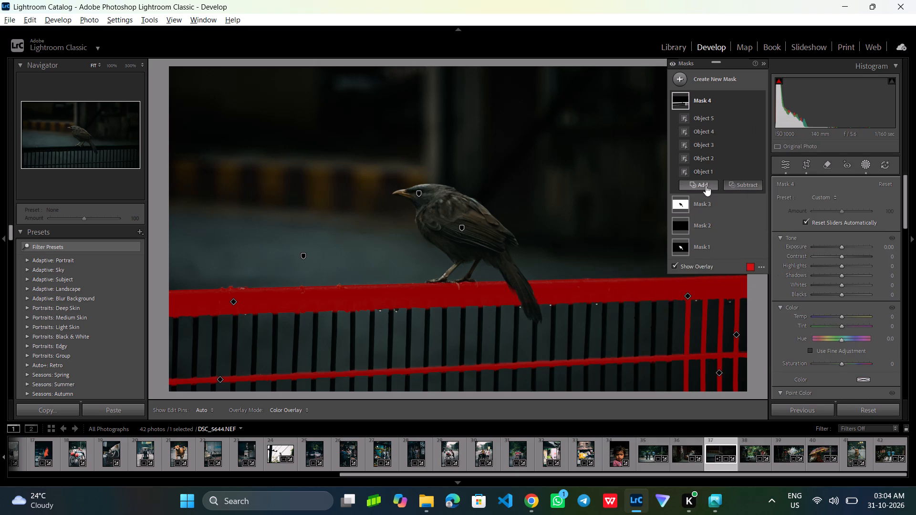
Add the fifth and sixth vertical bars from the railing's right end to Mask 4 in one Select Objects stroke at size 5.
click(706, 180)
click(717, 273)
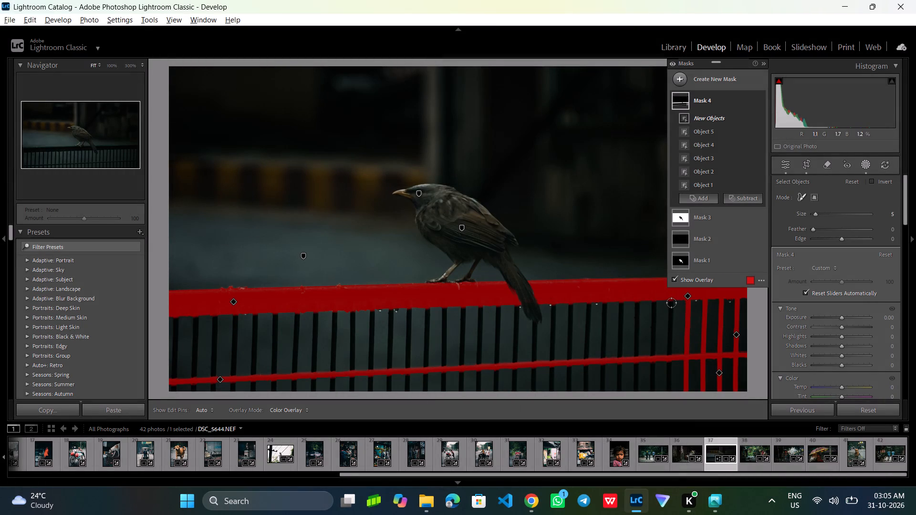
drag(670, 302, 670, 404)
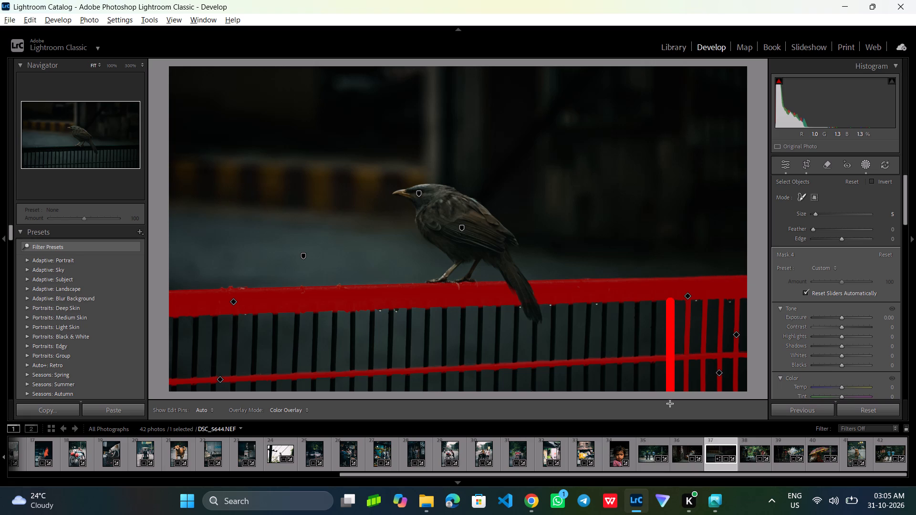
drag(670, 404, 653, 362)
drag(653, 362, 653, 298)
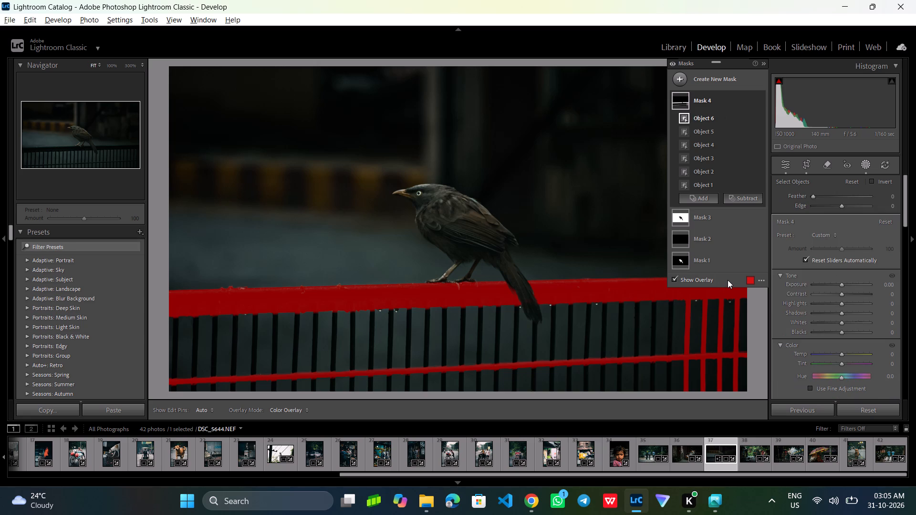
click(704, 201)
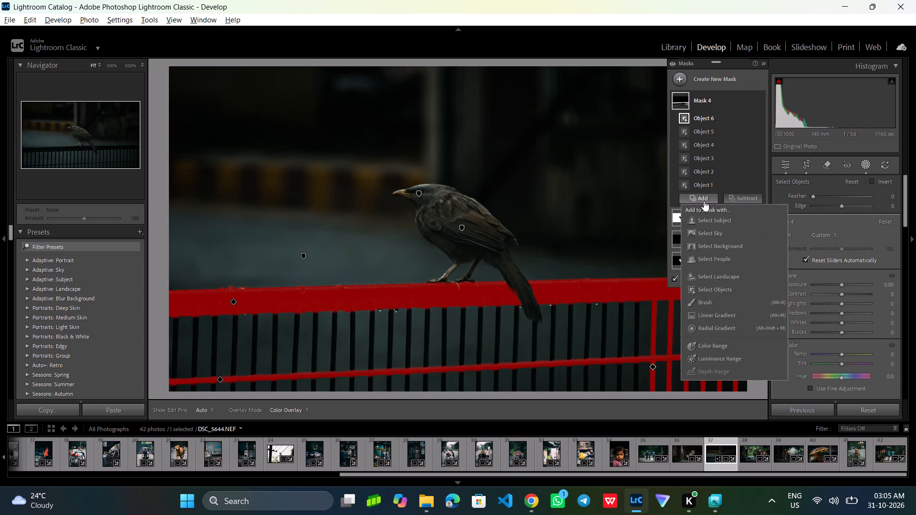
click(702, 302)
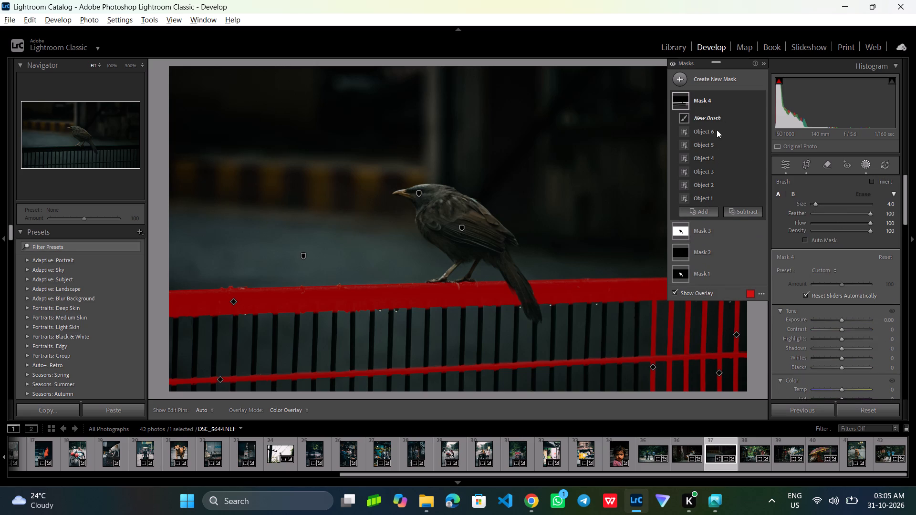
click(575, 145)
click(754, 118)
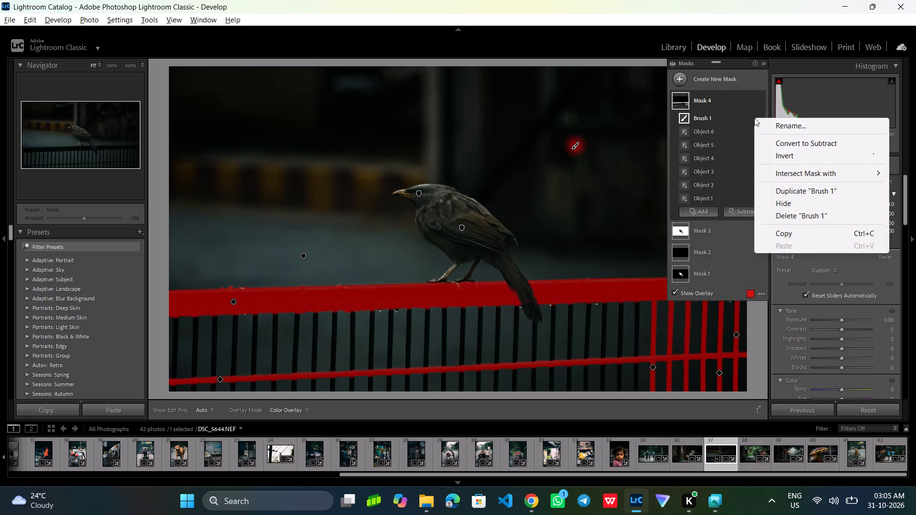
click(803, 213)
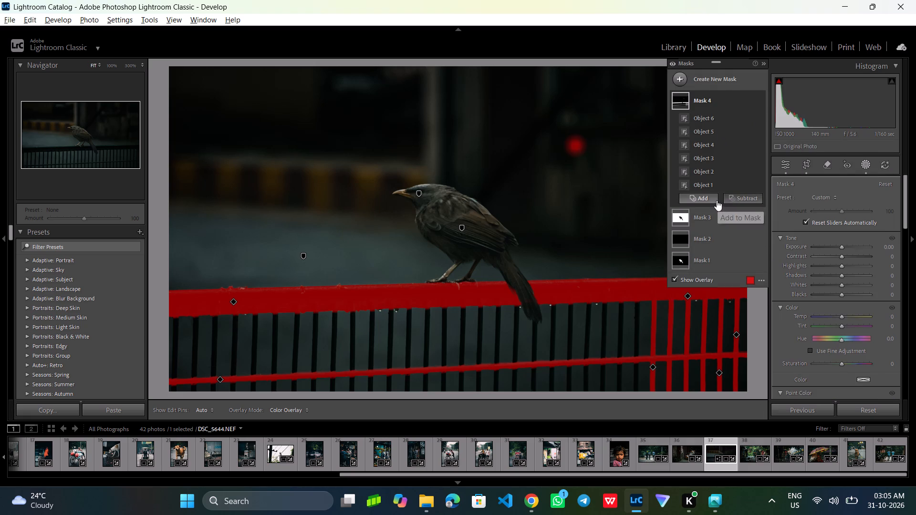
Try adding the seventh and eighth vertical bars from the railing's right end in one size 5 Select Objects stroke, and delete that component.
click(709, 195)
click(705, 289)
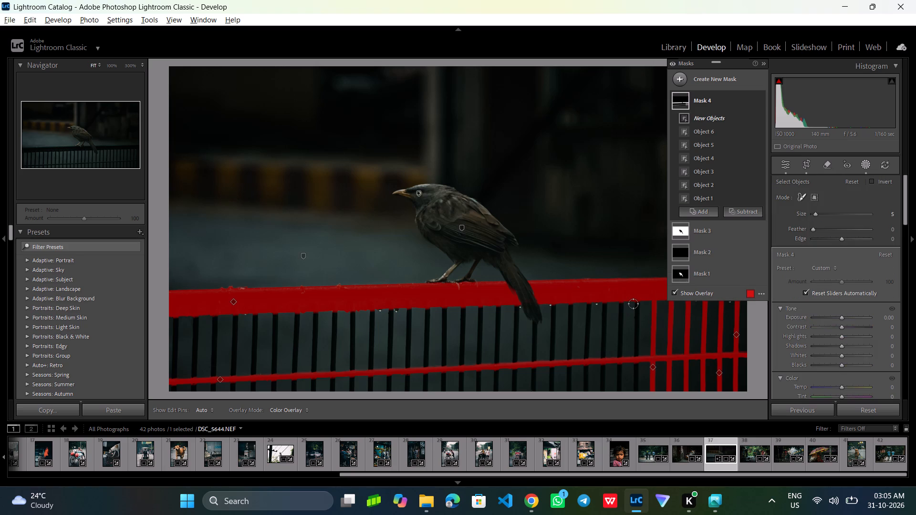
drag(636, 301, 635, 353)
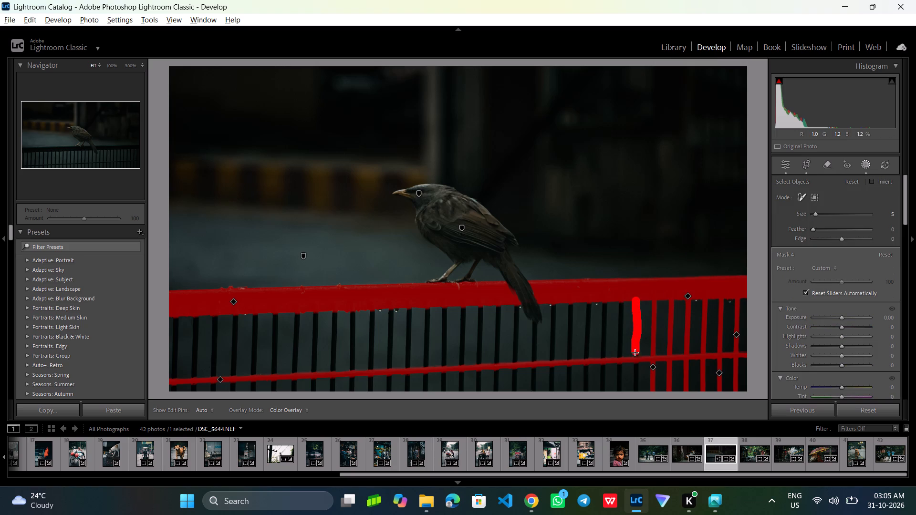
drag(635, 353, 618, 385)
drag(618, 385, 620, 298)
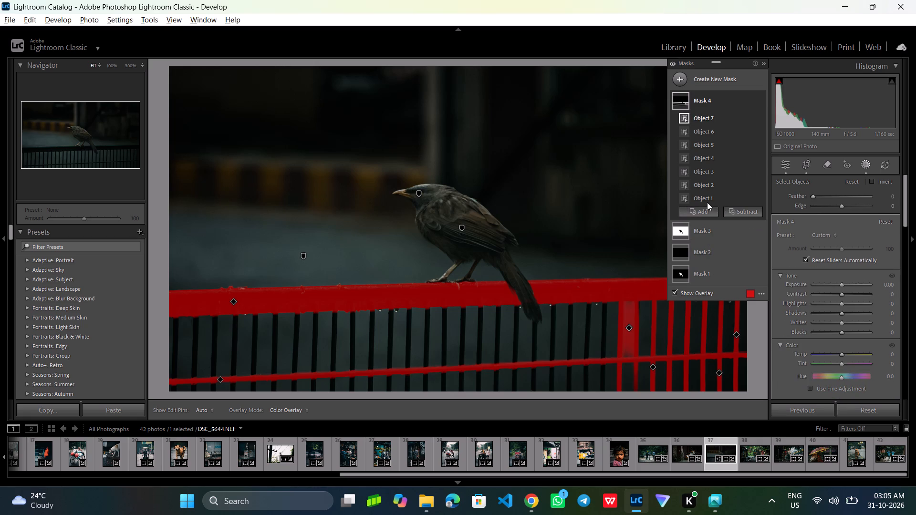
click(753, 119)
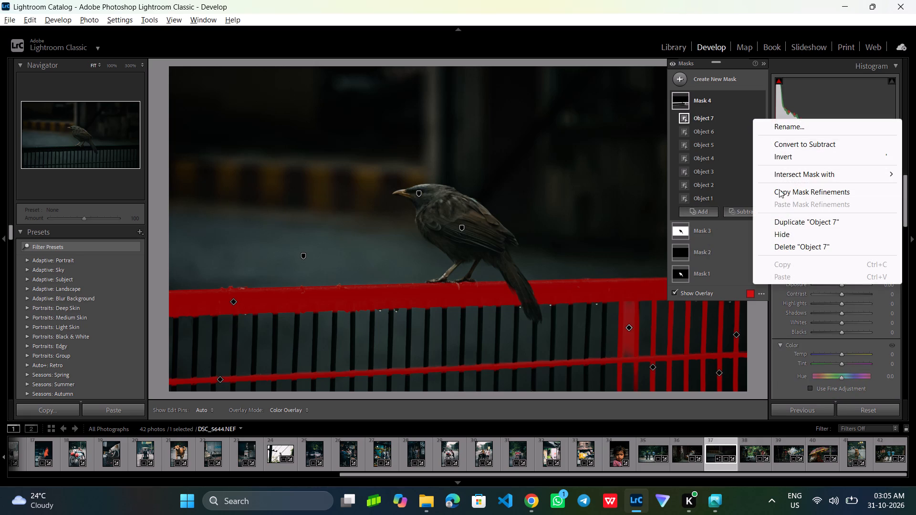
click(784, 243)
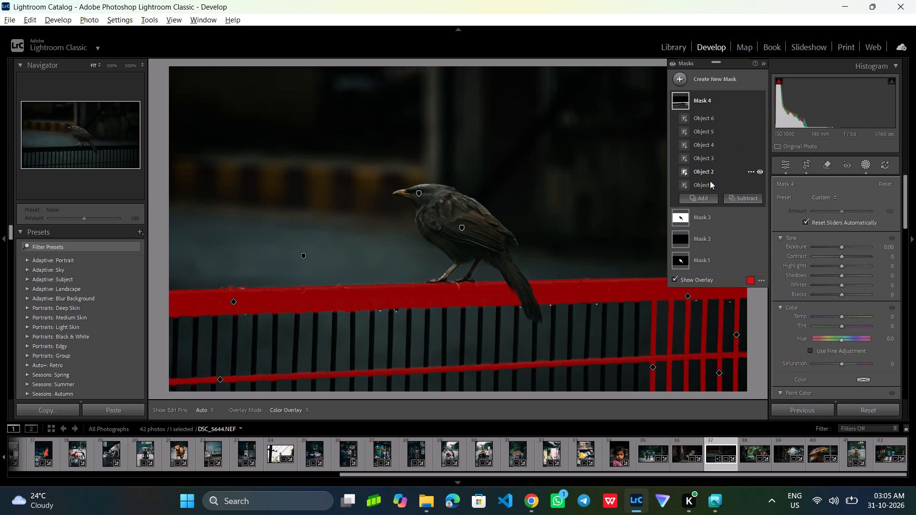
Add the seventh and eighth vertical bars from the railing's right end to Mask 4 in one Select Objects stroke at size 4.
click(703, 195)
click(711, 292)
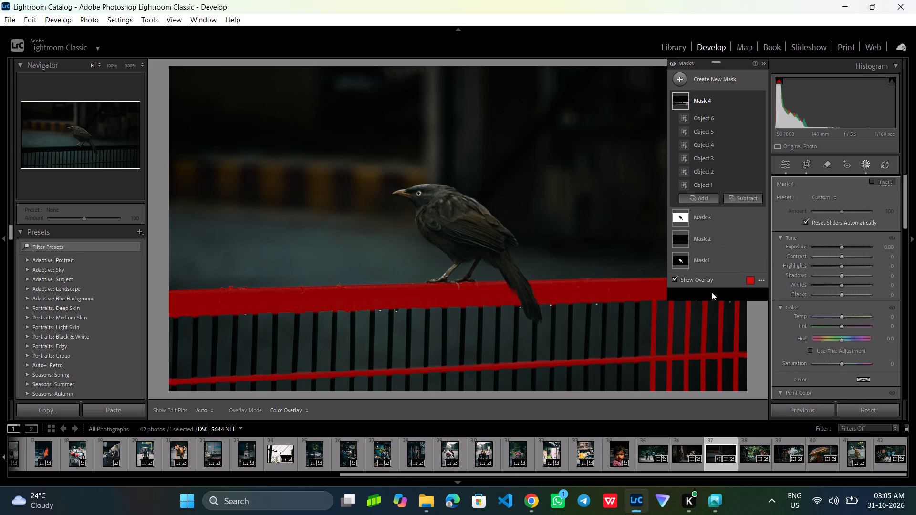
scroll(634, 304, down, 1)
drag(636, 301, 636, 309)
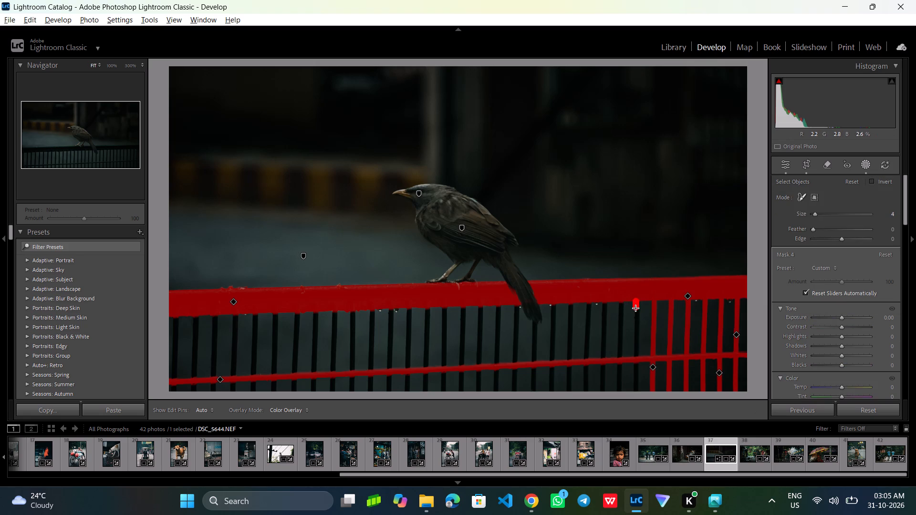
drag(636, 309, 635, 358)
drag(635, 358, 620, 402)
drag(620, 402, 620, 373)
drag(620, 373, 620, 329)
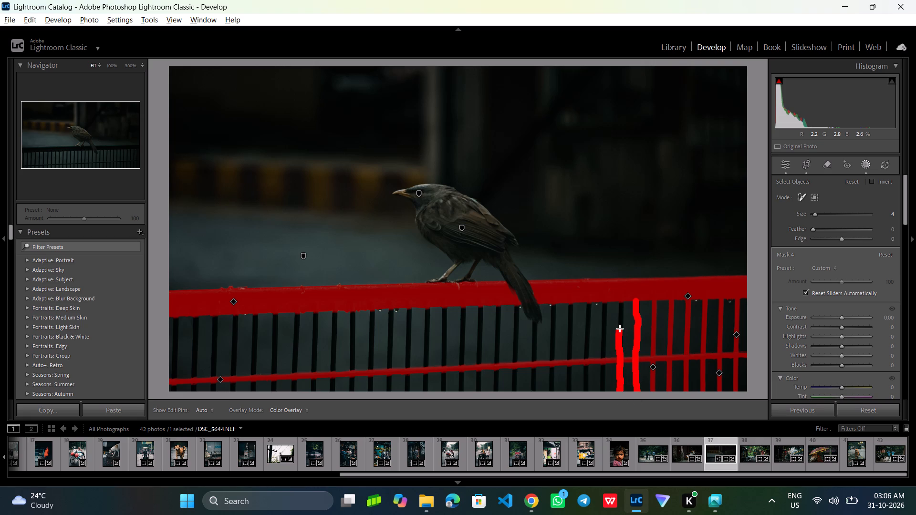
drag(620, 329, 620, 301)
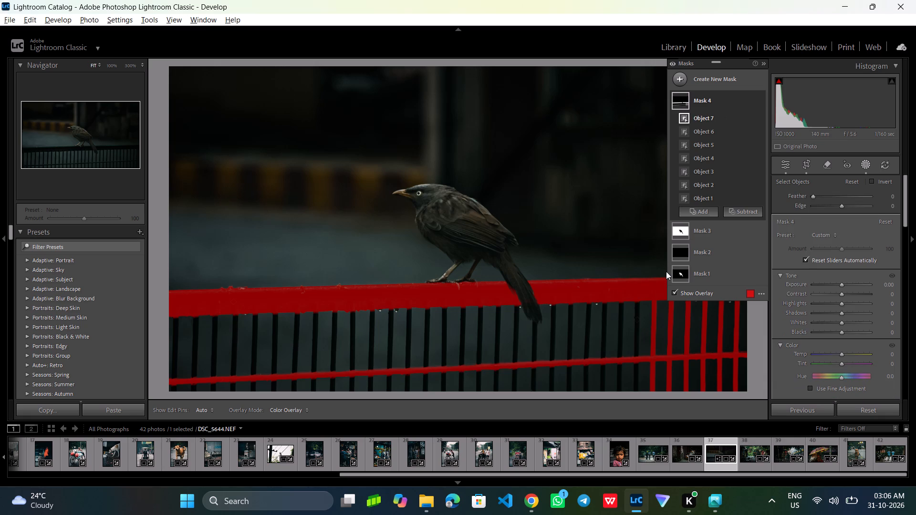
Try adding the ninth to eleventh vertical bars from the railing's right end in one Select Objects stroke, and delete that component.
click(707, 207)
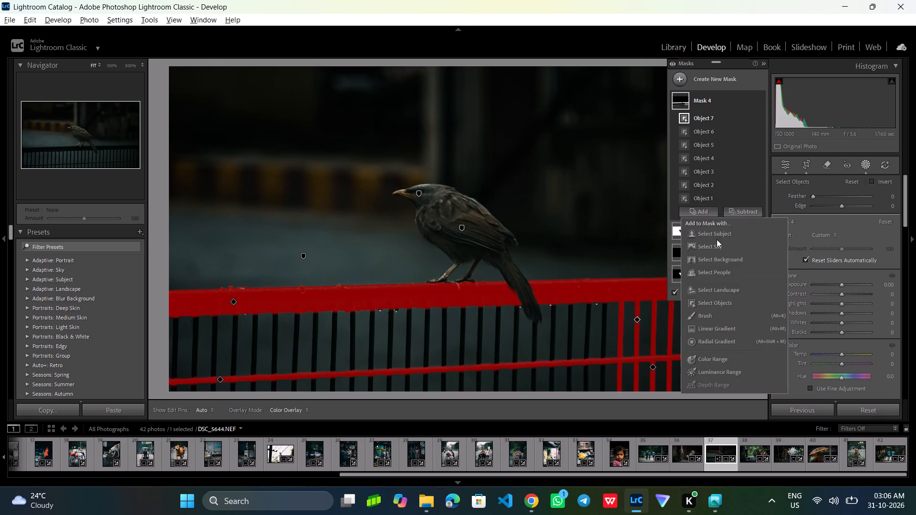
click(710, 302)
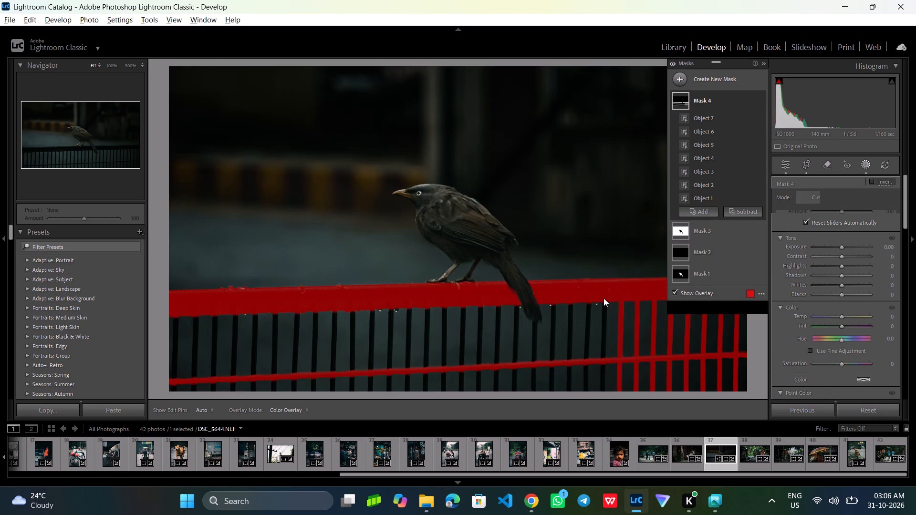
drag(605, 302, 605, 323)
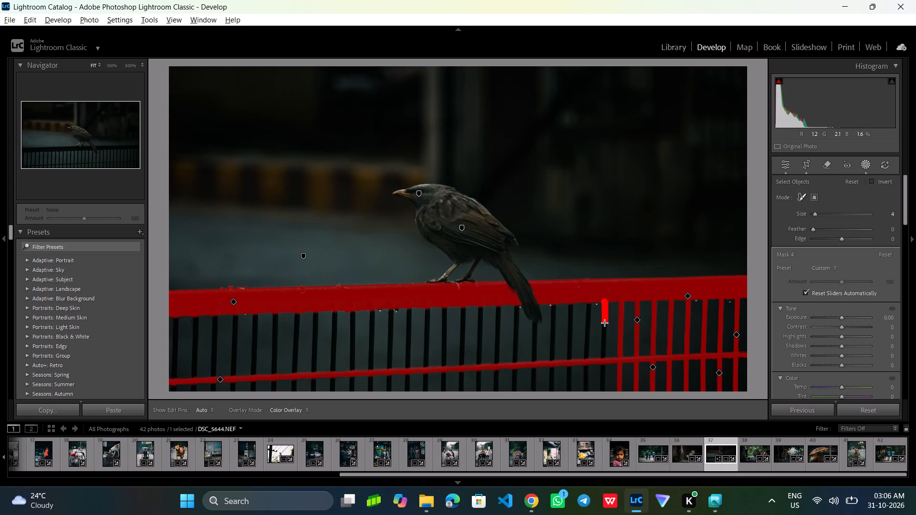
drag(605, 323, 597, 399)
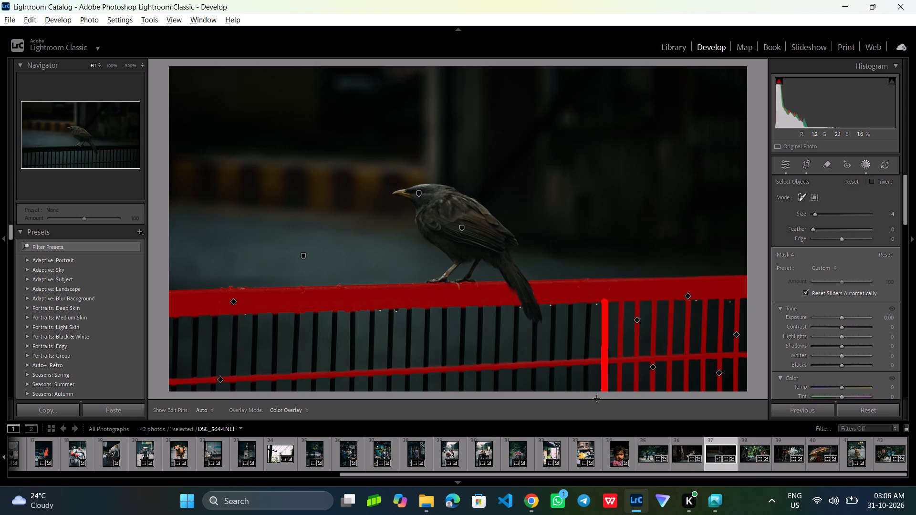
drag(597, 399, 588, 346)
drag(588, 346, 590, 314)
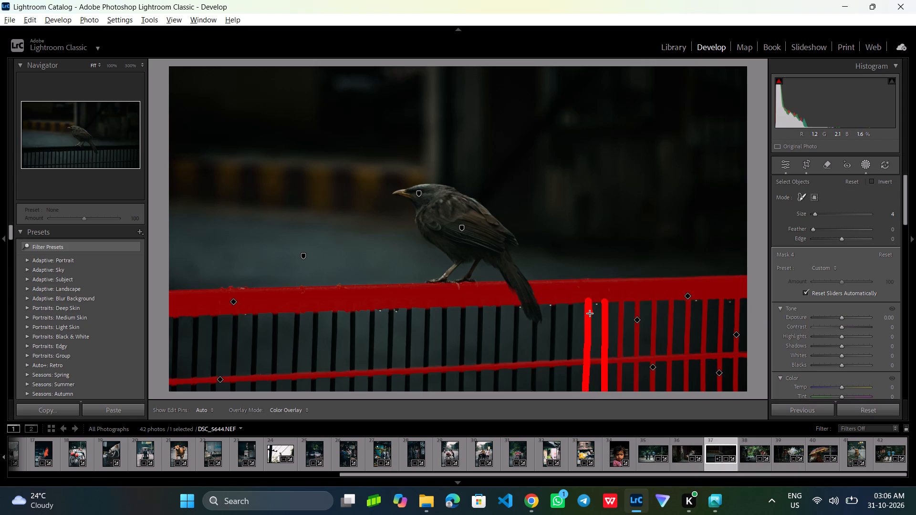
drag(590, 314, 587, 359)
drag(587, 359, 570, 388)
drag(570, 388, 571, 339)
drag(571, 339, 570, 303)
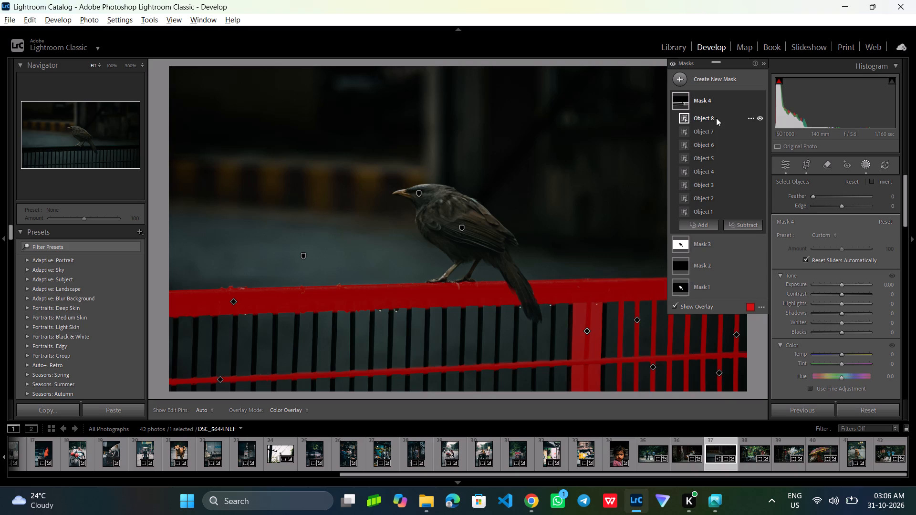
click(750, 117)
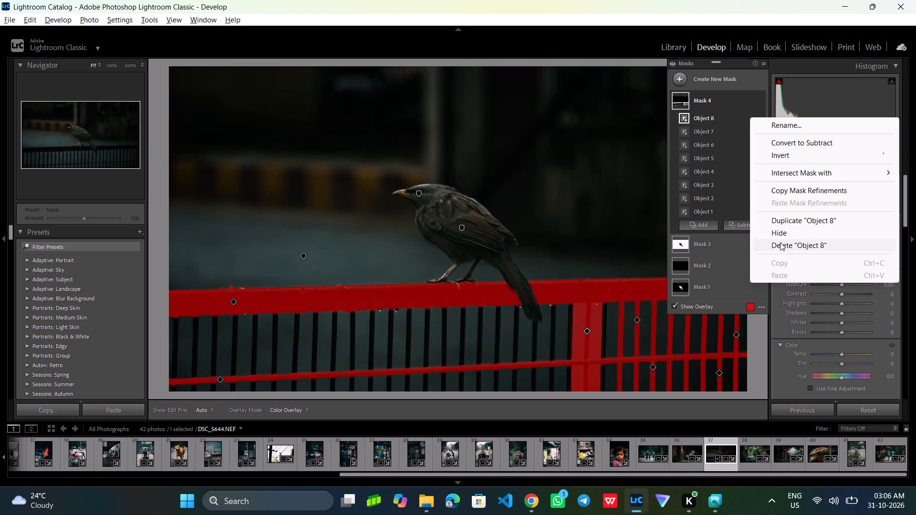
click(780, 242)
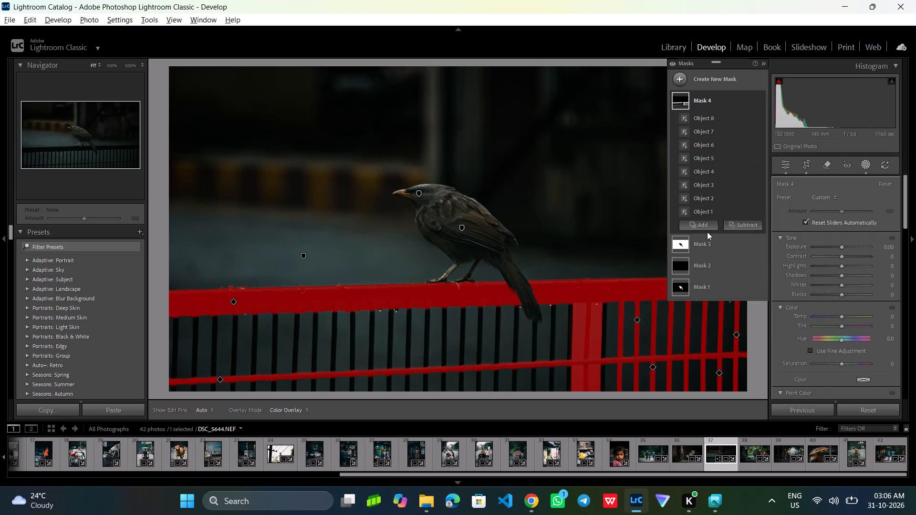
Add the ninth and tenth vertical bars from the railing's right end to Mask 4 in one Select Objects stroke at size 4.
click(705, 210)
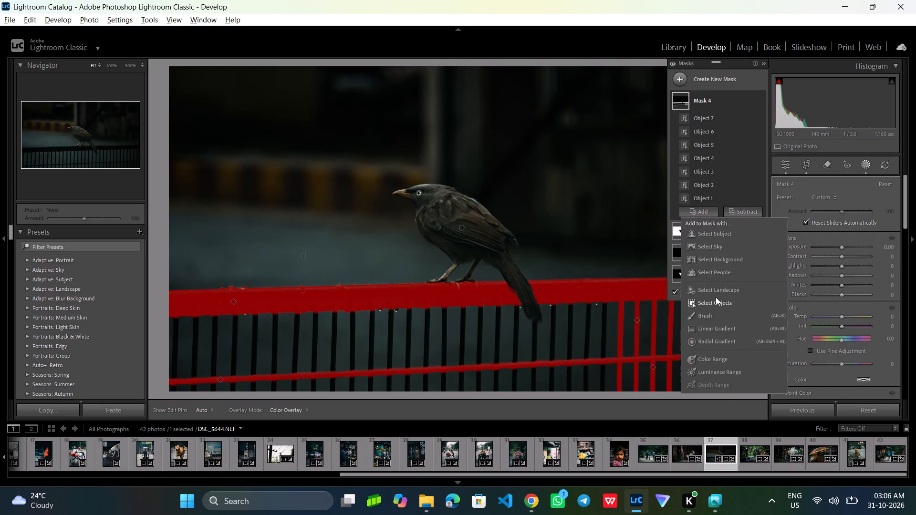
click(717, 300)
drag(604, 301, 602, 392)
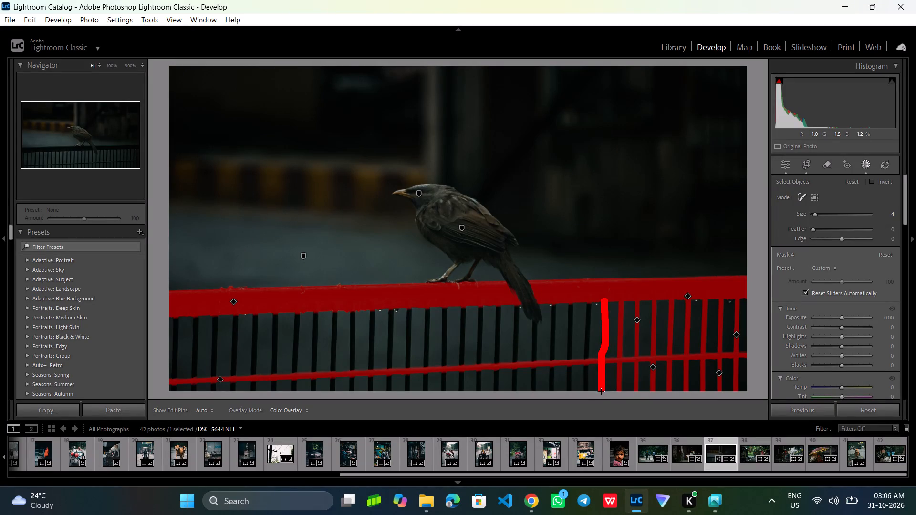
drag(602, 392, 585, 342)
drag(585, 342, 589, 304)
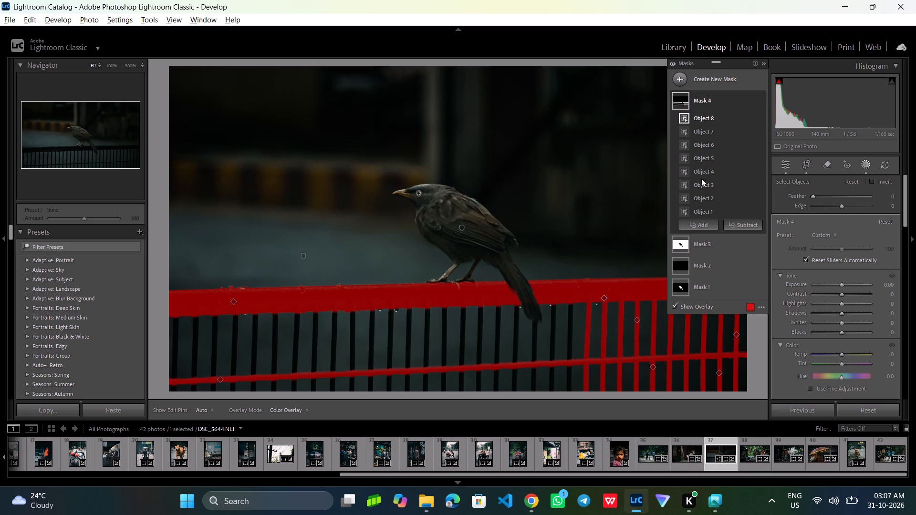
Add the eleventh and twelfth vertical bars from the railing's right end to Mask 4 in one Select Objects stroke at size 4.
click(707, 227)
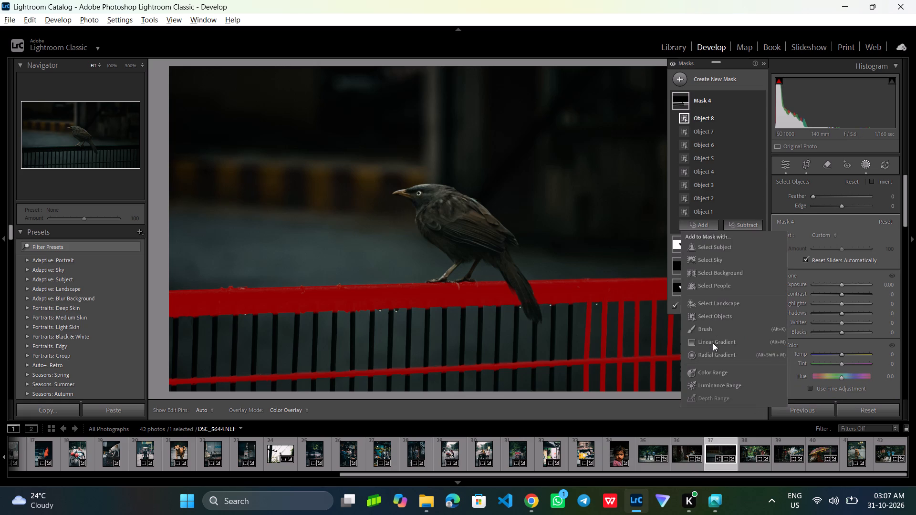
click(713, 319)
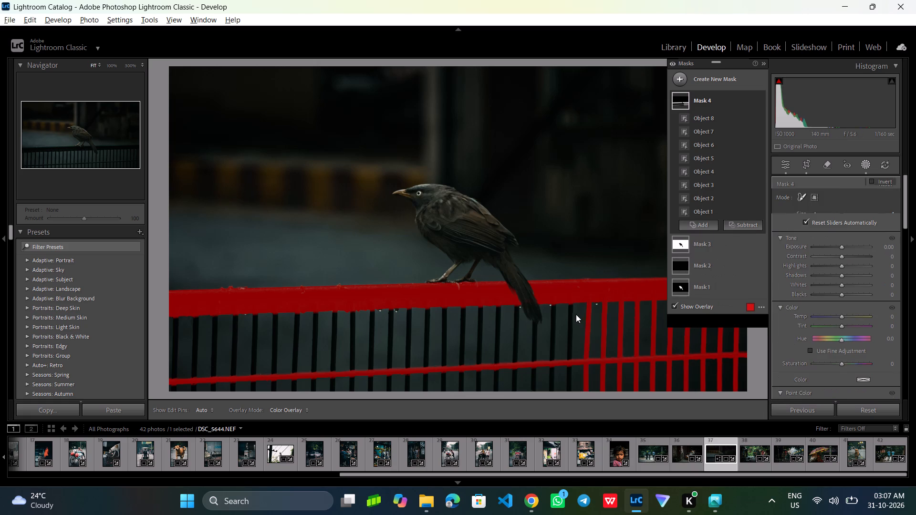
drag(572, 298, 571, 310)
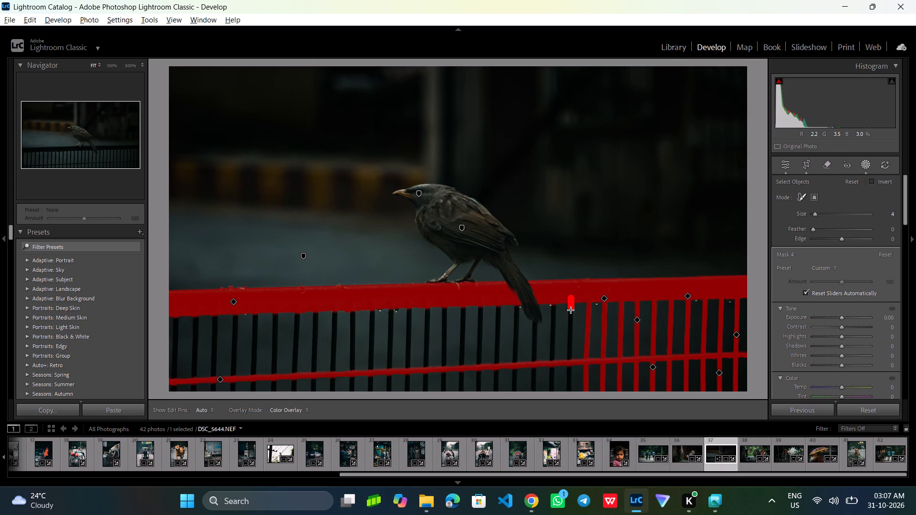
drag(571, 310, 558, 402)
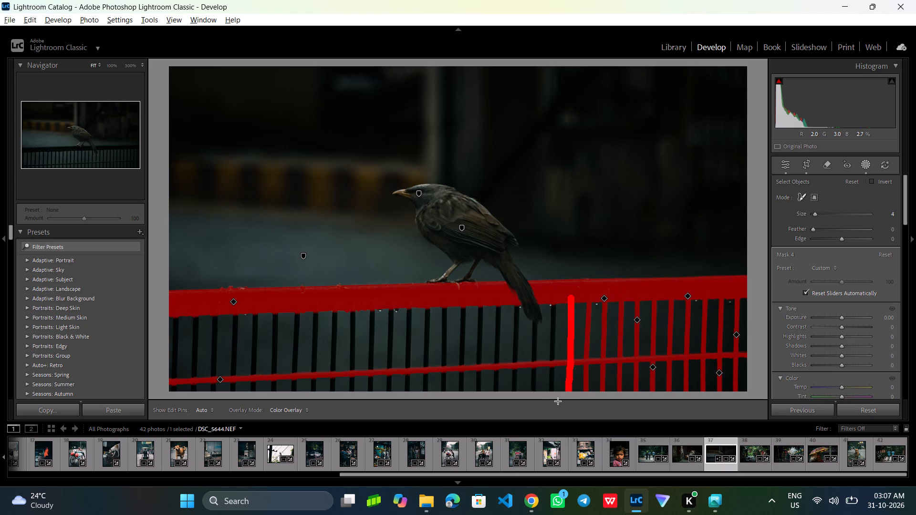
drag(558, 402, 553, 308)
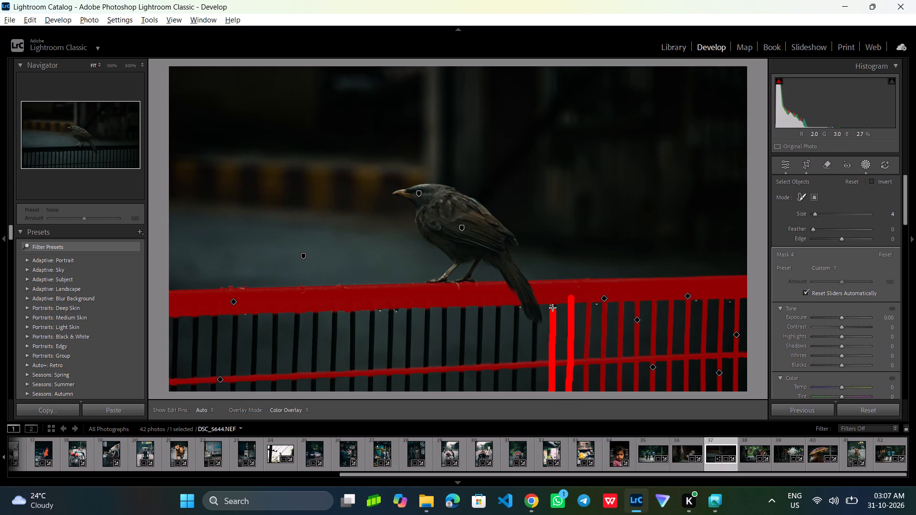
drag(553, 308, 553, 300)
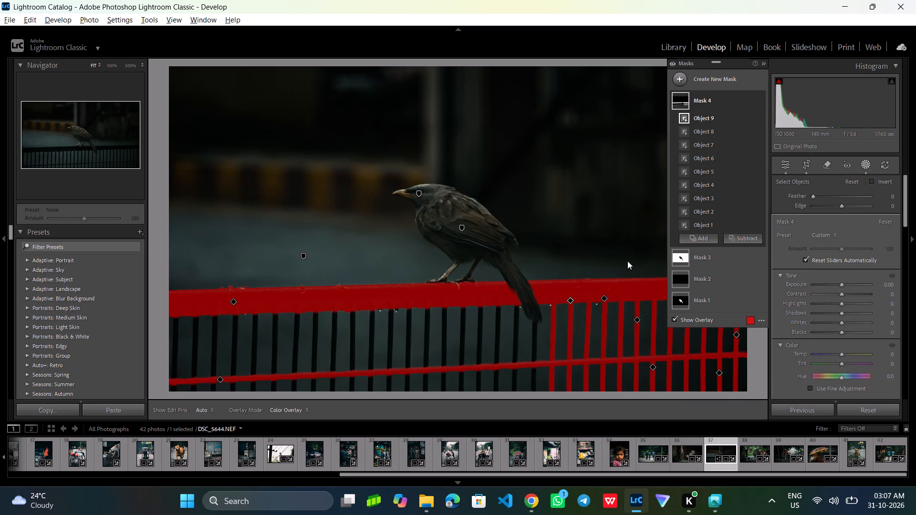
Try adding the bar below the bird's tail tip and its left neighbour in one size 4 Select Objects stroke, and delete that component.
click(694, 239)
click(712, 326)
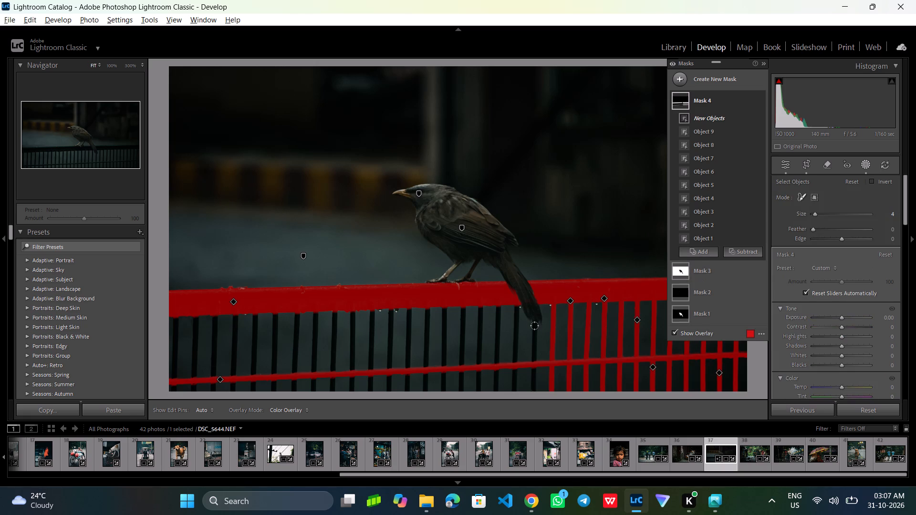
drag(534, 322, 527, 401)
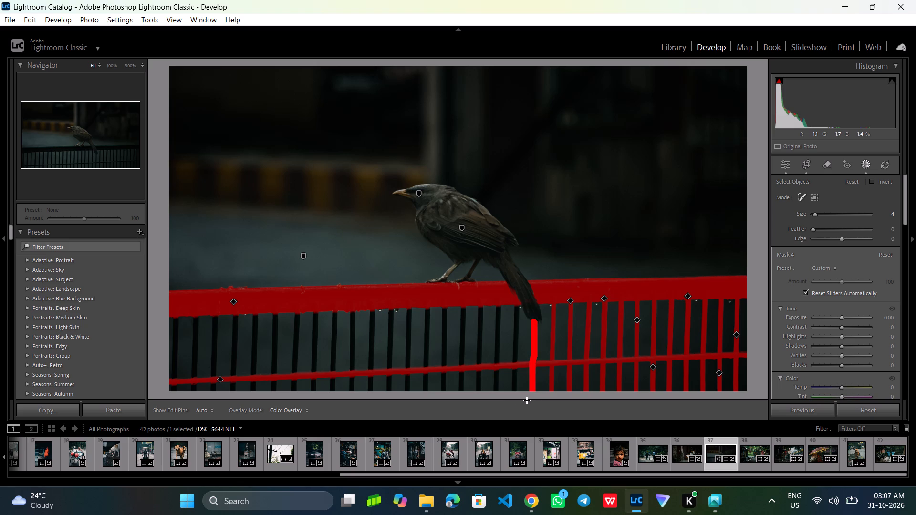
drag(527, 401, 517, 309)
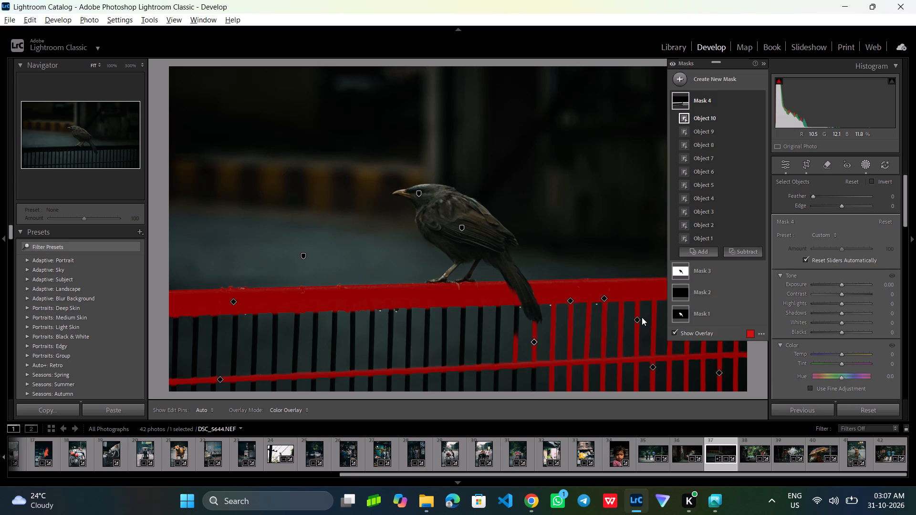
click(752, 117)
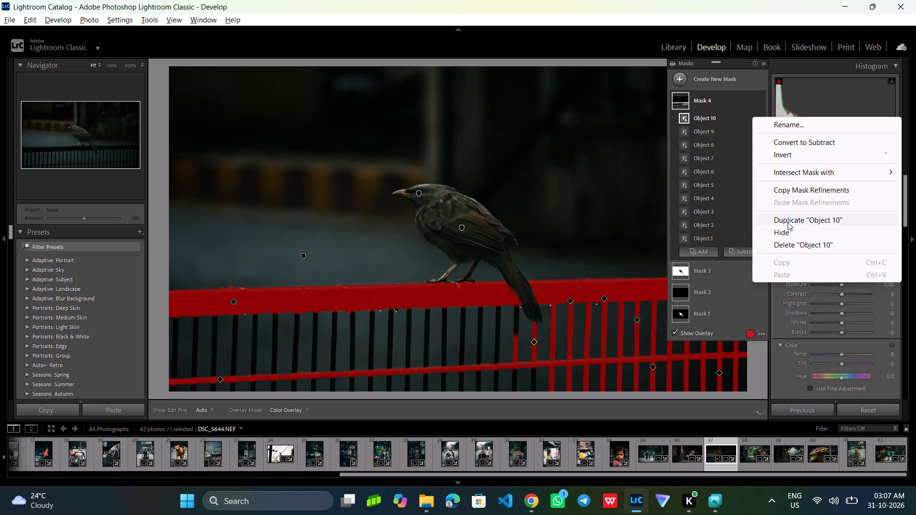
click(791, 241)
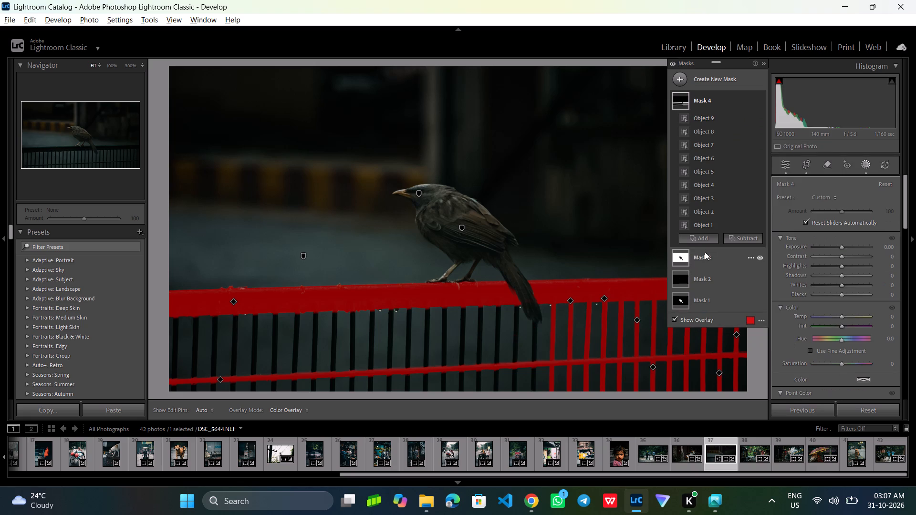
Add the first and second vertical bars from the railing's left end to Mask 4 in one Select Objects stroke at size 4.
click(708, 239)
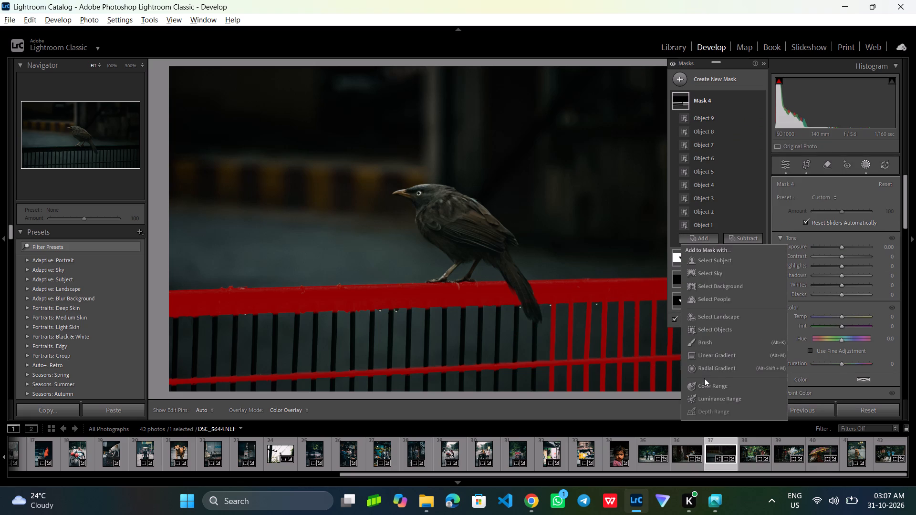
click(709, 332)
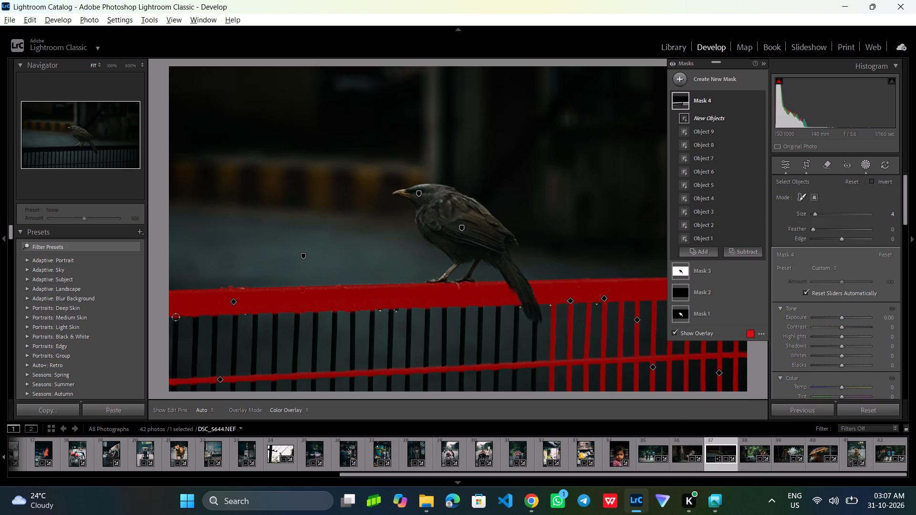
drag(176, 314, 177, 364)
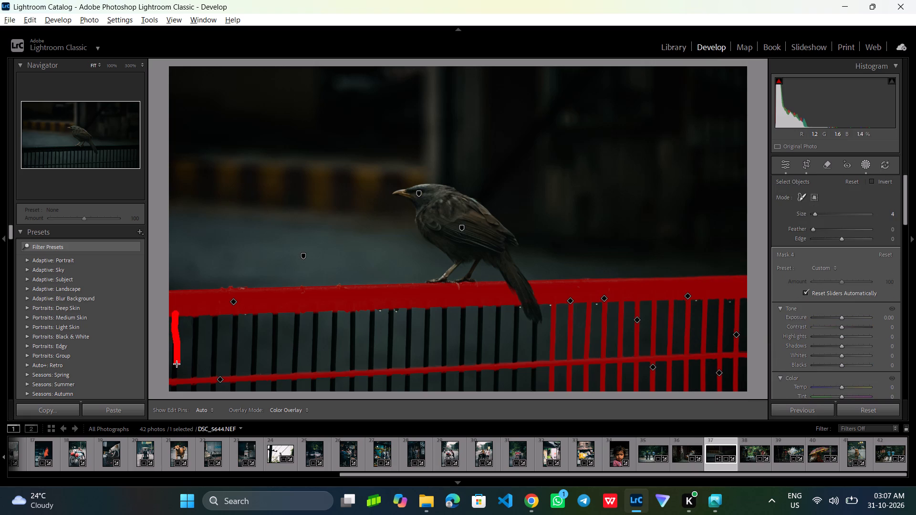
drag(177, 364, 192, 385)
drag(192, 385, 198, 314)
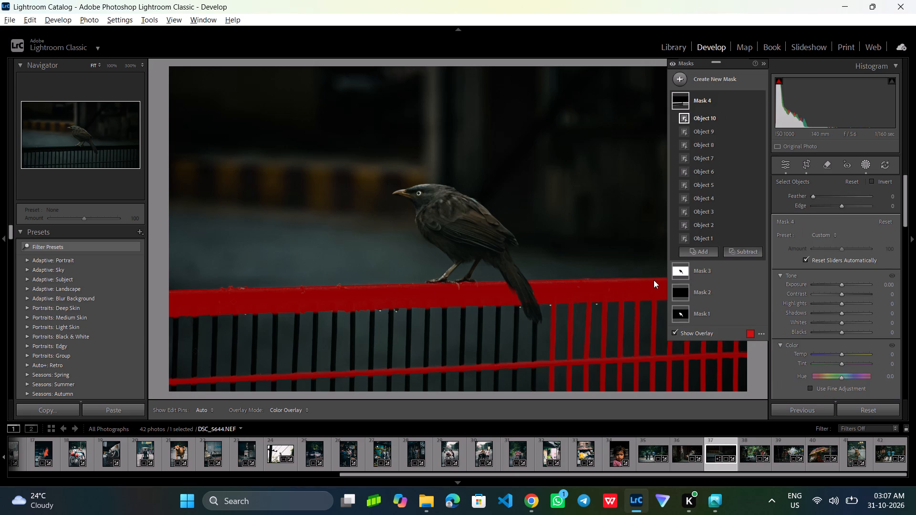
Add the third and fourth vertical bars from the railing's left end to Mask 4 in one Select Objects stroke at size 4.
click(704, 253)
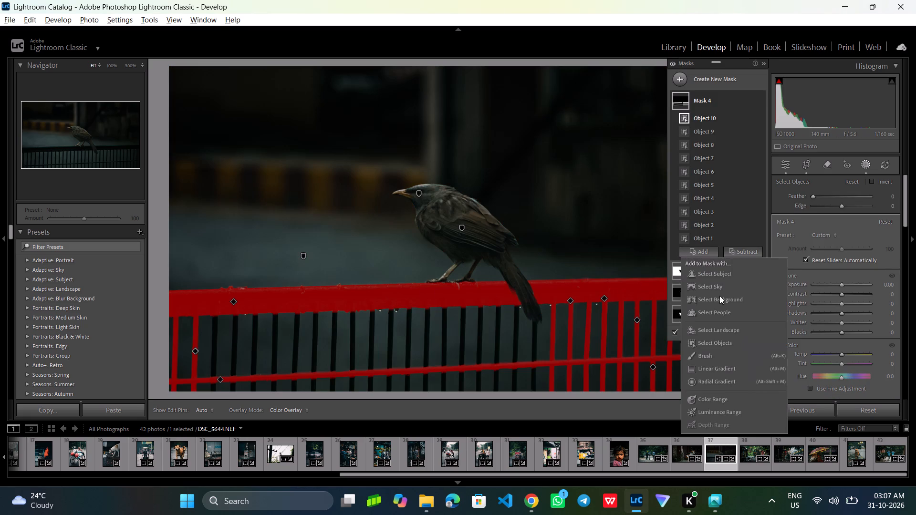
click(707, 348)
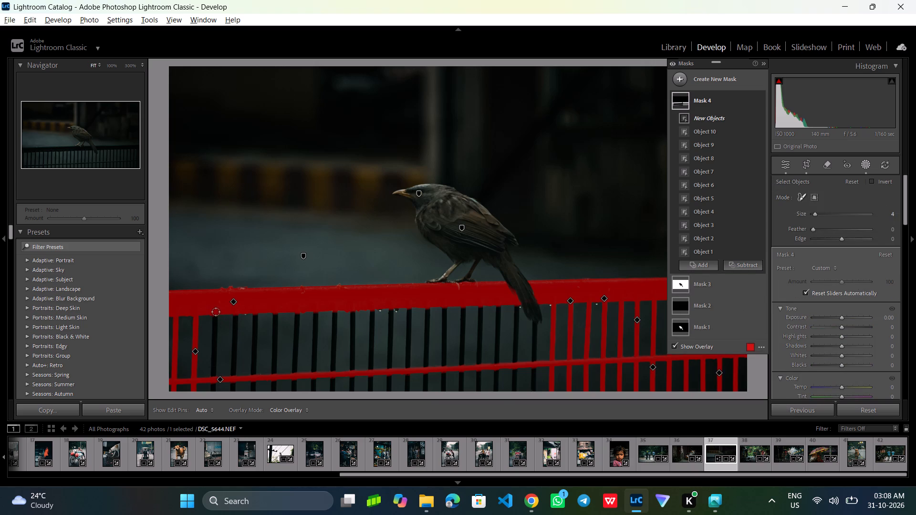
drag(216, 312, 216, 318)
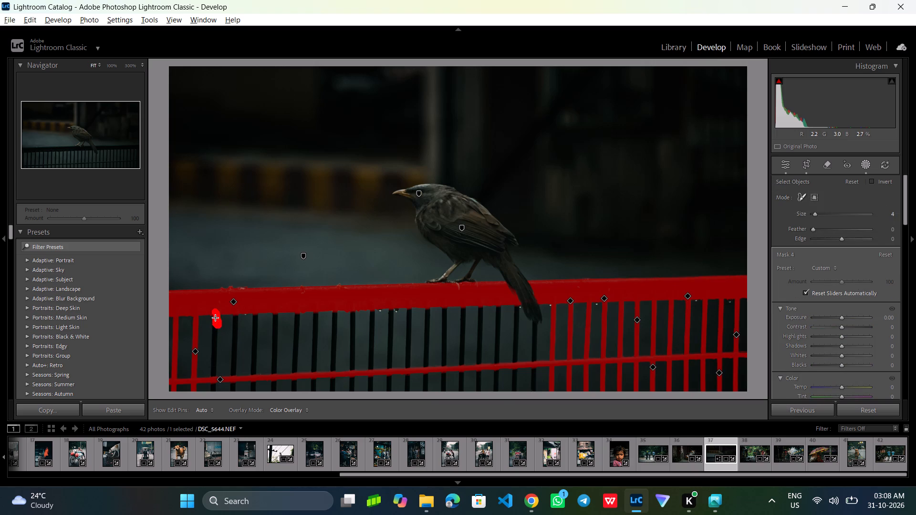
drag(216, 318, 213, 384)
drag(213, 384, 237, 345)
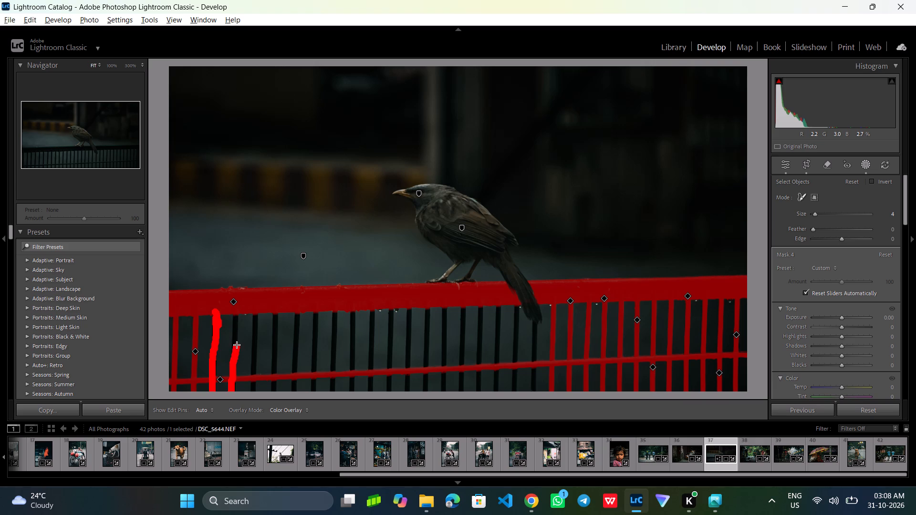
drag(237, 345, 238, 314)
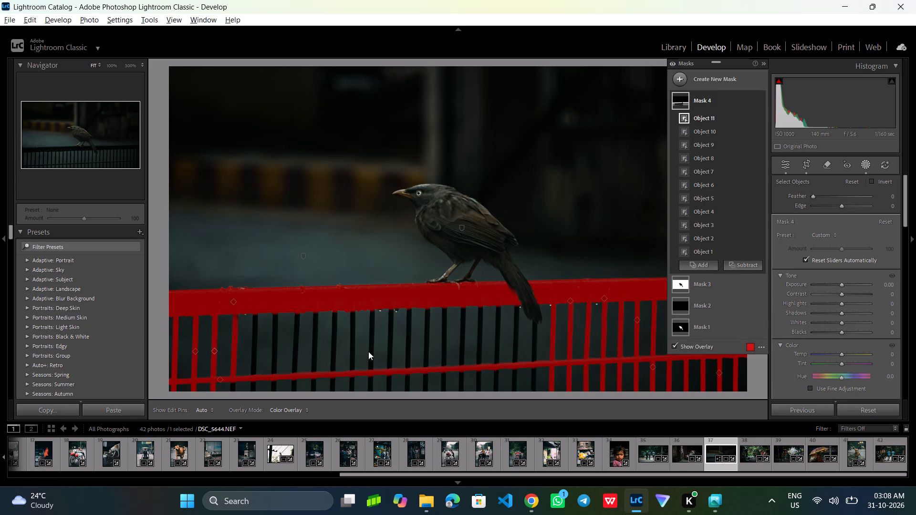
Add the fourth left-end bar's short section below the lower rail to Mask 4 with a size 4 Select Objects stroke.
click(705, 267)
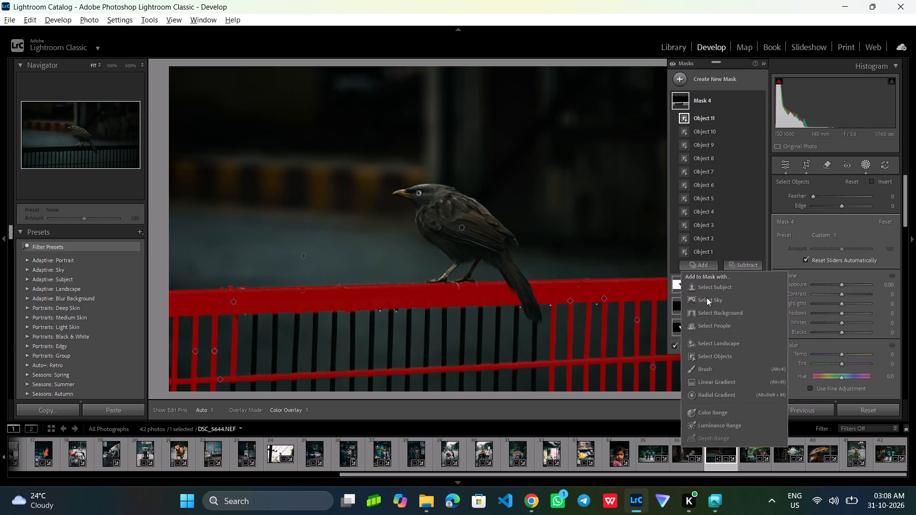
click(705, 354)
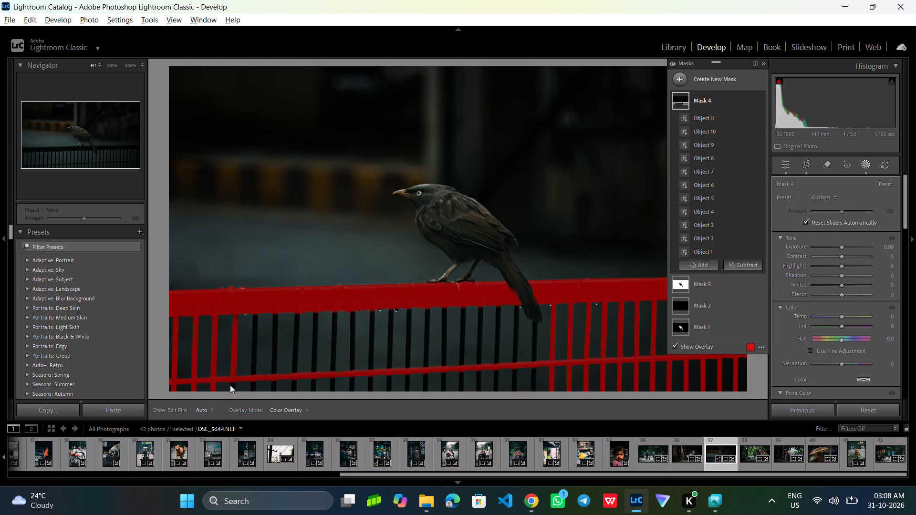
drag(232, 378, 233, 393)
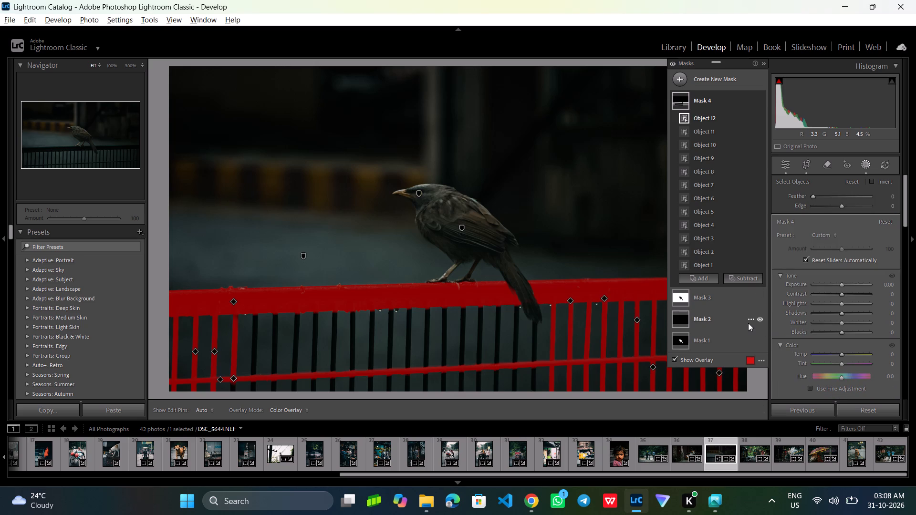
Add the fourth and fifth vertical bars from the railing's left end to Mask 4 in one Select Objects stroke at size 4.
click(706, 277)
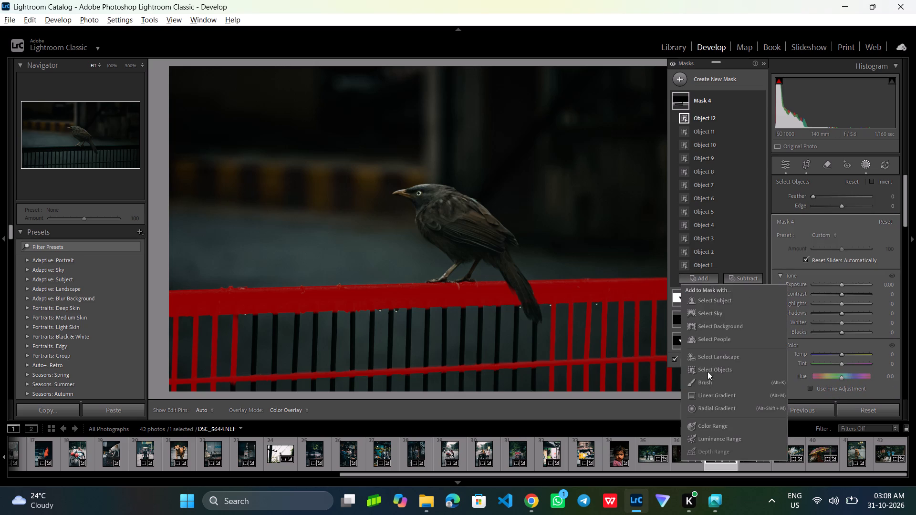
click(708, 371)
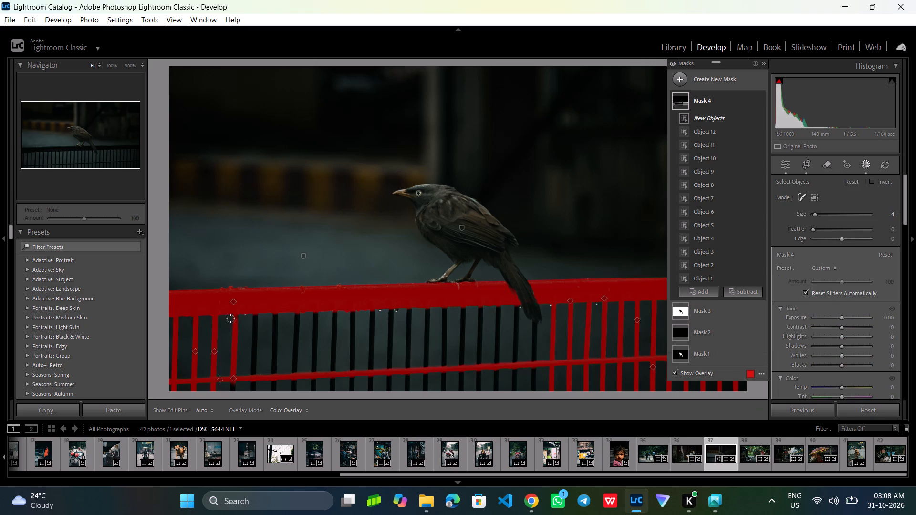
drag(235, 314, 236, 334)
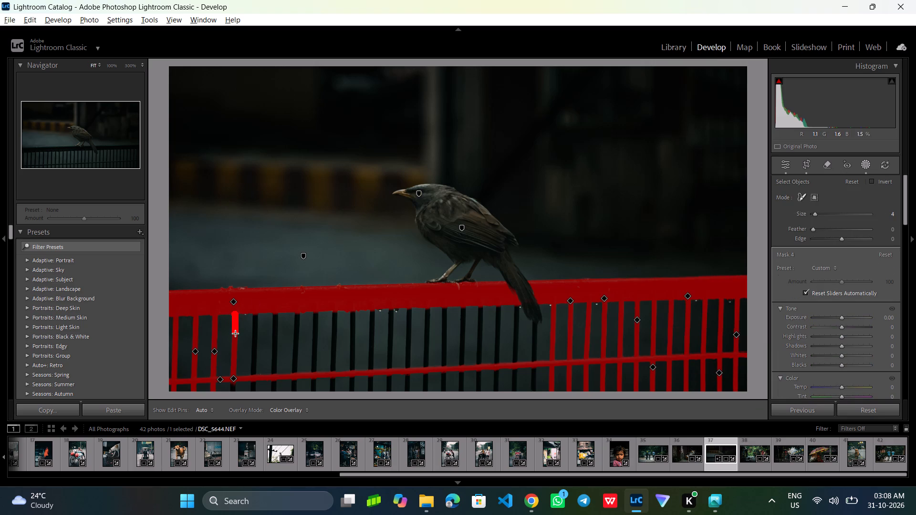
drag(236, 334, 235, 393)
drag(235, 393, 254, 351)
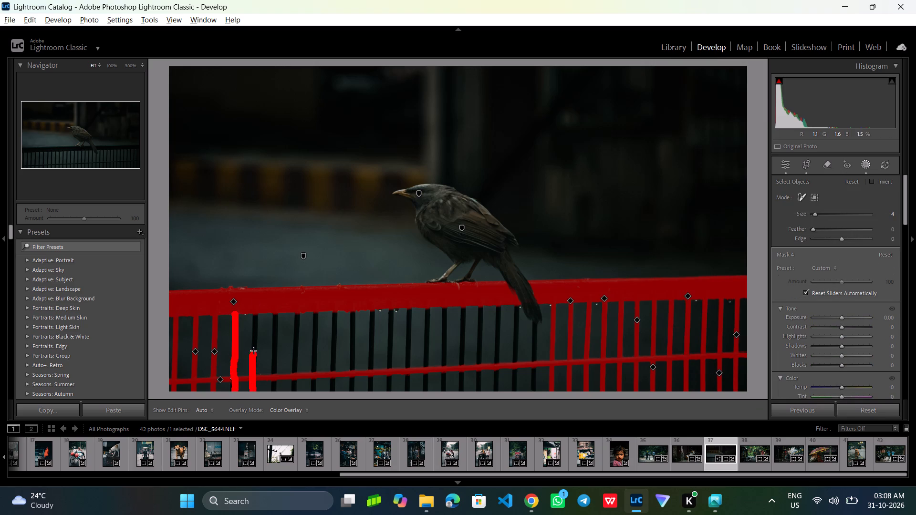
drag(254, 351, 256, 309)
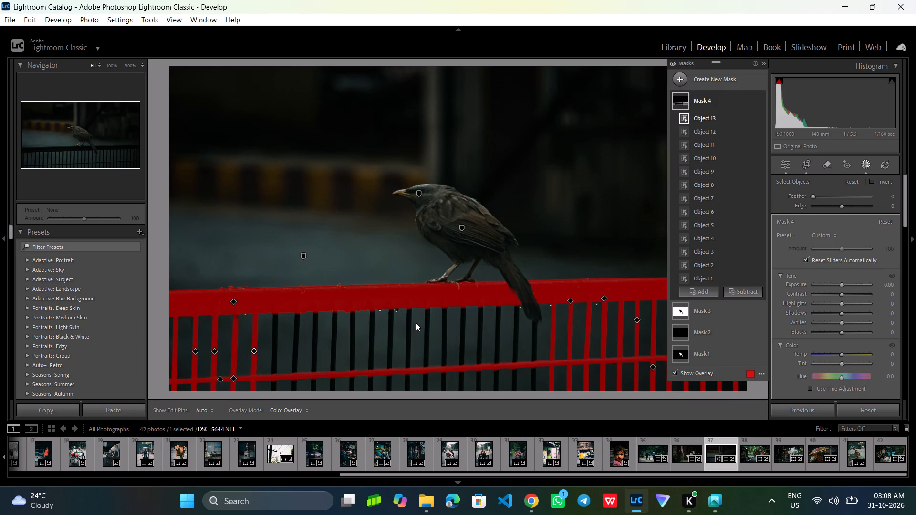
Add the sixth and seventh vertical bars from the railing's left end to Mask 4 in one Select Objects stroke at size 4.
click(689, 289)
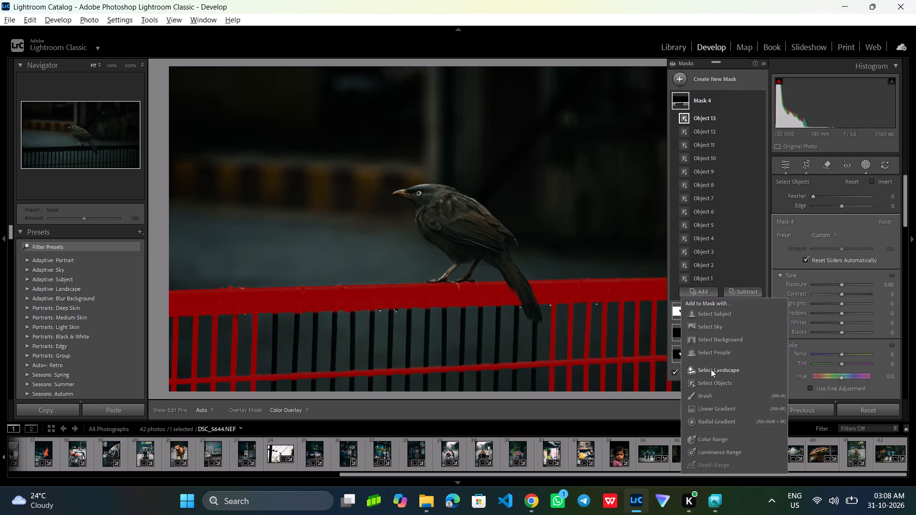
click(708, 384)
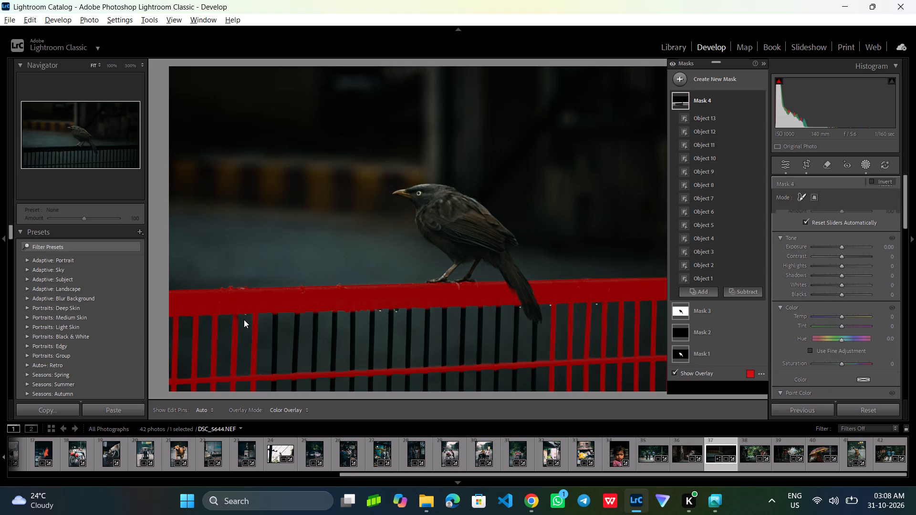
drag(276, 310, 276, 340)
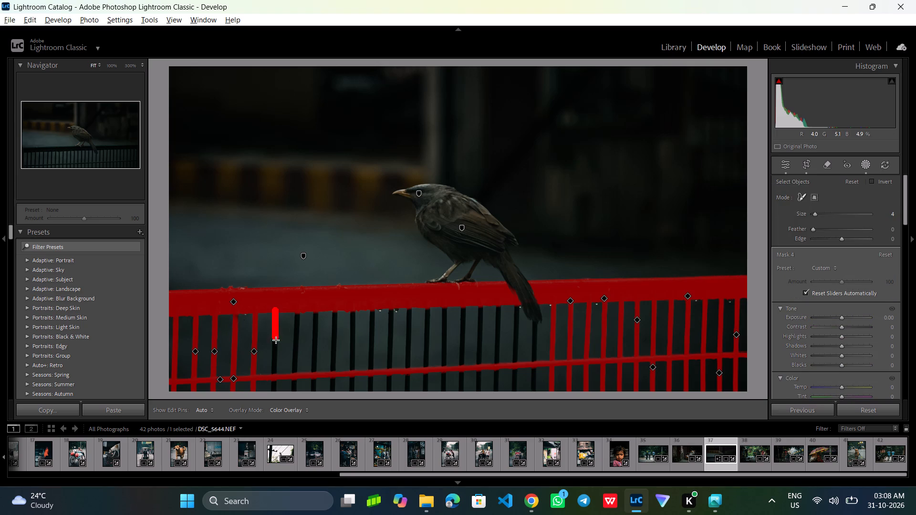
drag(276, 340, 292, 400)
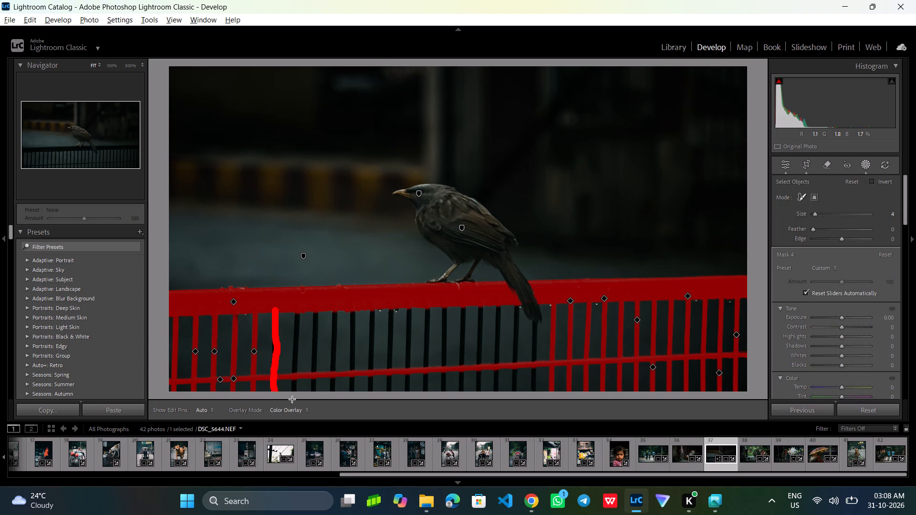
drag(292, 400, 298, 302)
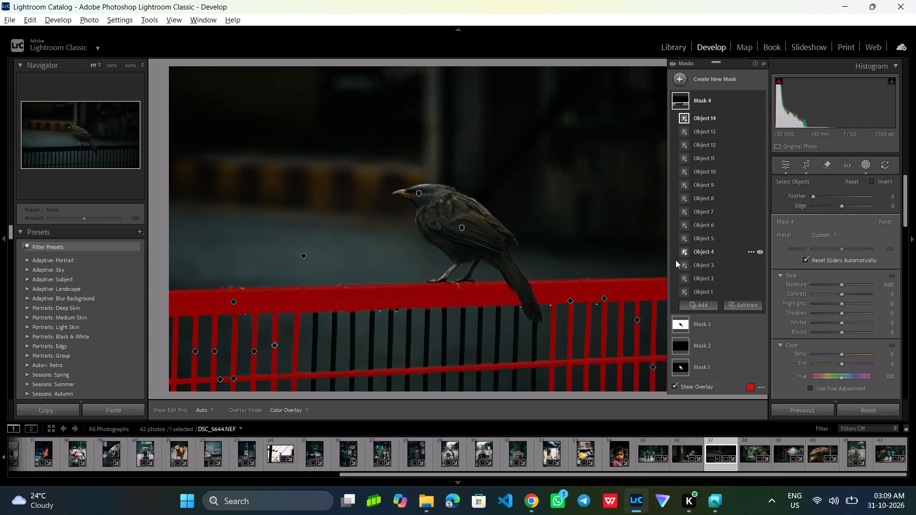
Add the eighth and ninth vertical bars from the railing's left end to Mask 4 in one Select Objects stroke at size 4.
click(706, 305)
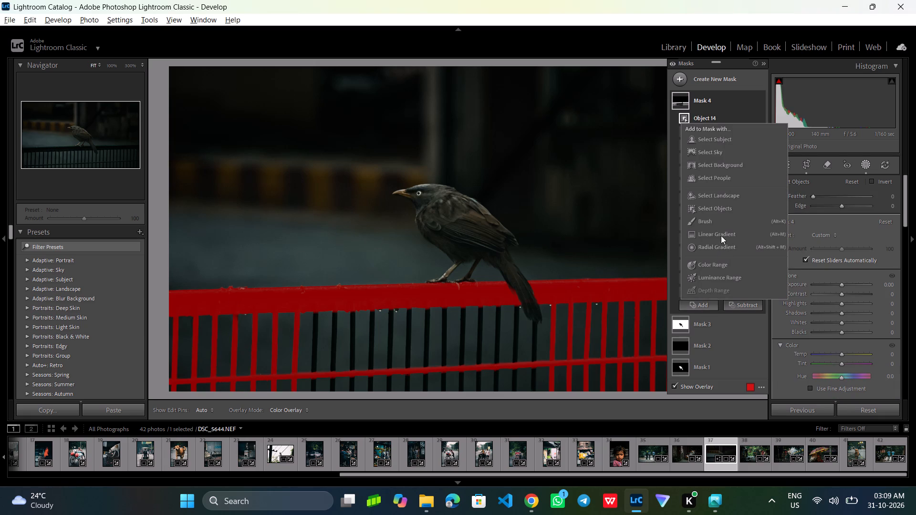
click(713, 209)
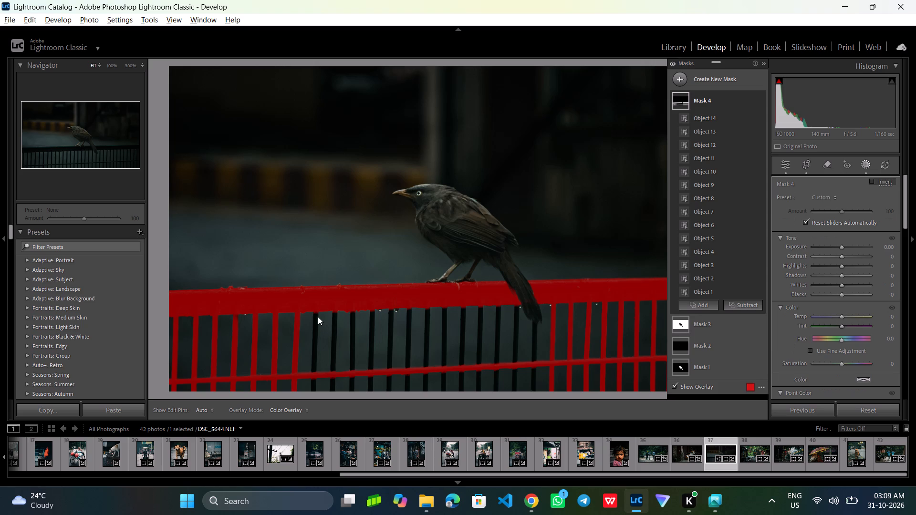
drag(315, 306, 317, 342)
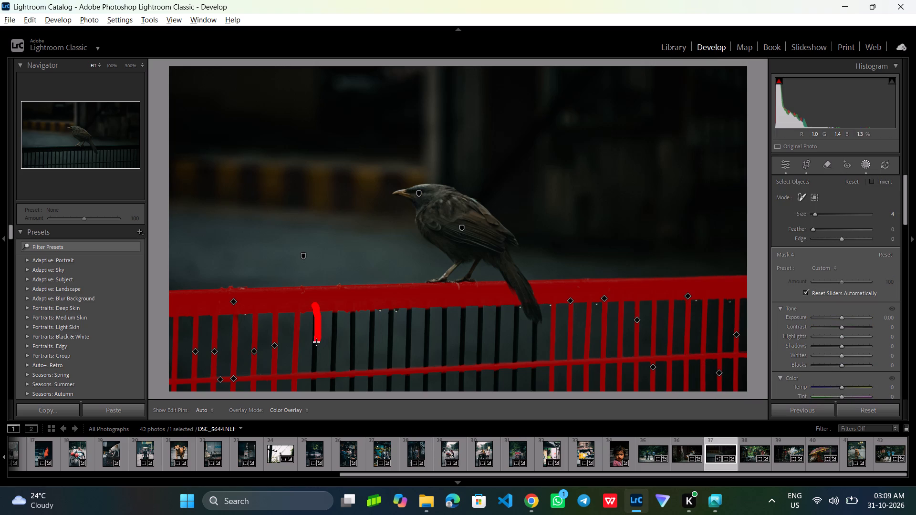
drag(317, 342, 333, 370)
drag(333, 370, 337, 305)
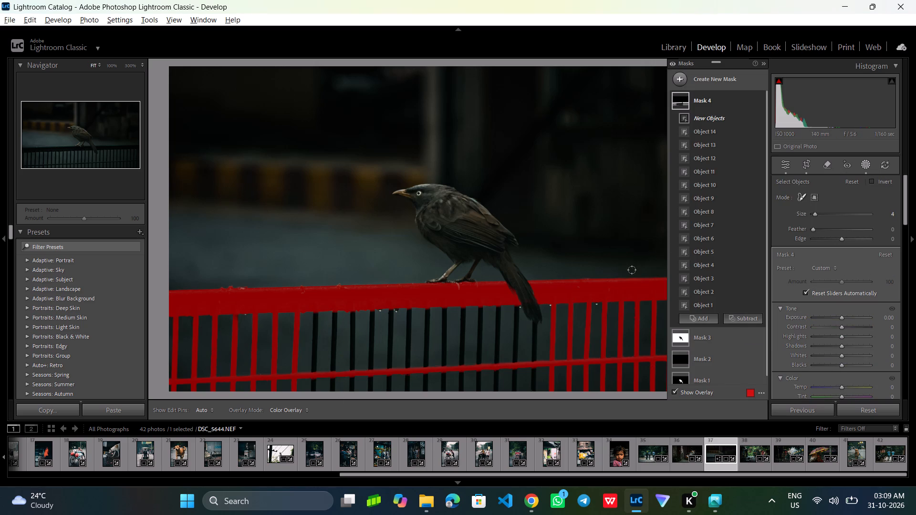
Add the eighth and tenth vertical bars from the railing's left end to Mask 4 in one Select Objects stroke at size 4.
click(709, 317)
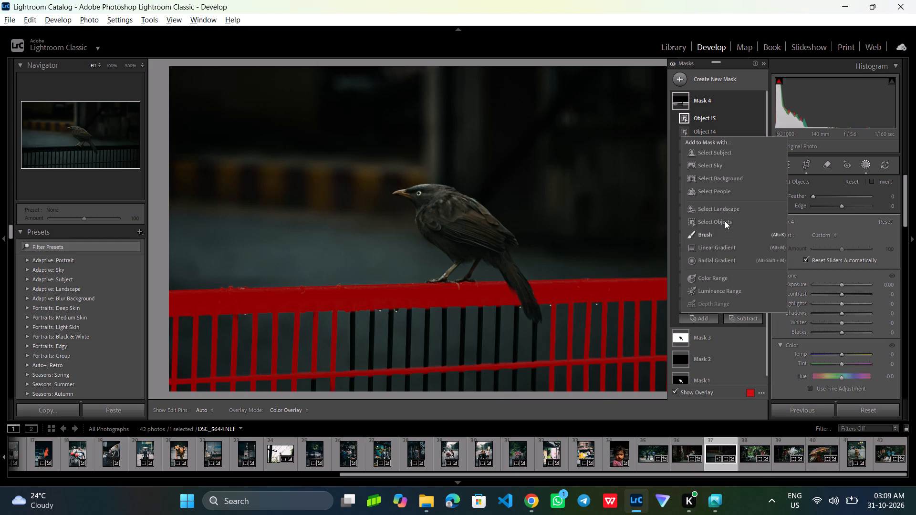
click(725, 221)
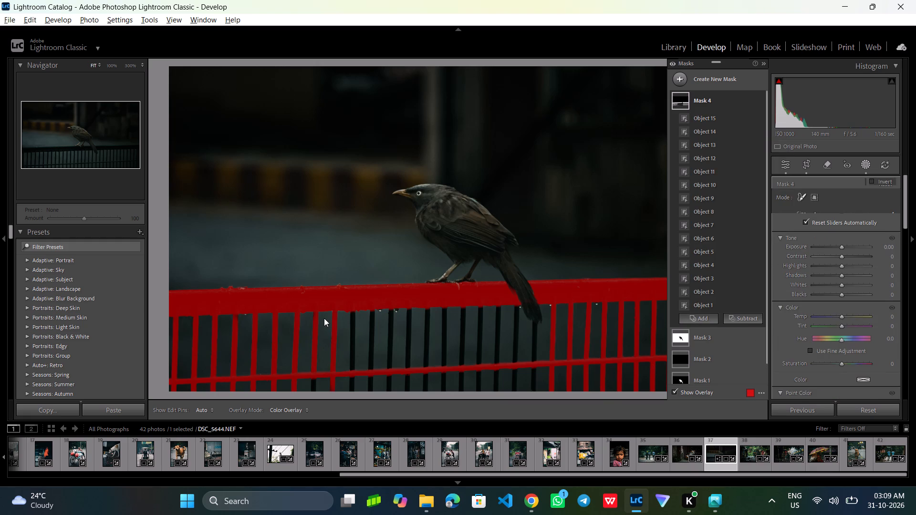
drag(315, 305, 316, 313)
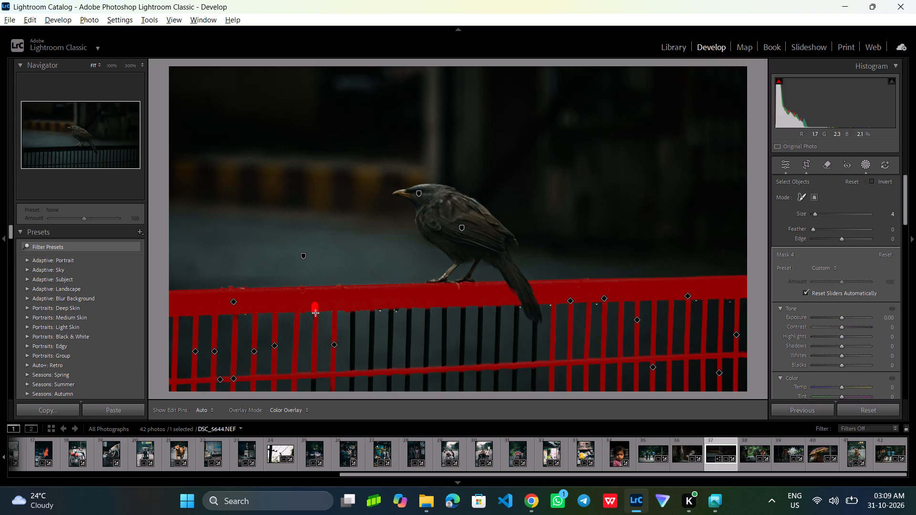
drag(316, 313, 314, 365)
drag(314, 365, 350, 403)
drag(350, 403, 352, 363)
drag(352, 363, 354, 306)
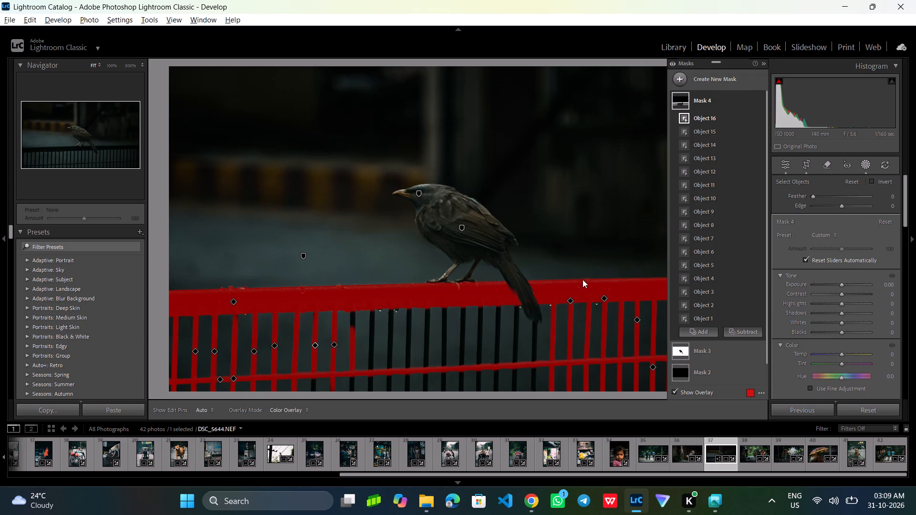
Add the tenth and eleventh vertical bars from the railing's left end to Mask 4 in one Select Objects stroke at size 4.
click(702, 328)
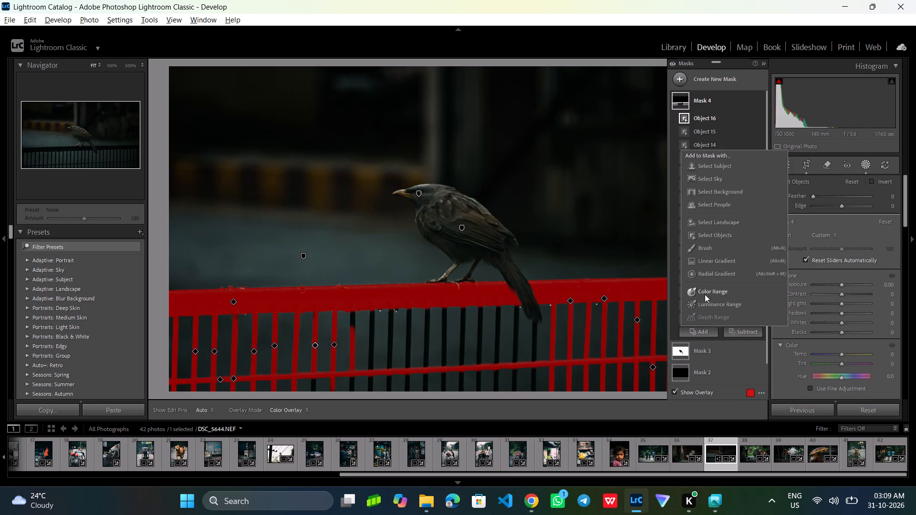
click(716, 238)
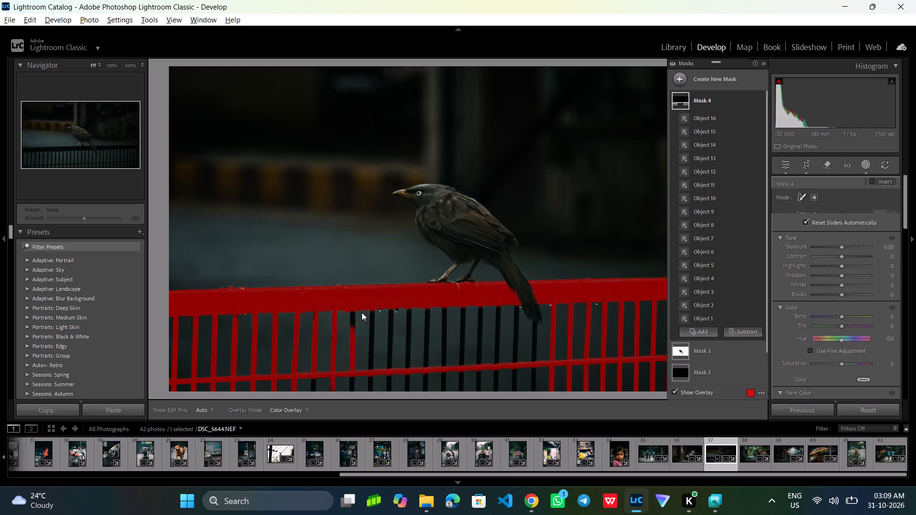
drag(352, 310, 352, 335)
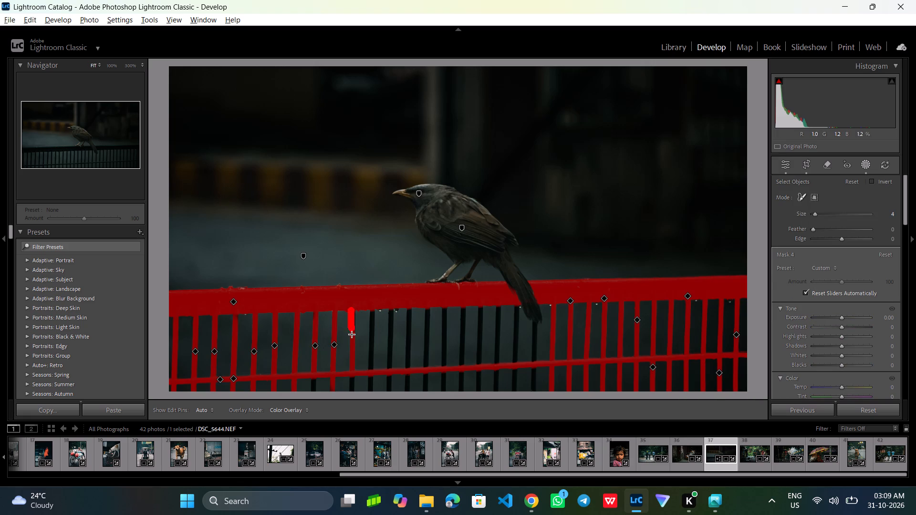
drag(352, 335, 372, 388)
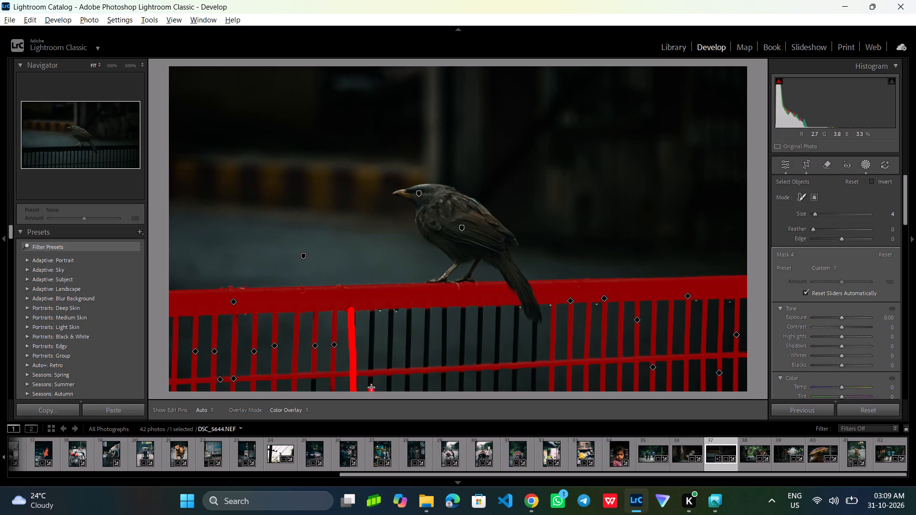
drag(372, 388, 374, 329)
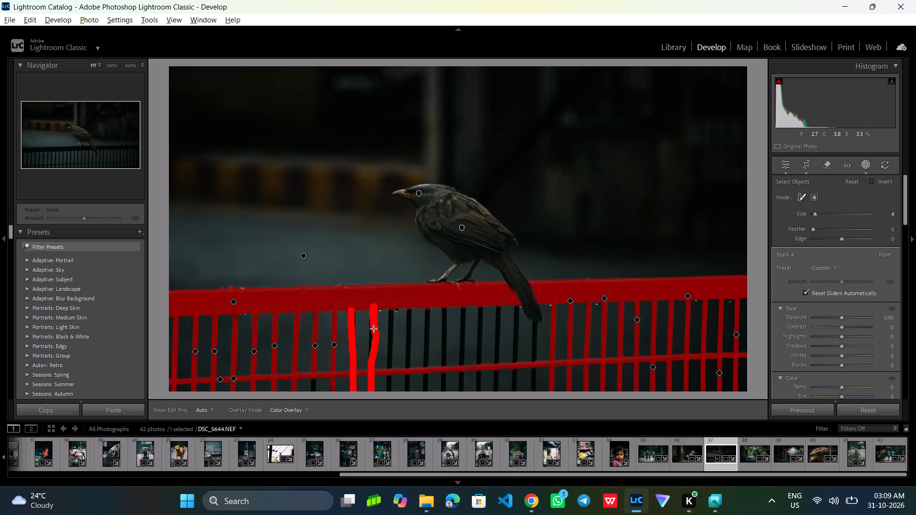
drag(374, 329, 374, 348)
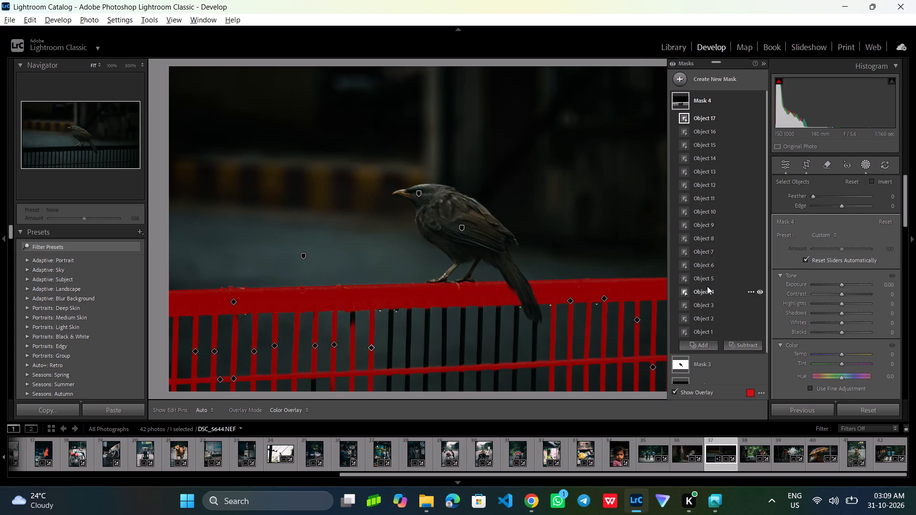
Add the twelfth and thirteenth vertical bars from the railing's left end to Mask 4 in one Select Objects stroke at size 5.
click(694, 344)
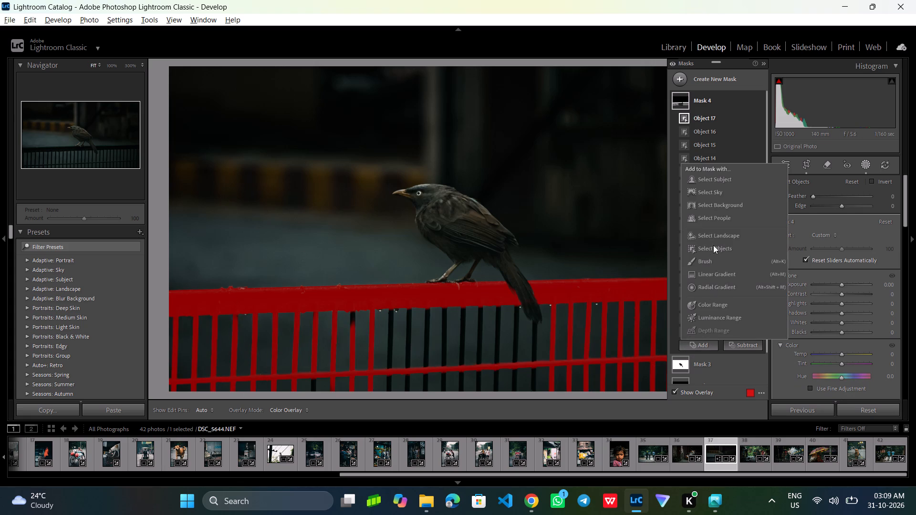
click(713, 245)
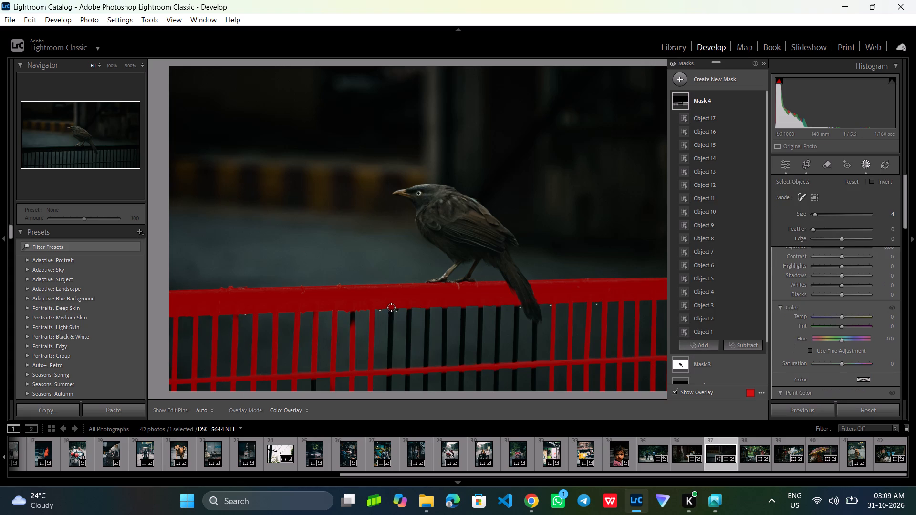
scroll(391, 307, up, 2)
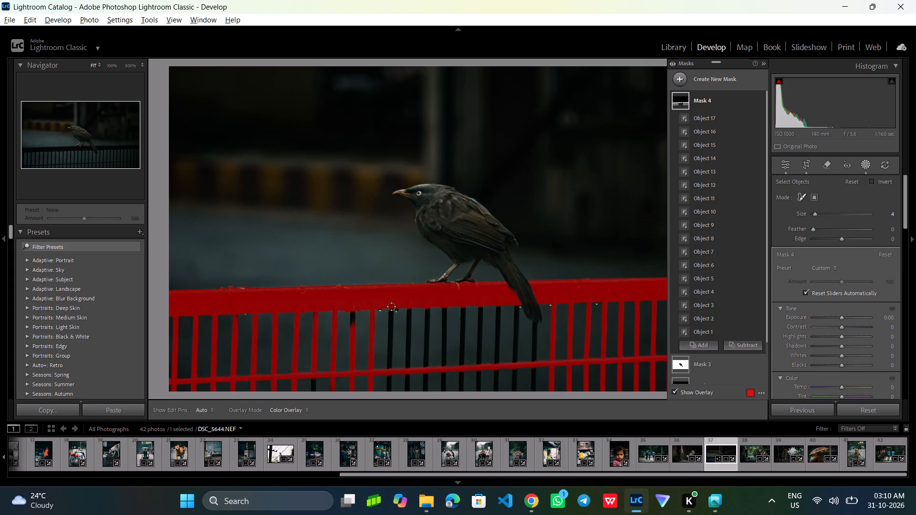
drag(390, 306, 391, 331)
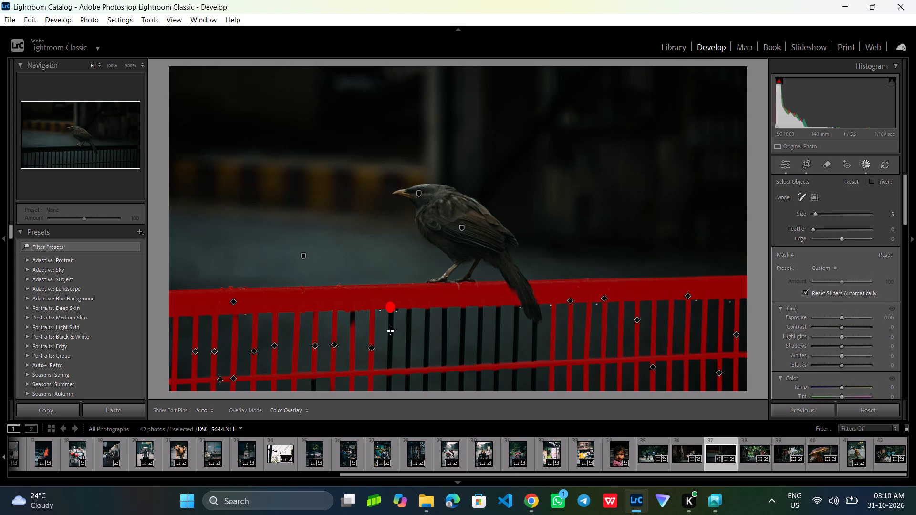
drag(391, 331, 400, 402)
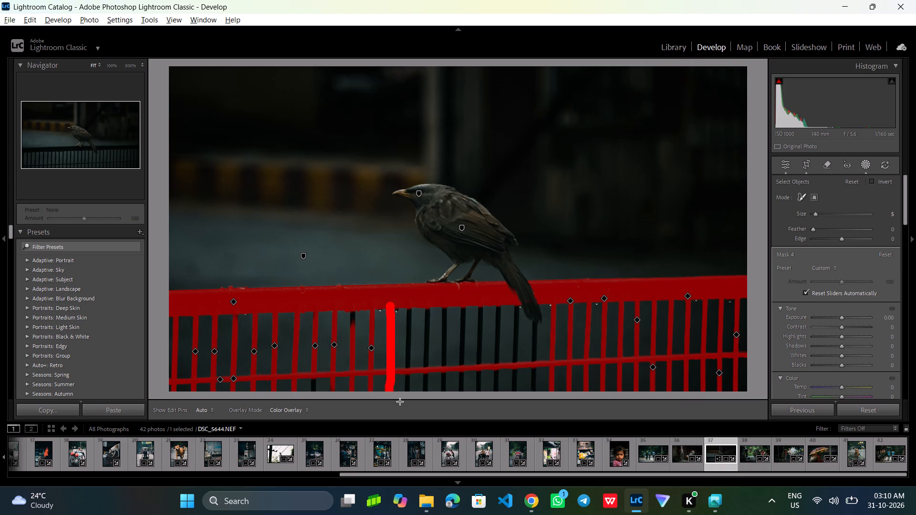
drag(400, 402, 412, 310)
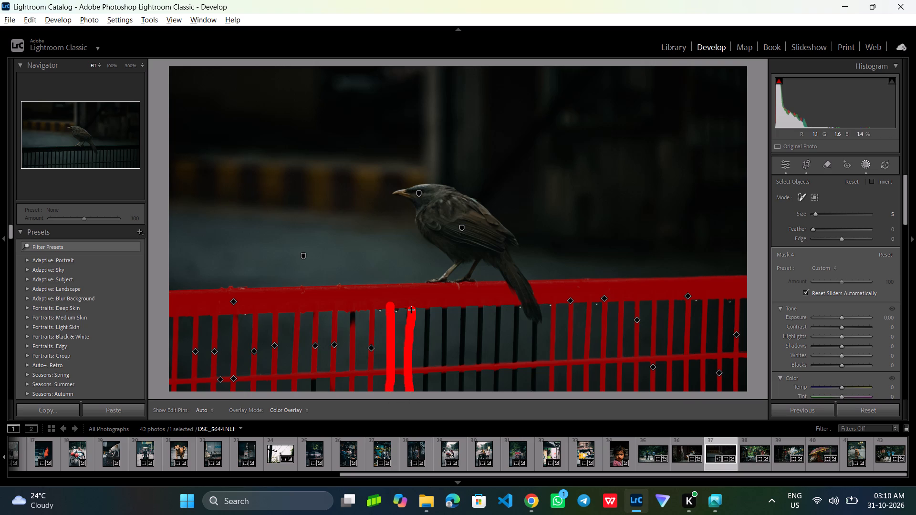
drag(412, 310, 412, 309)
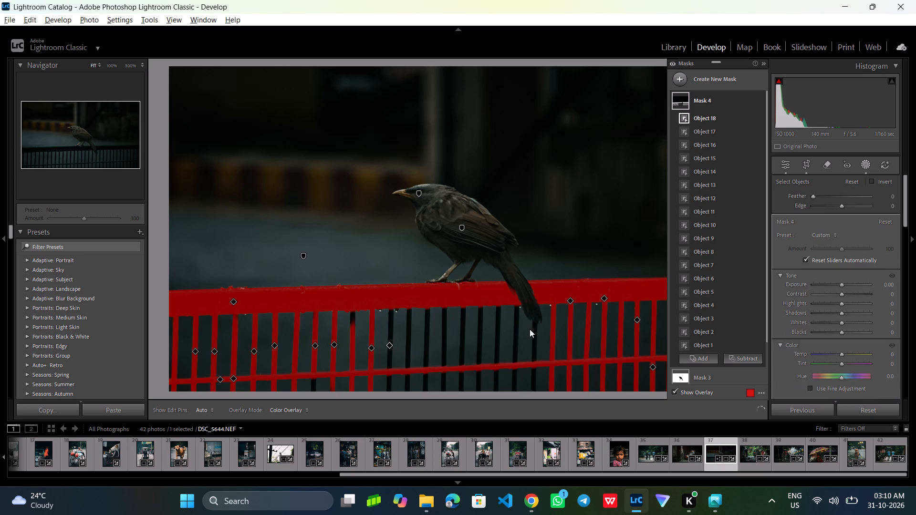
Add the fourteenth and fifteenth vertical bars from the railing's left end to Mask 4 in one Select Objects stroke at size 5.
click(710, 360)
click(716, 262)
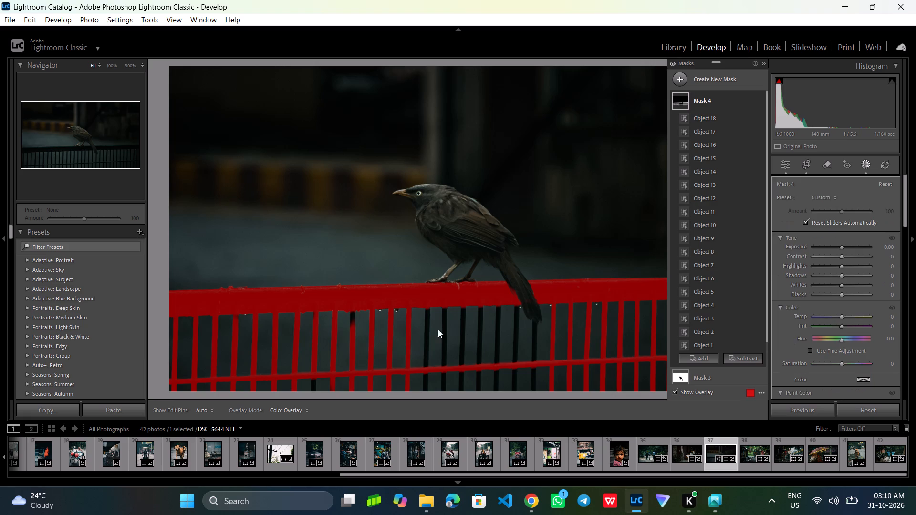
drag(427, 305, 427, 317)
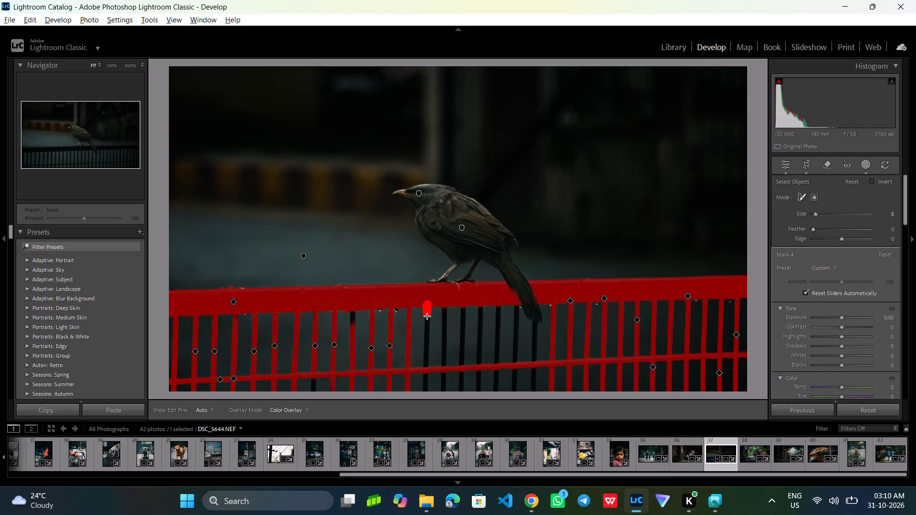
drag(427, 317, 437, 399)
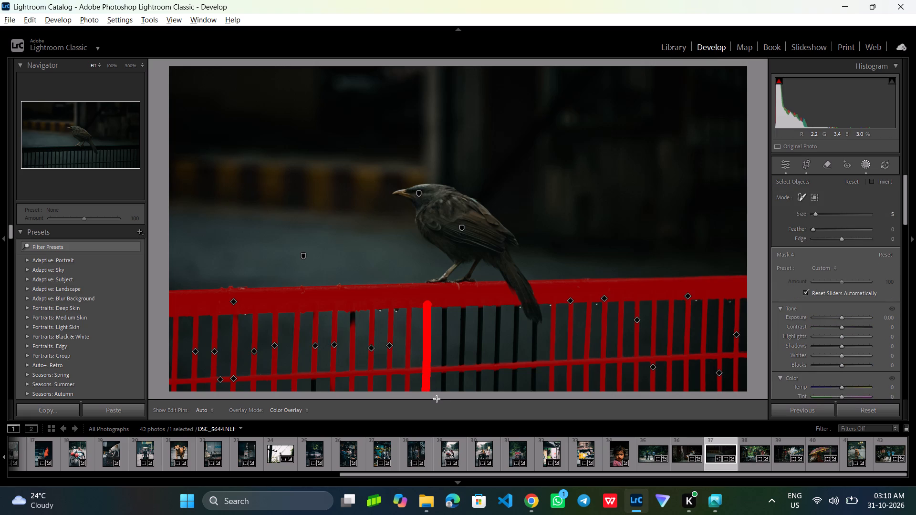
drag(437, 399, 448, 319)
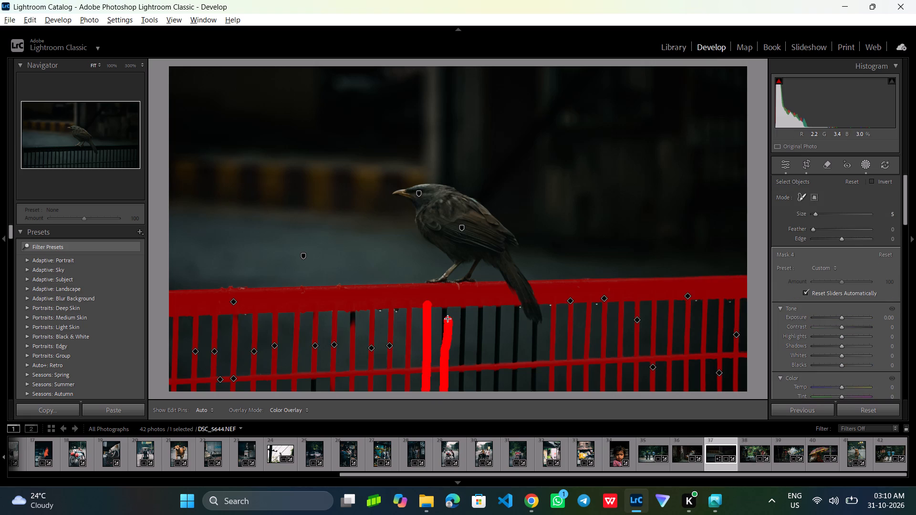
drag(448, 319, 447, 303)
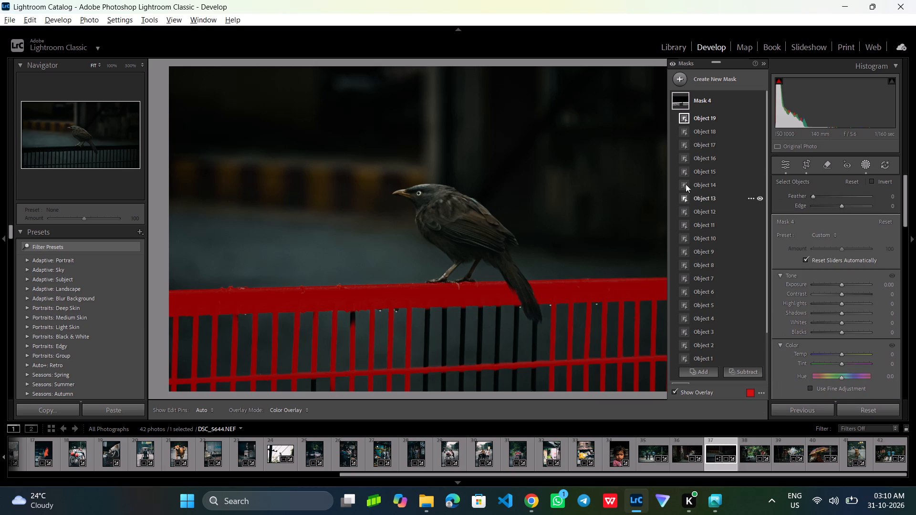
Add the fourteenth and sixteenth vertical bars from the railing's left end to Mask 4 in one Select Objects stroke at size 5.
click(683, 370)
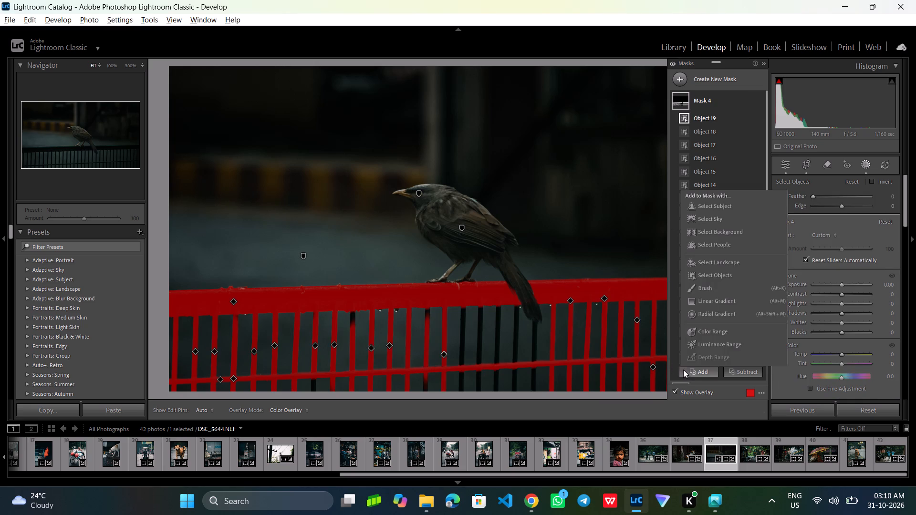
click(714, 274)
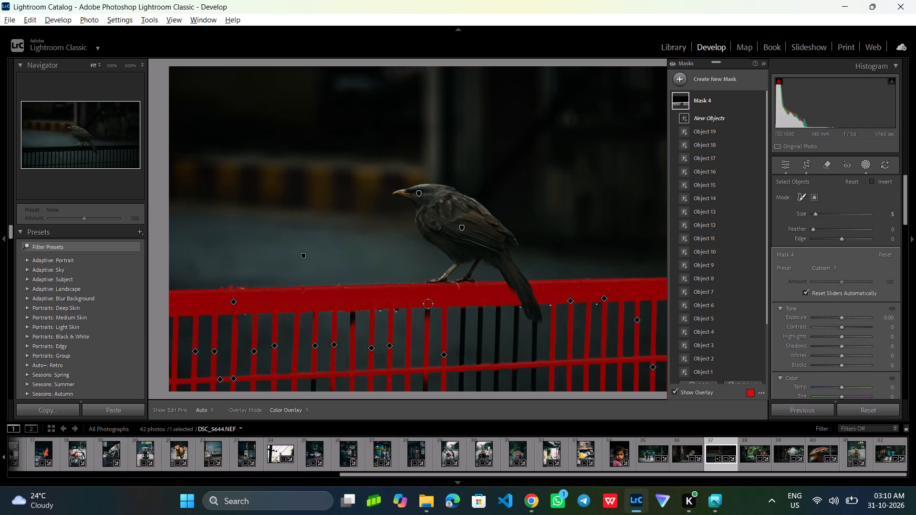
drag(427, 302, 427, 325)
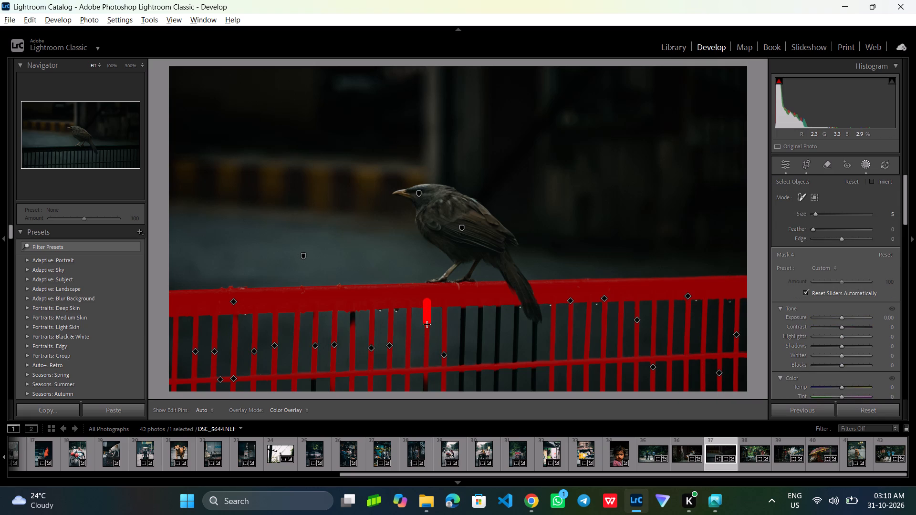
drag(427, 325, 427, 377)
drag(427, 377, 462, 391)
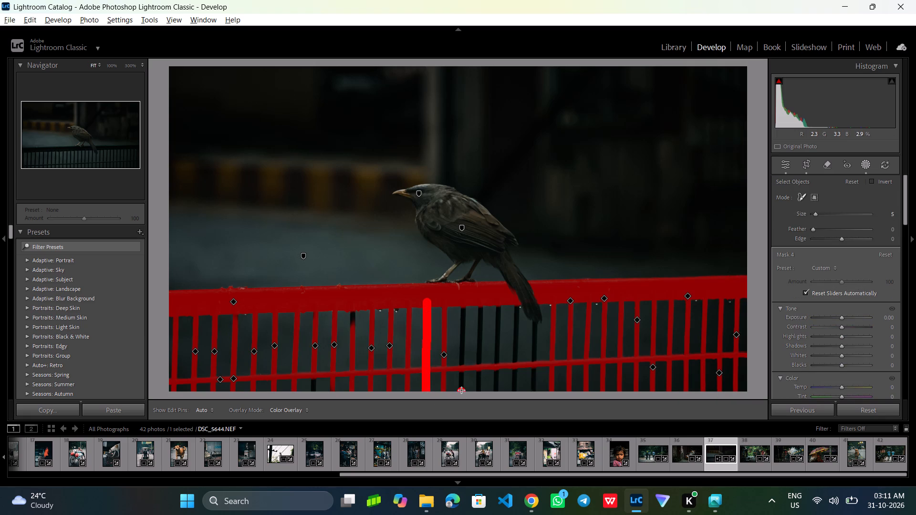
drag(462, 391, 463, 346)
drag(463, 346, 464, 304)
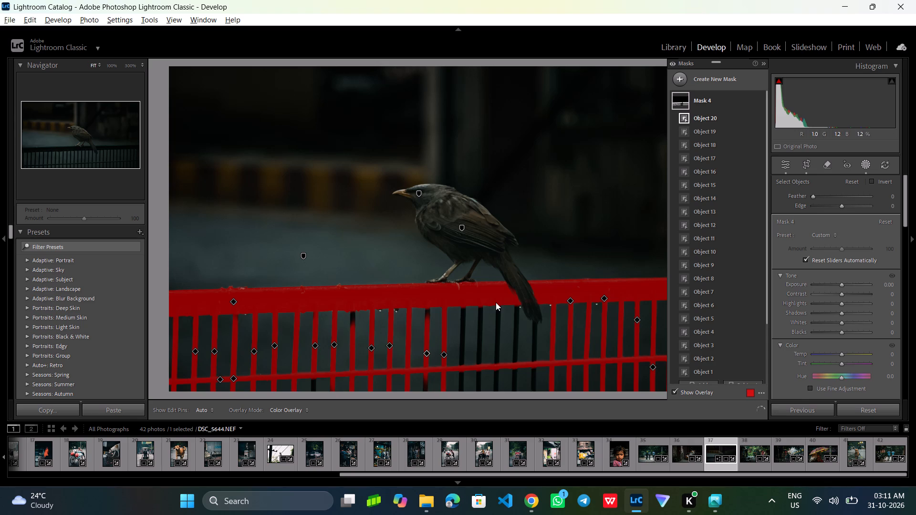
Add the sixteenth and seventeenth vertical bars from the railing's left end to Mask 4 in one Select Objects stroke at size 5.
scroll(698, 381, down, 3)
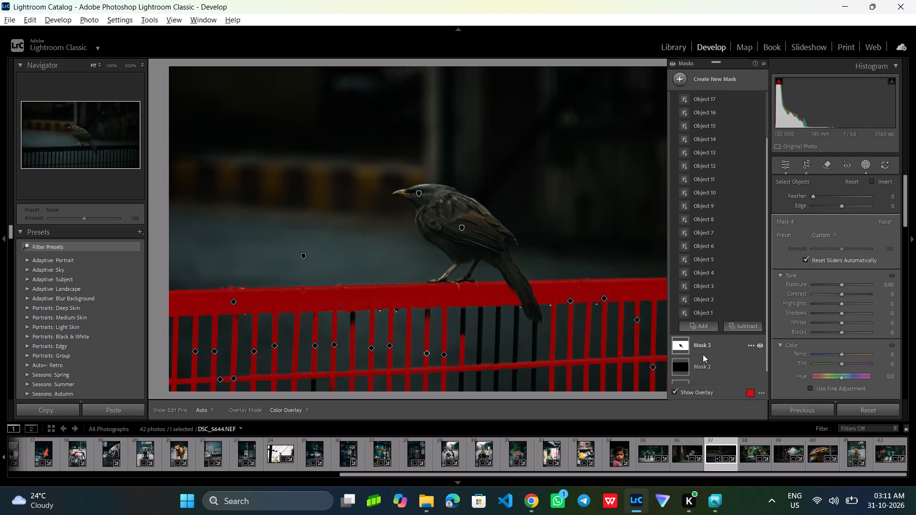
click(701, 331)
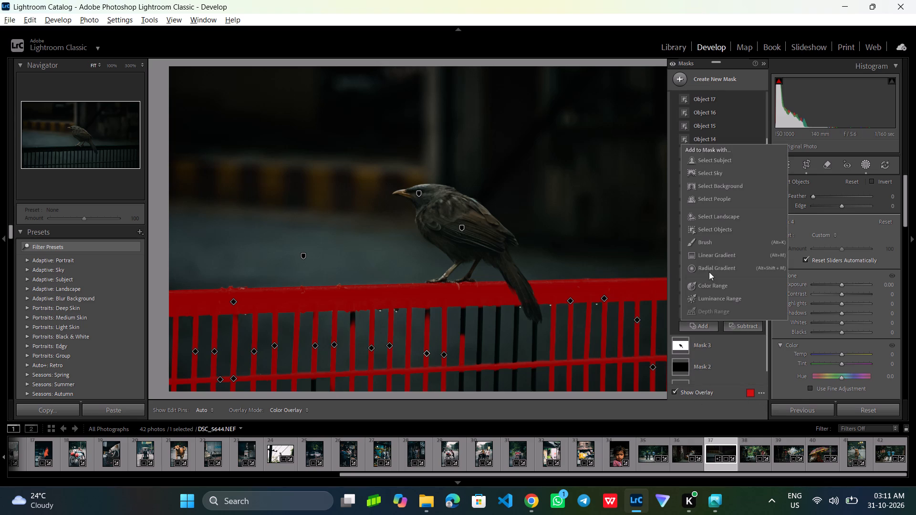
click(718, 230)
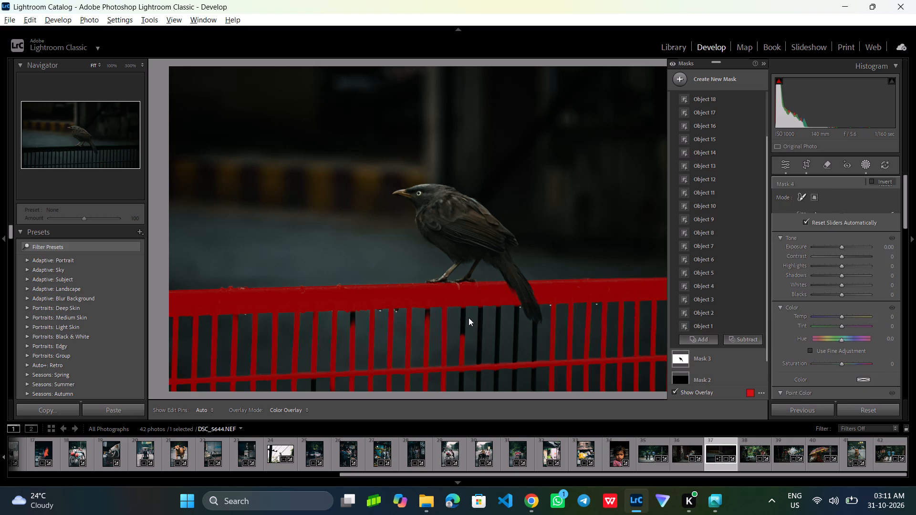
drag(463, 305, 463, 316)
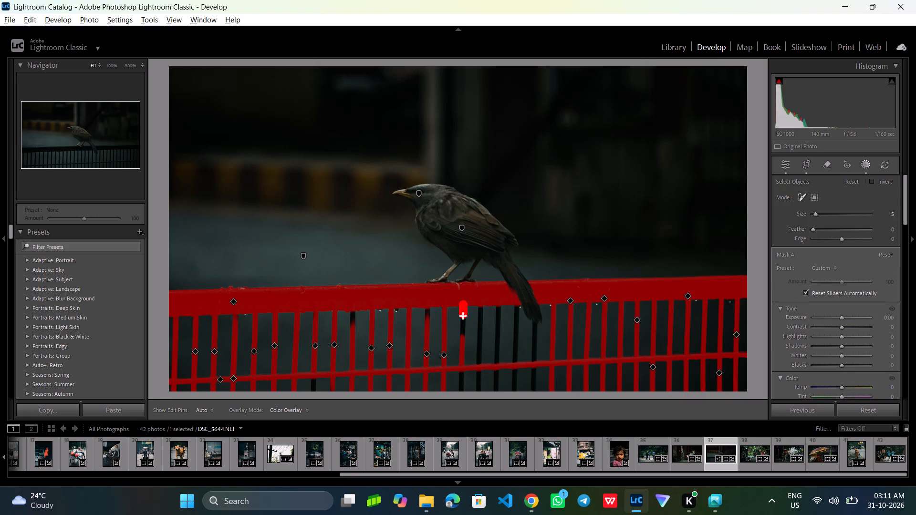
drag(463, 316, 462, 390)
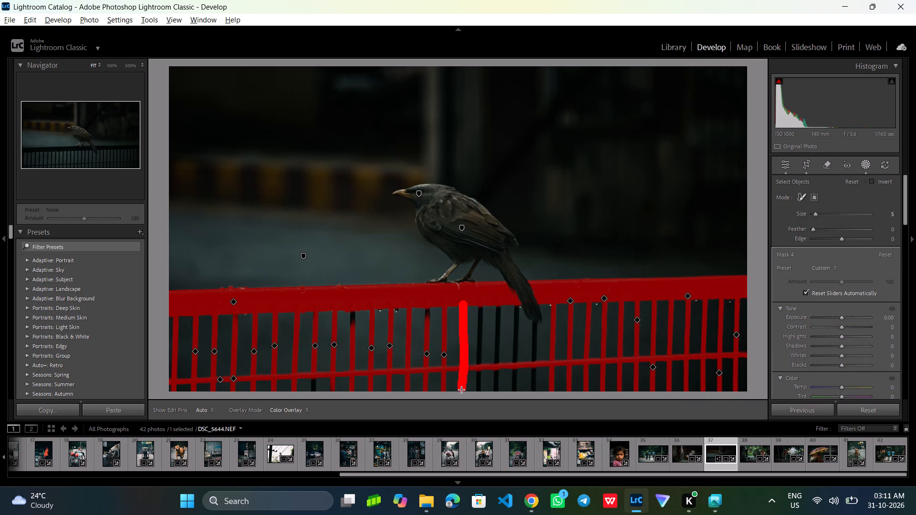
drag(462, 390, 480, 356)
drag(480, 356, 482, 304)
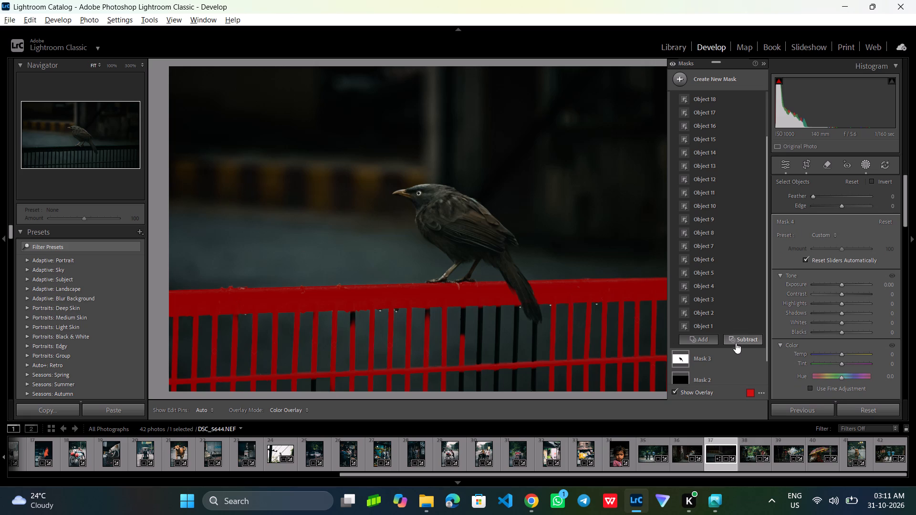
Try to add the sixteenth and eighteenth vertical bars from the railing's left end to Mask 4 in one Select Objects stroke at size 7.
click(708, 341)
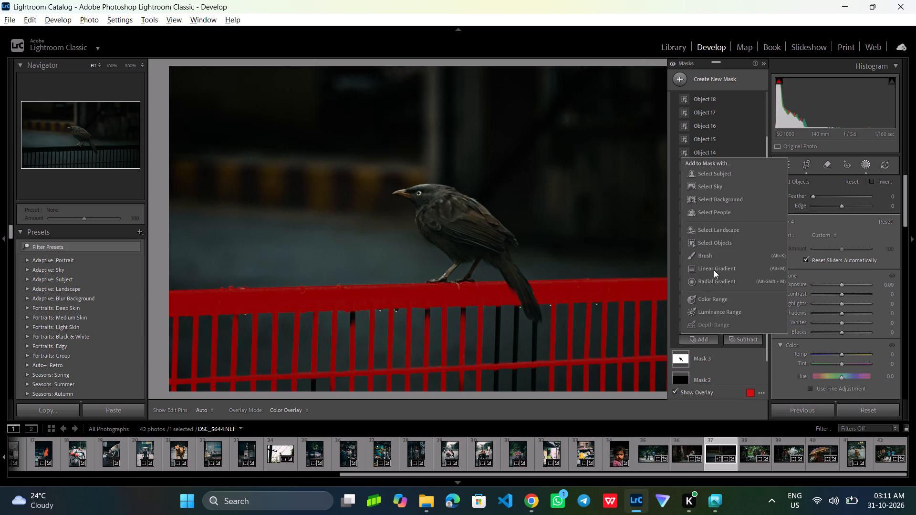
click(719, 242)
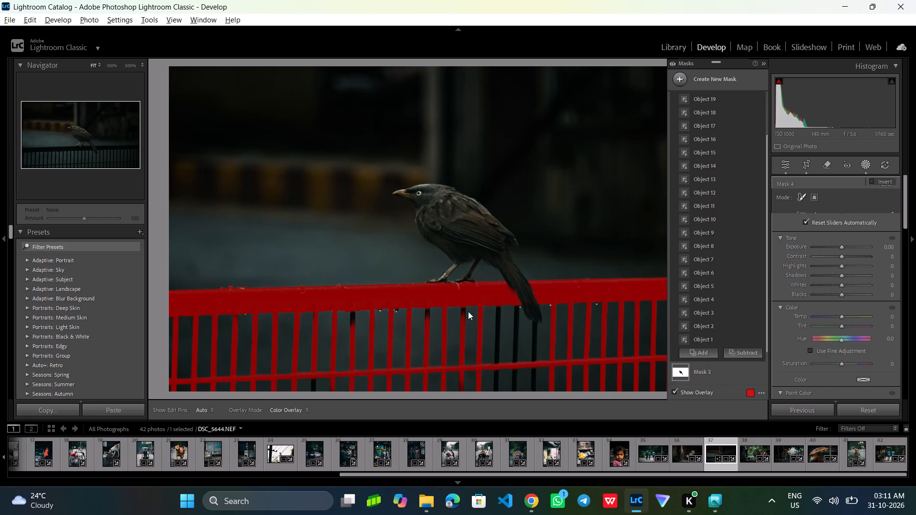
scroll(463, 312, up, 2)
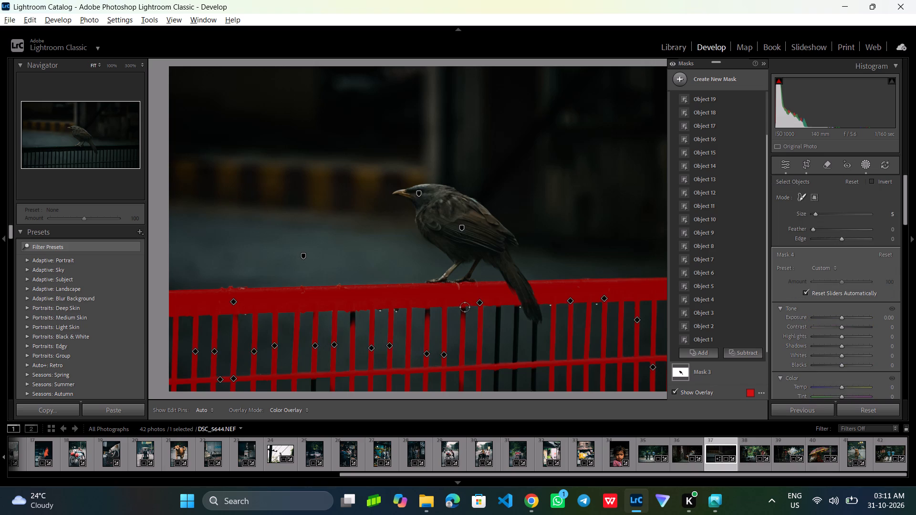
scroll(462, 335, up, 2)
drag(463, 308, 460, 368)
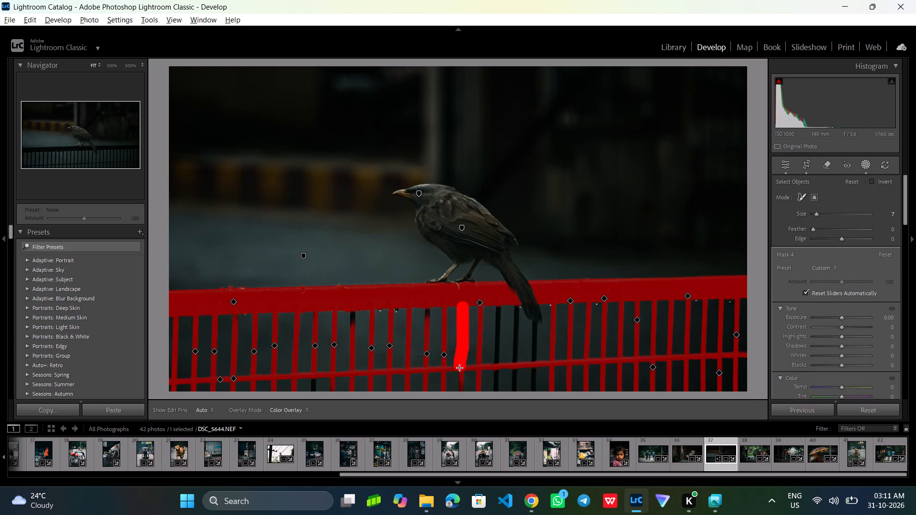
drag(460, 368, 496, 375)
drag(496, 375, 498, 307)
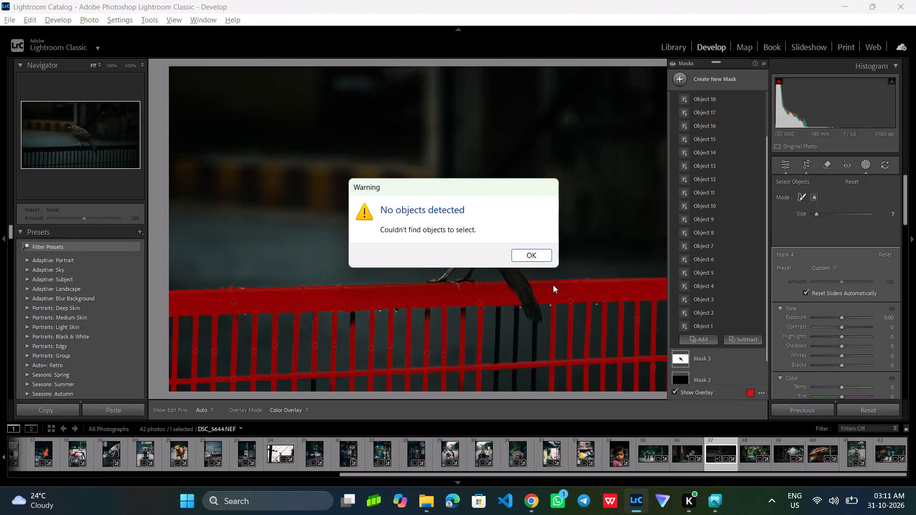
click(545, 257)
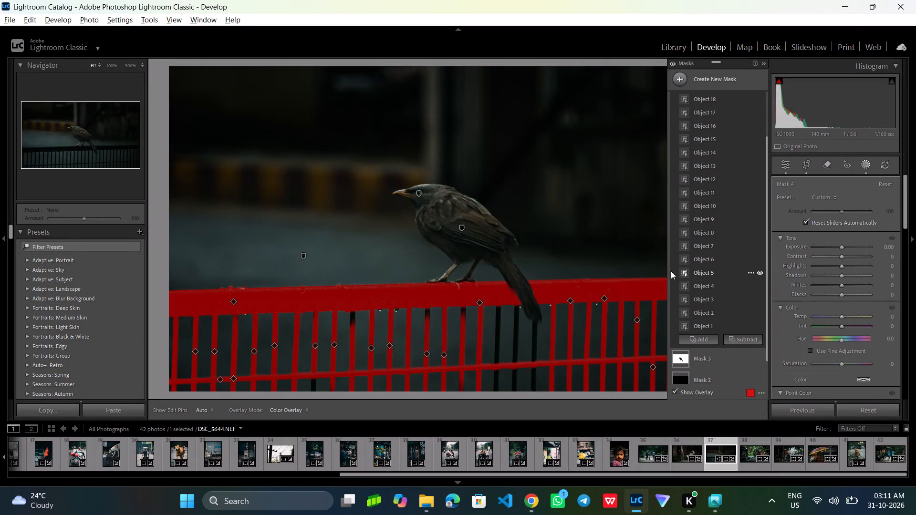
Add the eighteenth and nineteenth vertical bars from the railing's left end to Mask 4 in one Select Objects stroke at size 6.
click(697, 338)
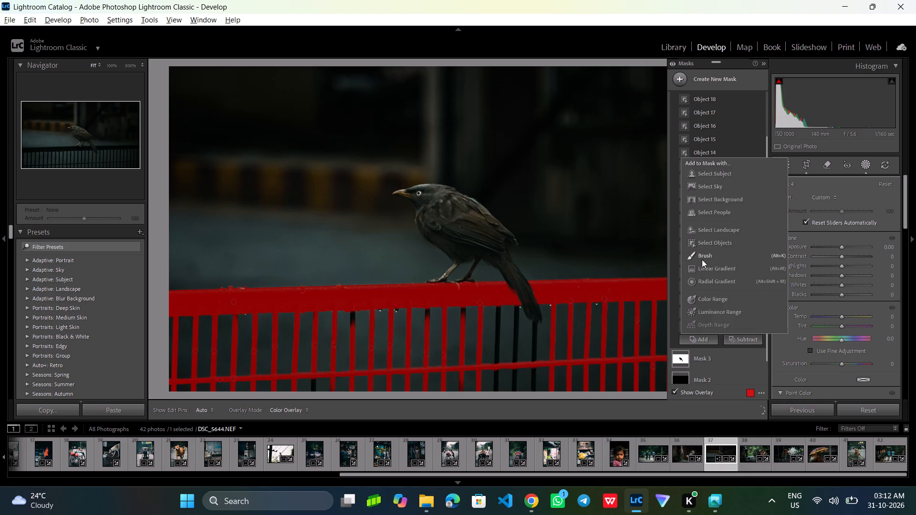
click(711, 246)
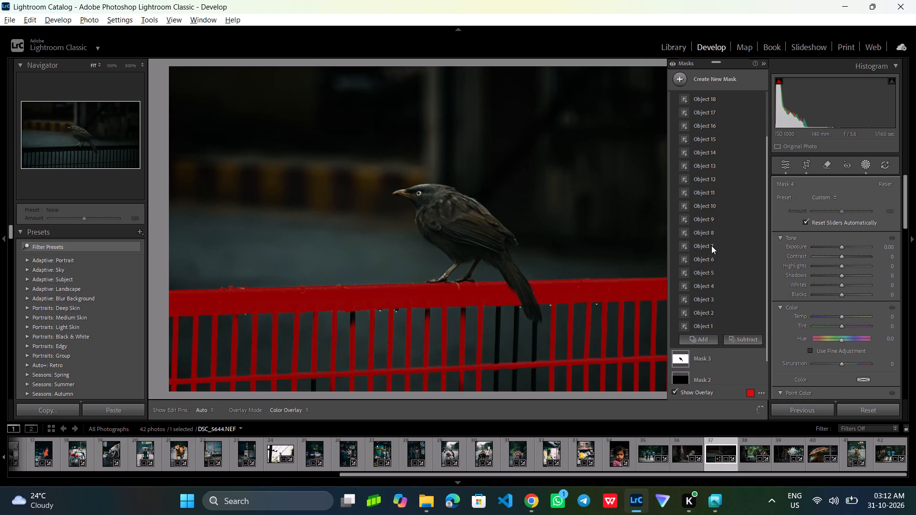
scroll(711, 238, up, 4)
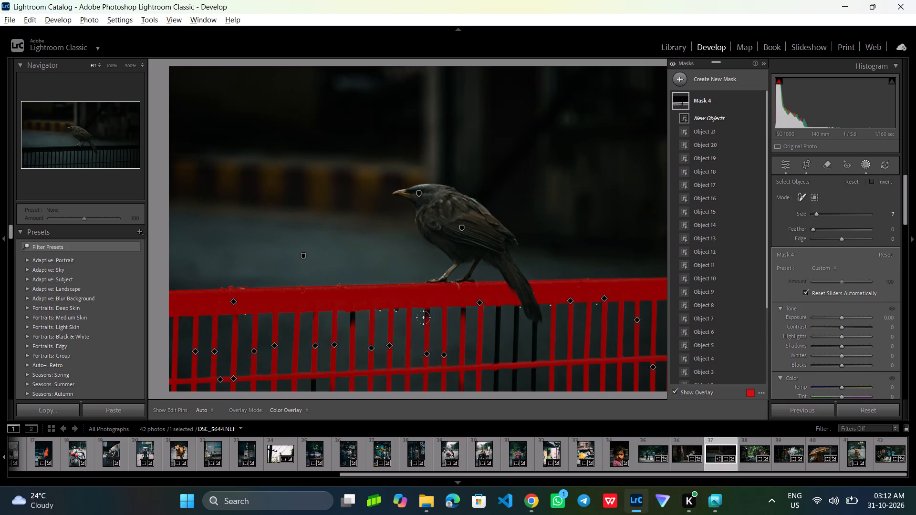
scroll(429, 313, down, 1)
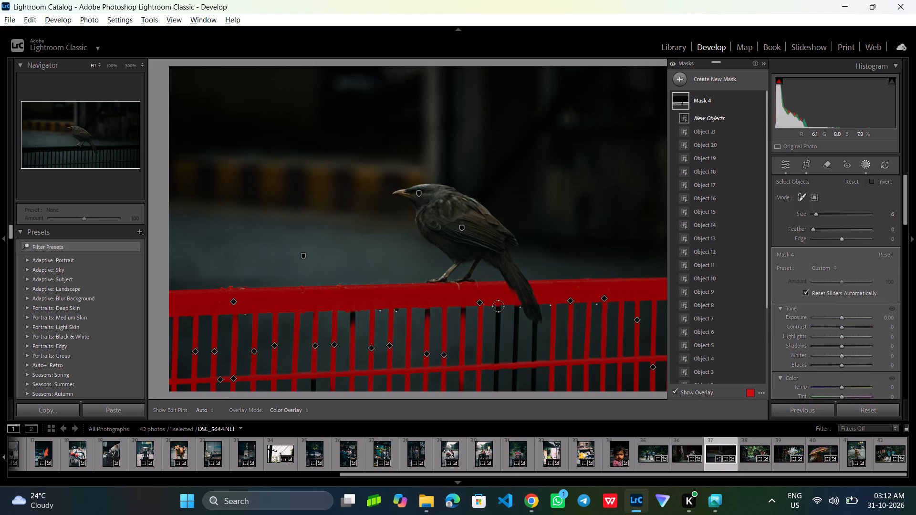
drag(498, 306, 512, 394)
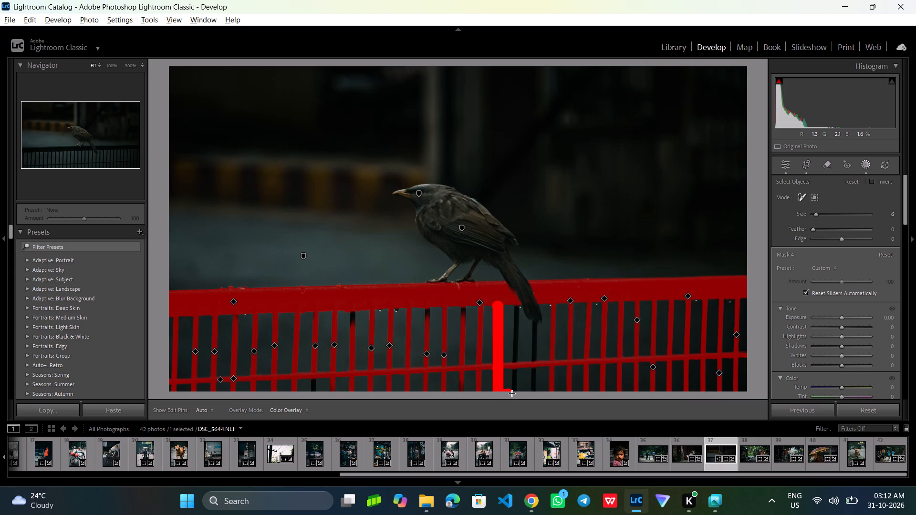
drag(512, 394, 520, 306)
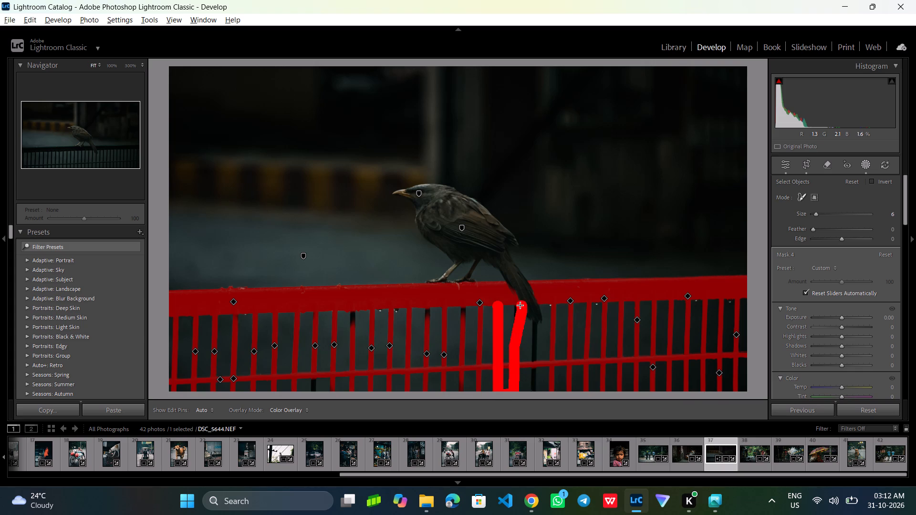
drag(520, 306, 518, 315)
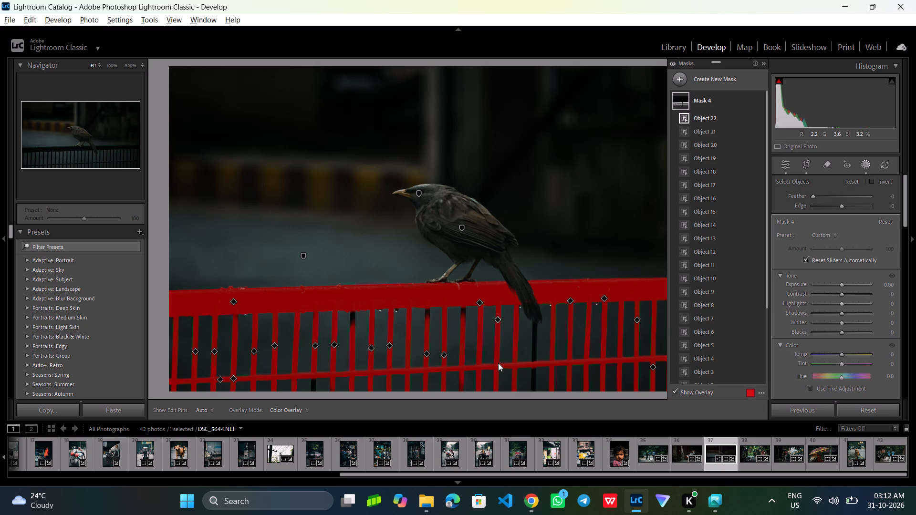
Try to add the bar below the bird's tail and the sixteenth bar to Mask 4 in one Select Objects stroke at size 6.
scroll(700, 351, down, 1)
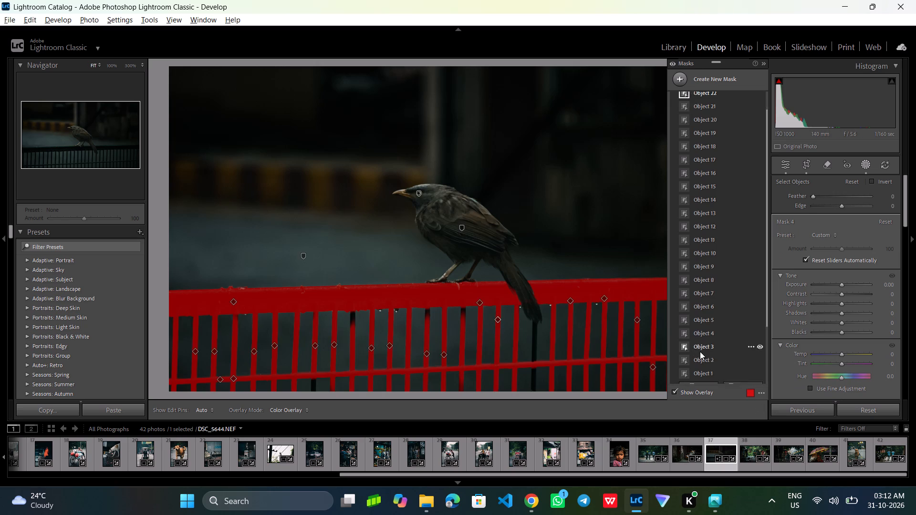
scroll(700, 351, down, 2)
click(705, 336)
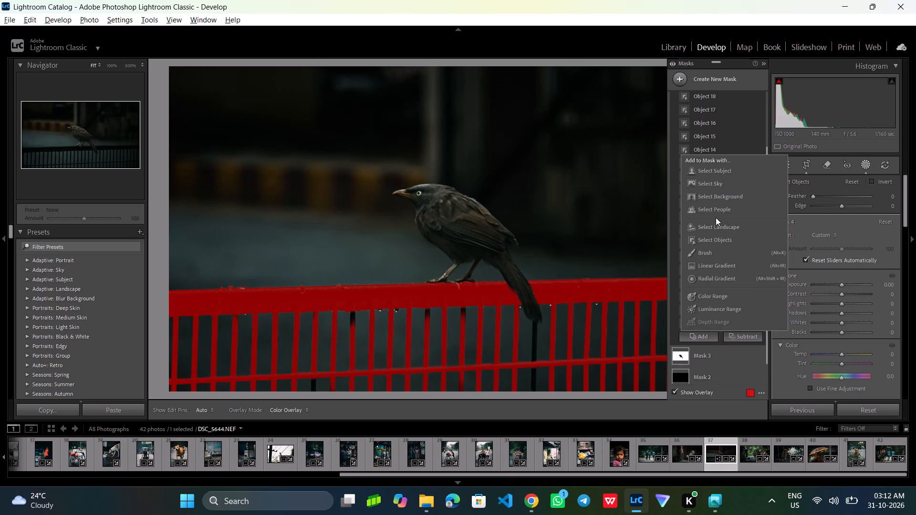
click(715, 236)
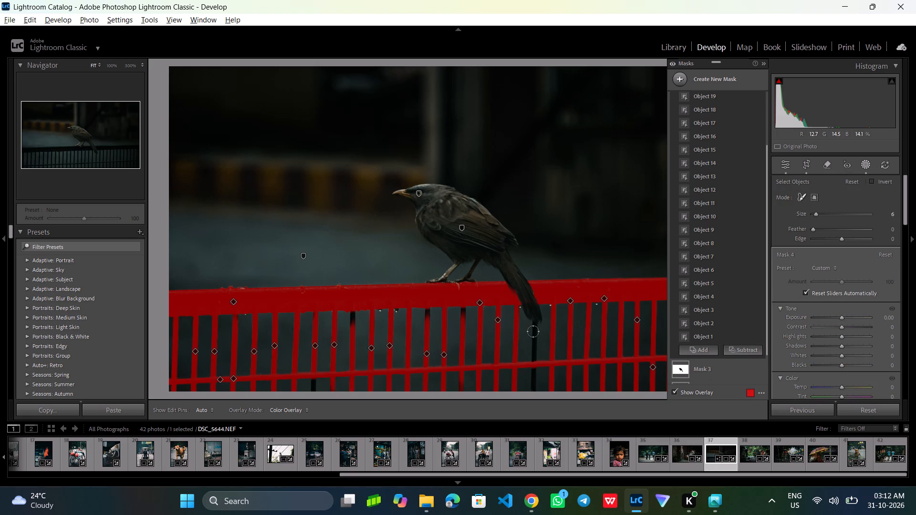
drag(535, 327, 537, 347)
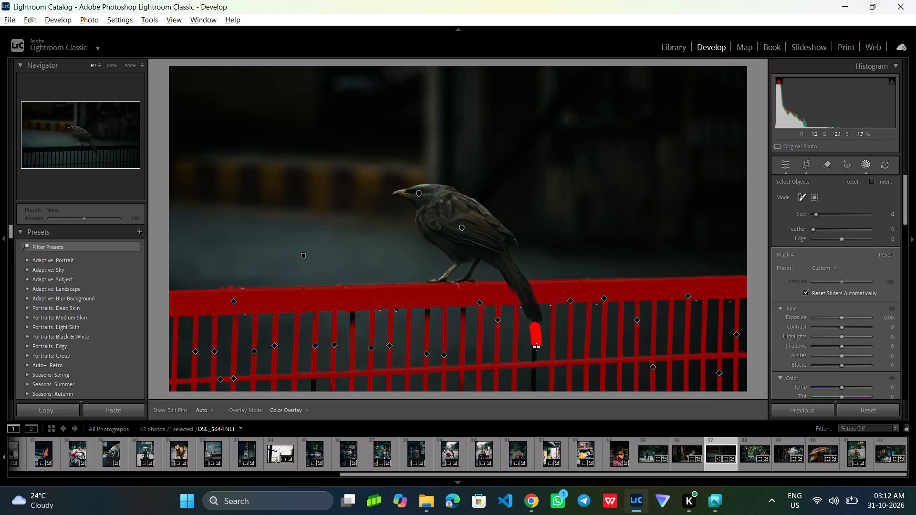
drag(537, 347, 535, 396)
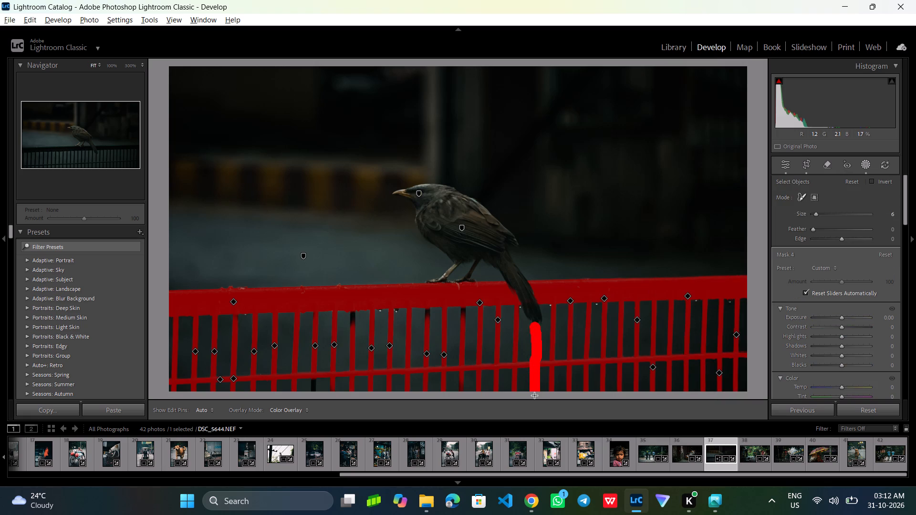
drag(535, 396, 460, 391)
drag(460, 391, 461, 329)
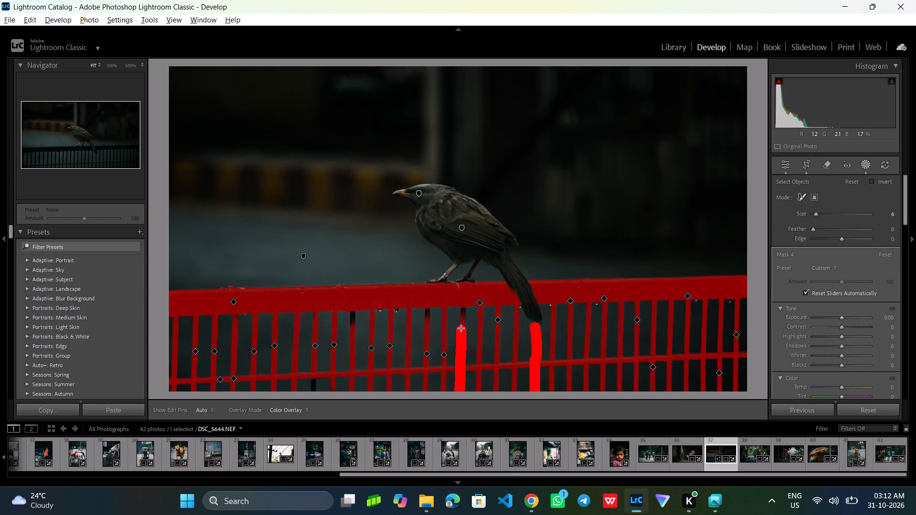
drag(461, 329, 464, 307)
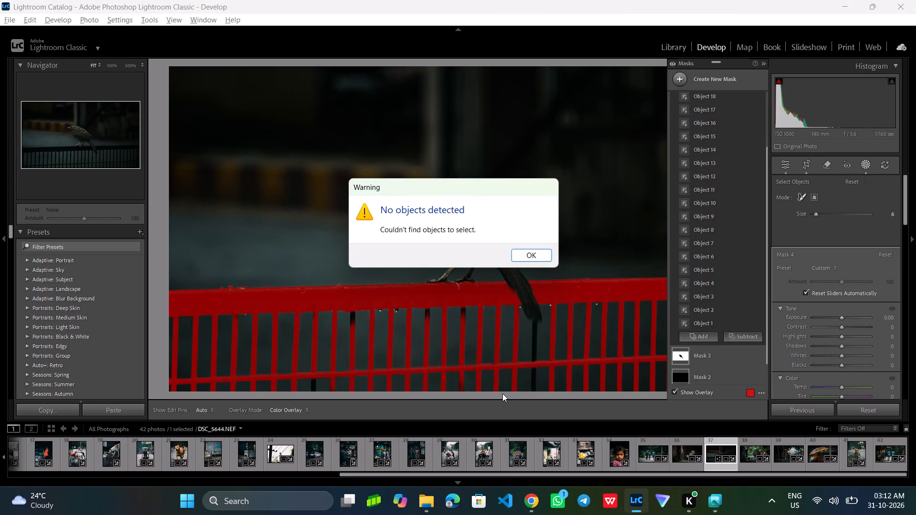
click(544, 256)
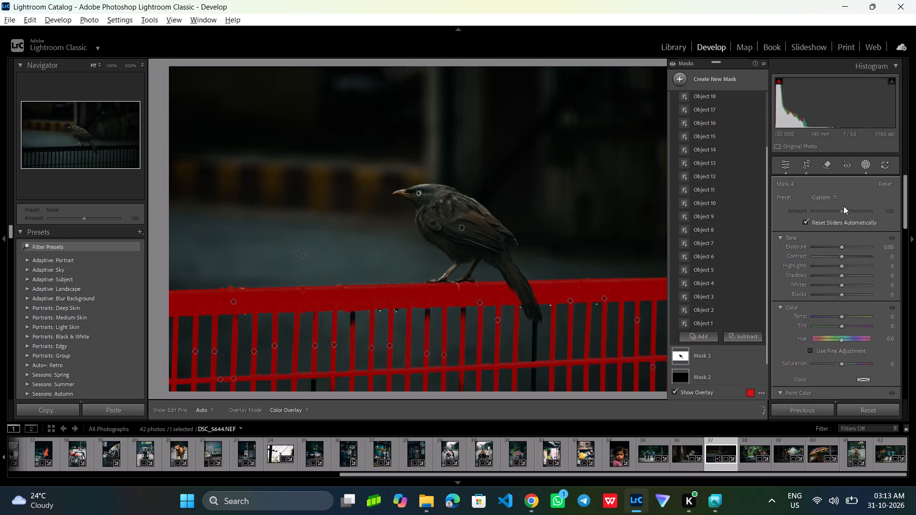
Add the unmasked bottom end of the eighth bar from the railing's left end to Mask 4 using Select Objects at size 6.
key(alt+Tab)
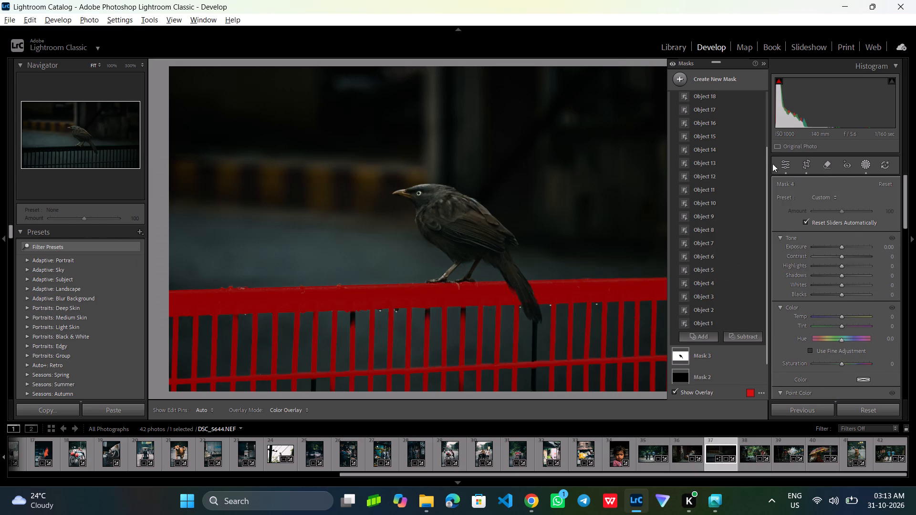
click(704, 335)
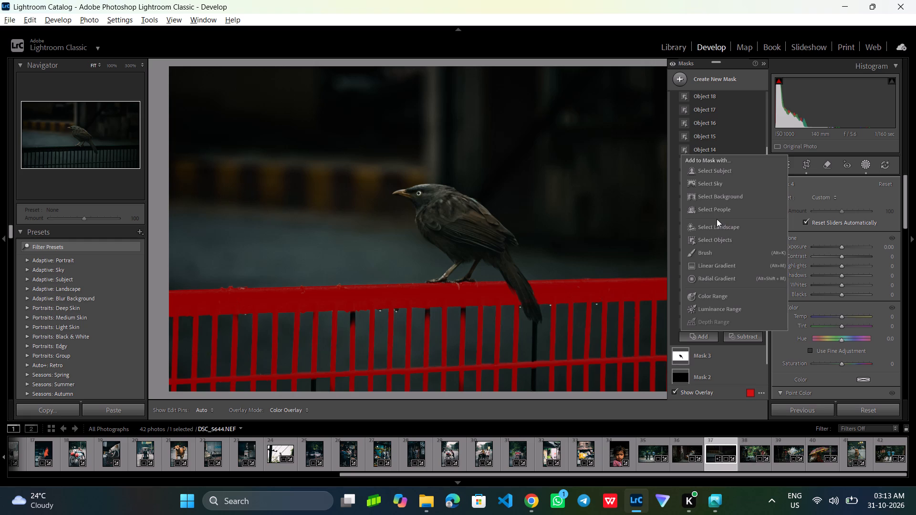
click(713, 237)
drag(312, 382, 312, 391)
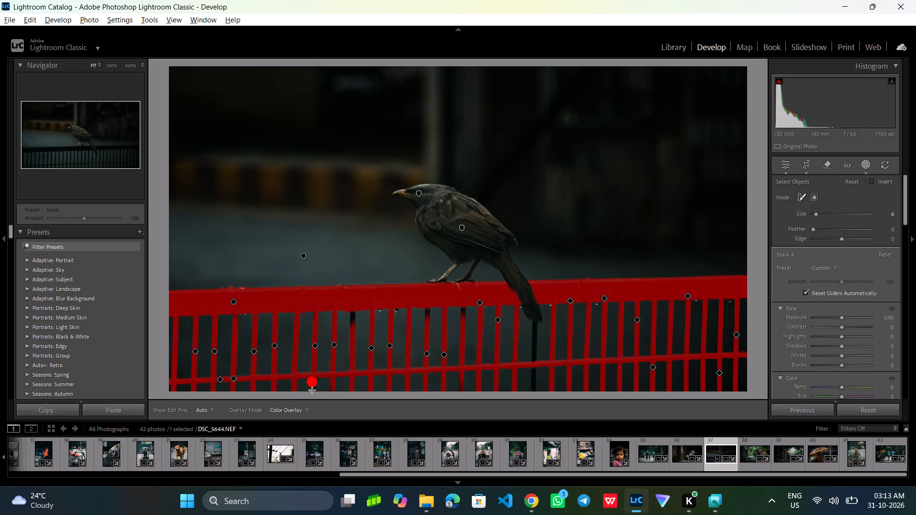
drag(312, 391, 315, 392)
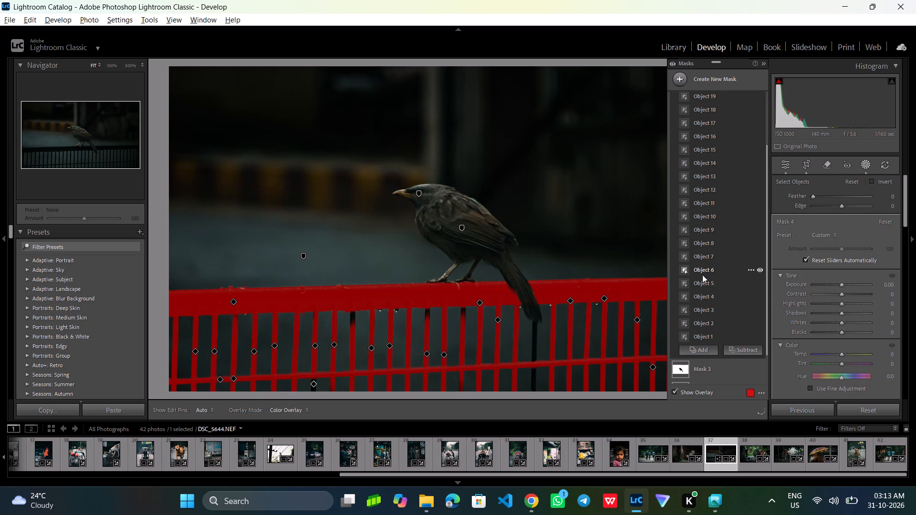
Add the bar below the bird's tail to Mask 4 with Select Objects, covering its sections above and below the lower rail separately.
click(700, 351)
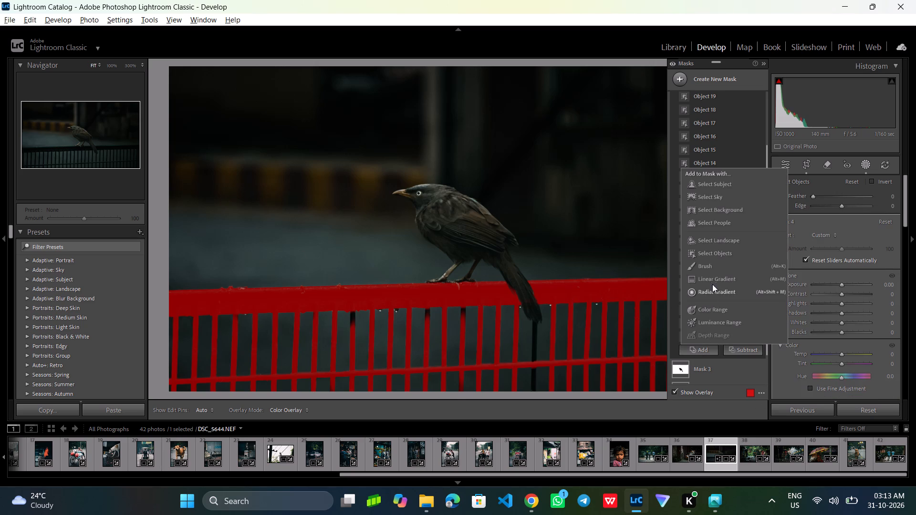
click(711, 249)
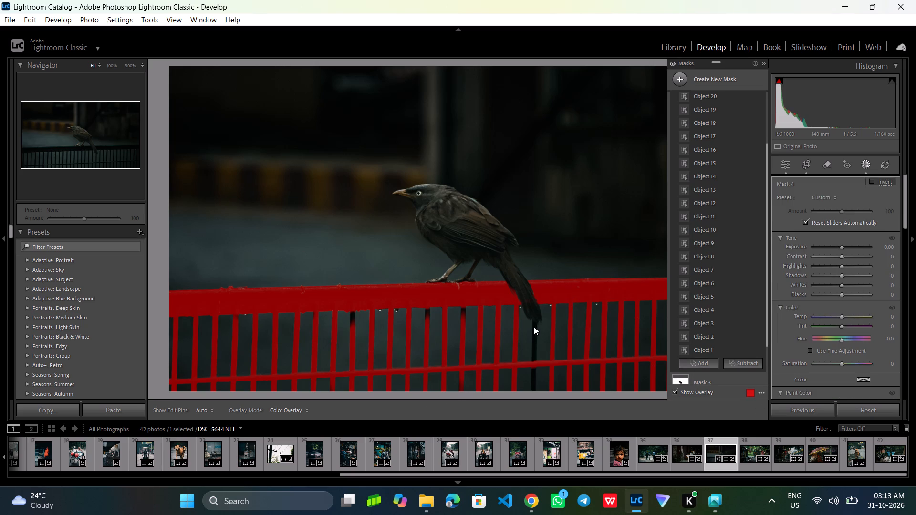
click(534, 324)
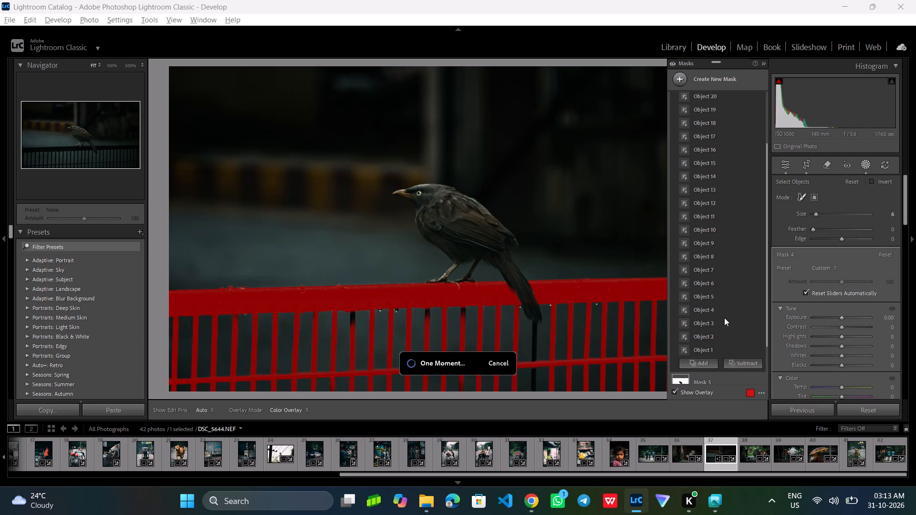
click(697, 361)
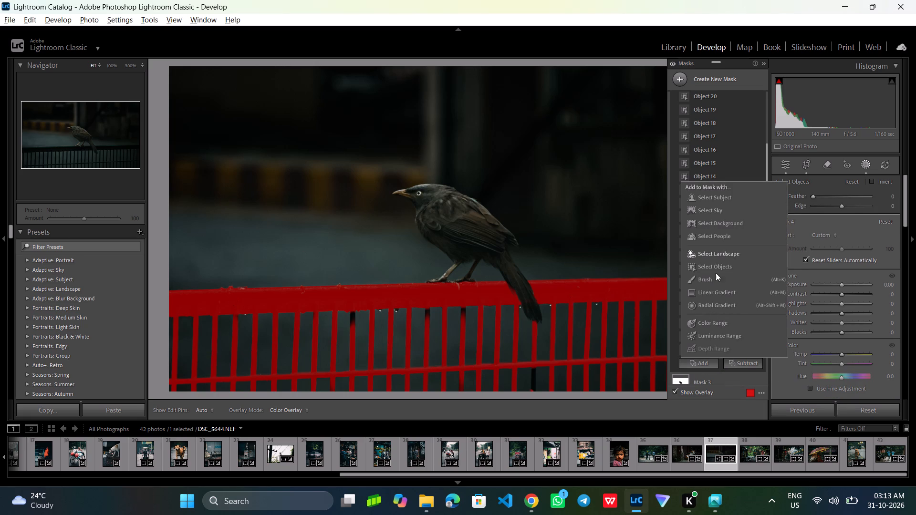
click(714, 268)
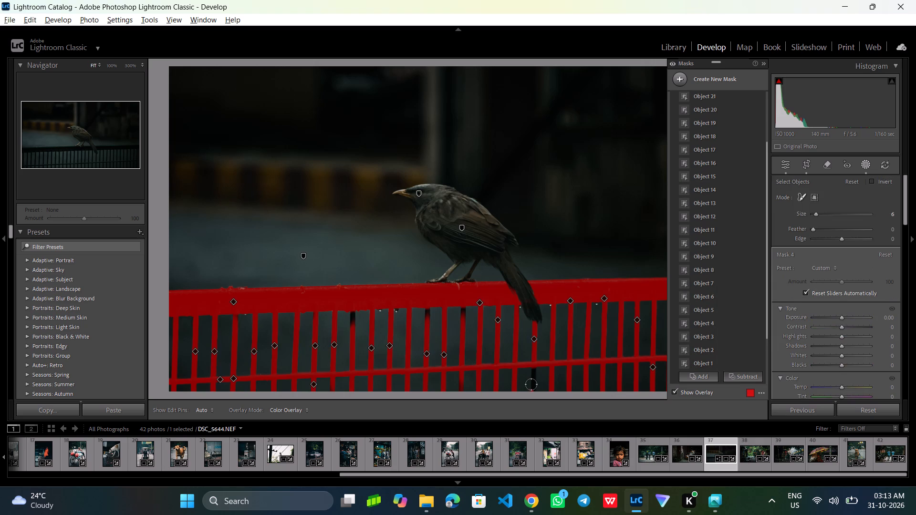
drag(532, 388, 535, 370)
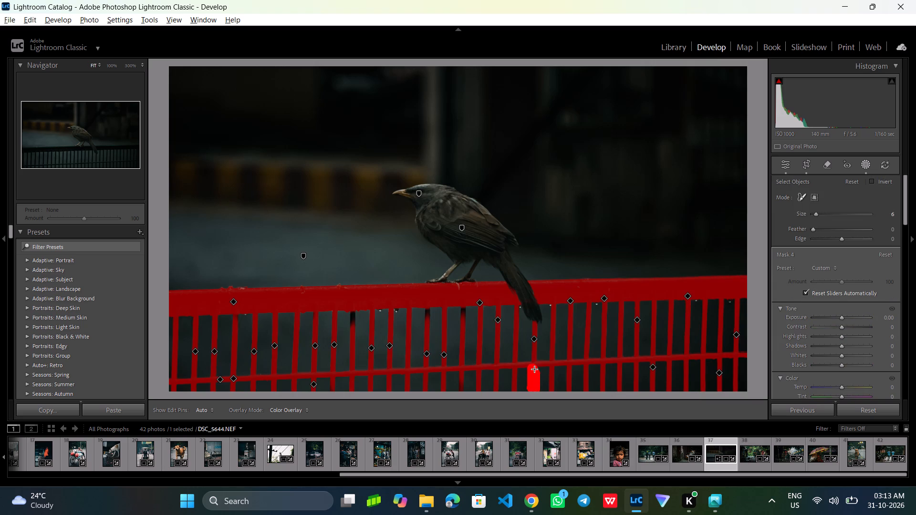
drag(535, 370, 533, 395)
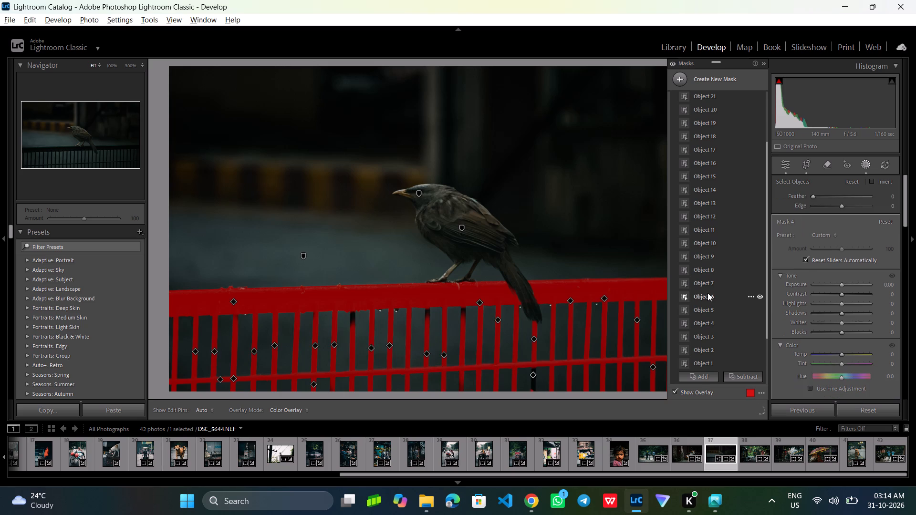
Add the unmasked top end of the tenth bar from the railing's left end to Mask 4 using Select Objects at size 6.
click(697, 376)
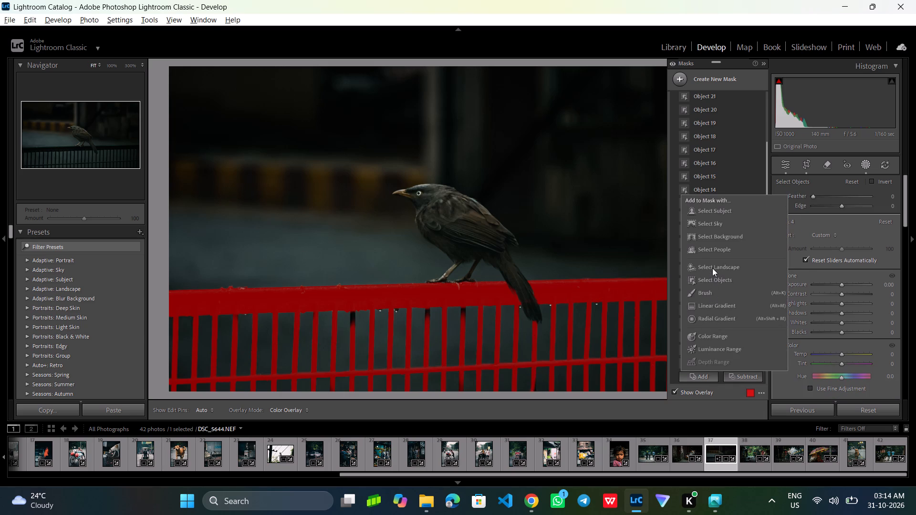
click(711, 278)
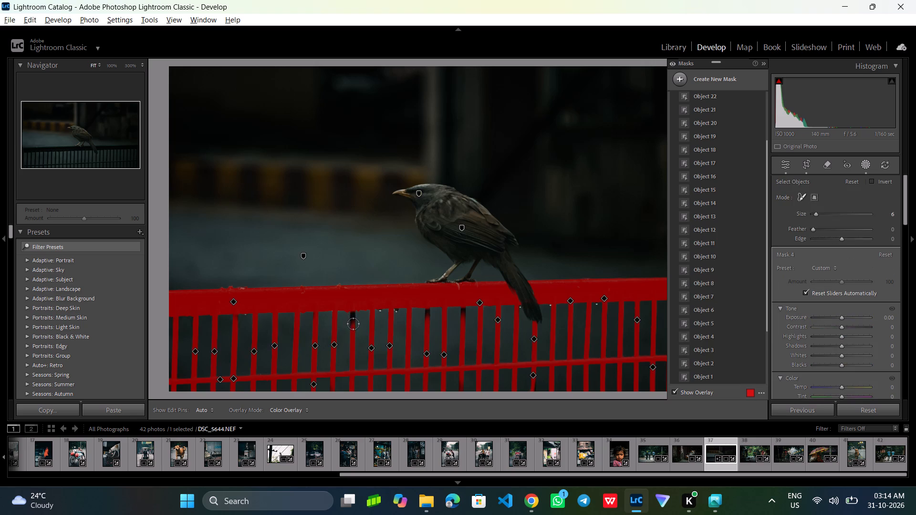
drag(353, 324, 355, 312)
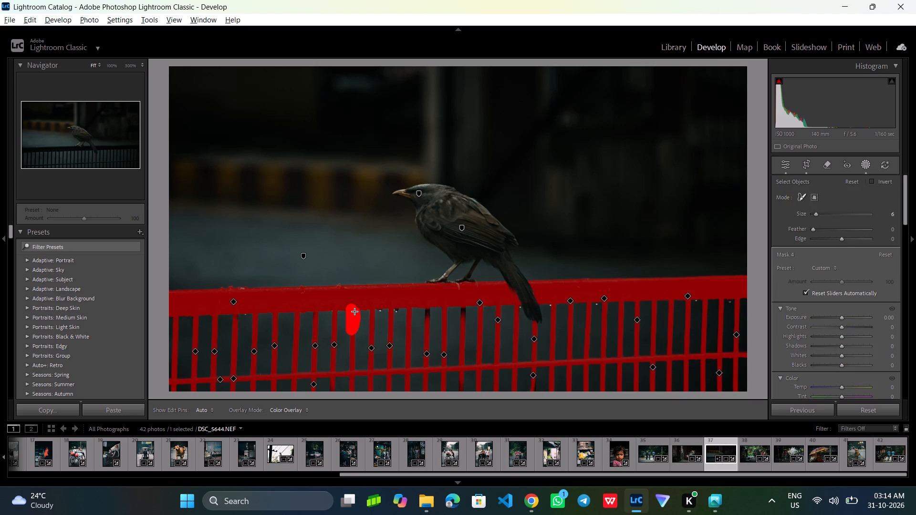
drag(355, 312, 351, 332)
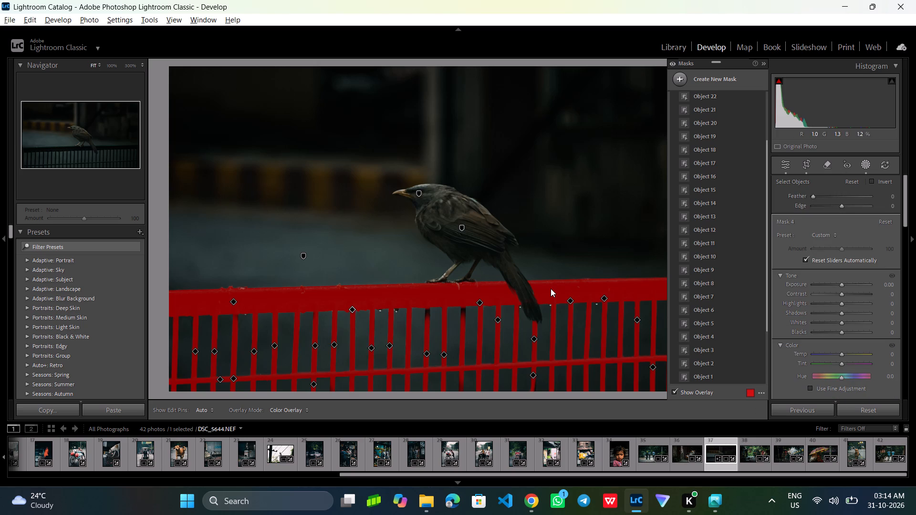
Add the unmasked top end of the fourteenth bar from the railing's left end to Mask 4 using Select Objects at size 6.
scroll(687, 367, down, 3)
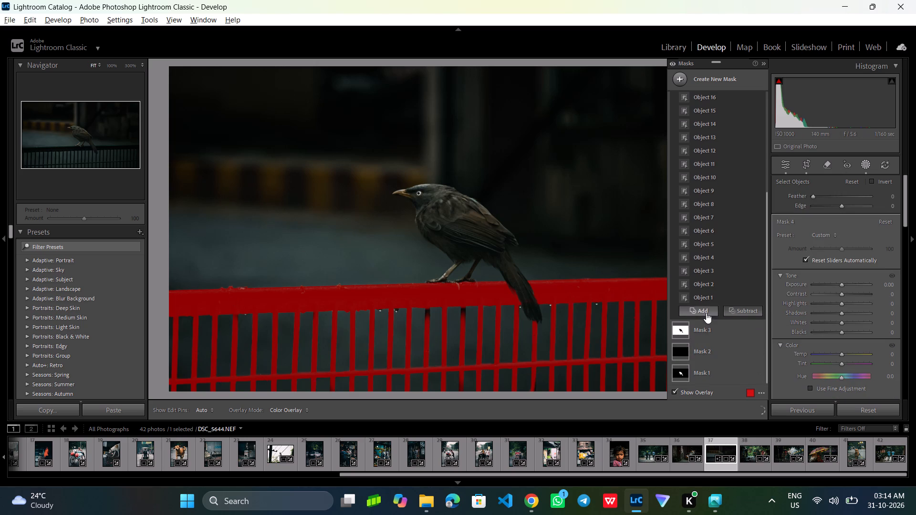
click(706, 313)
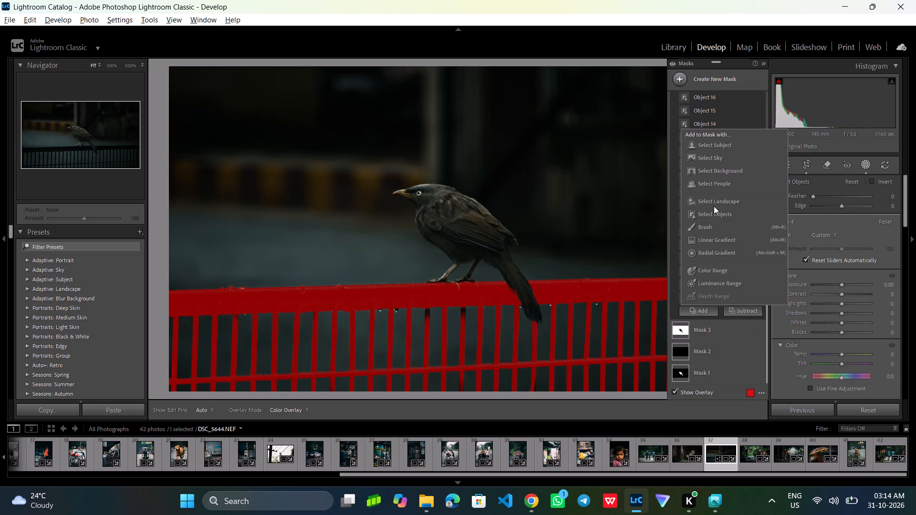
click(714, 214)
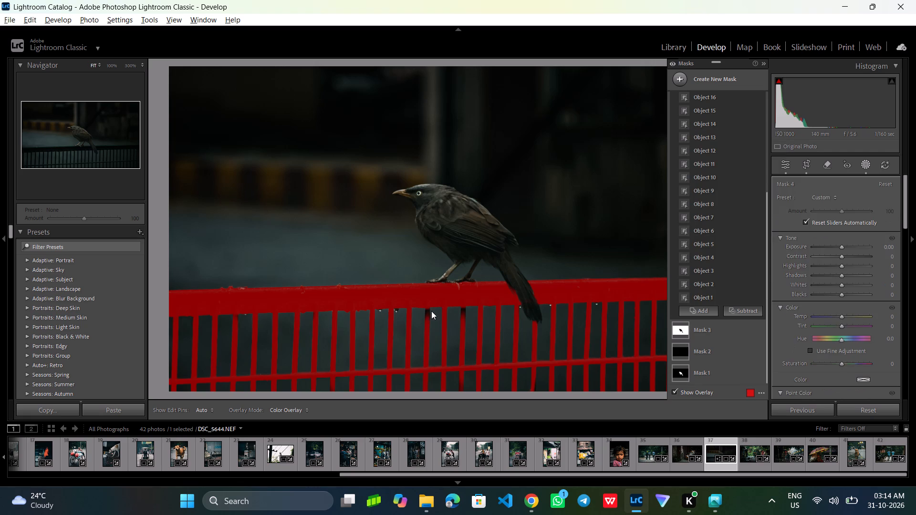
drag(428, 319, 428, 310)
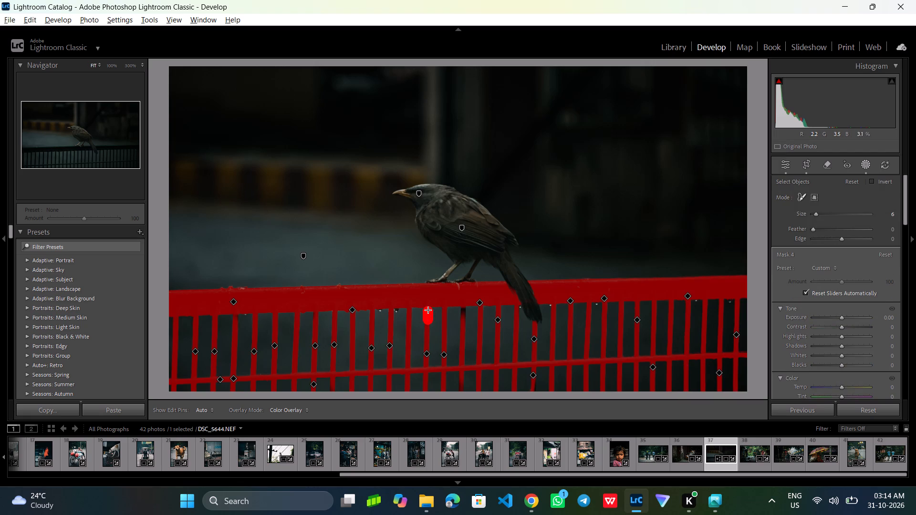
drag(428, 310, 428, 311)
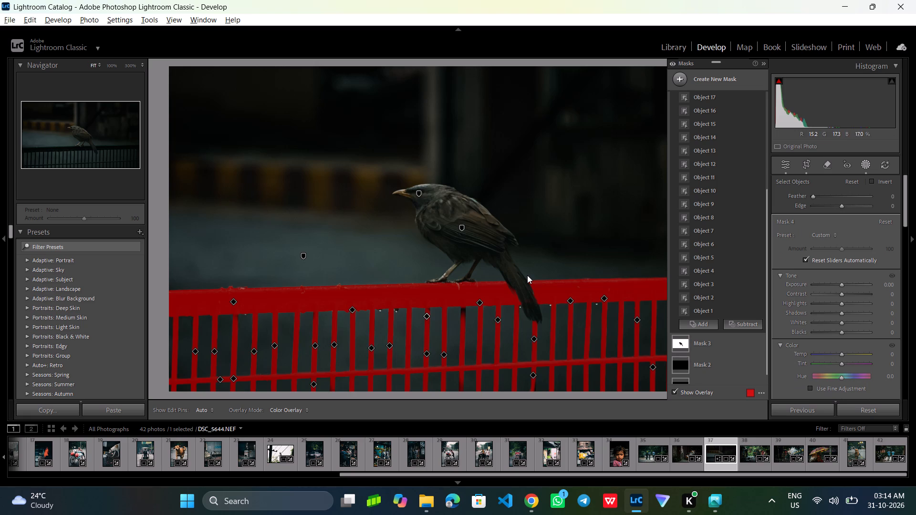
Add the unmasked top end of the sixteenth bar from the railing's left end to Mask 4 using Select Objects at size 6.
click(698, 321)
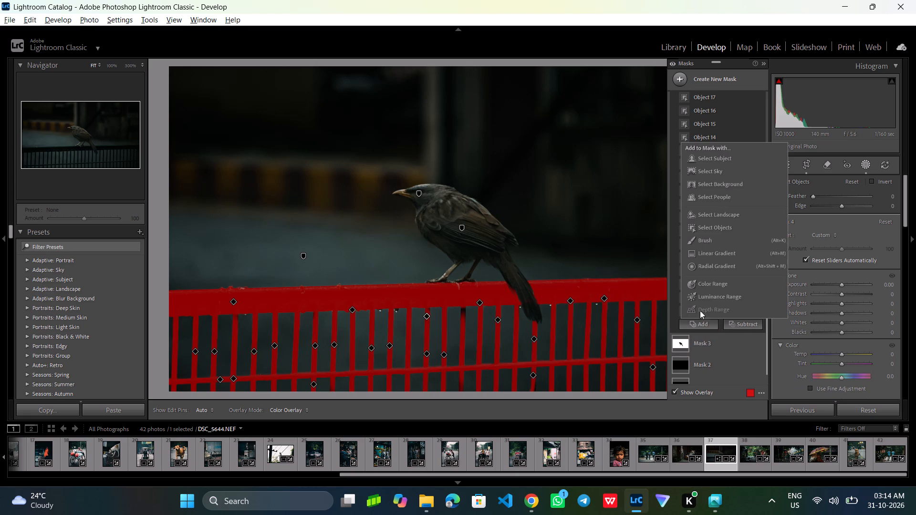
click(718, 229)
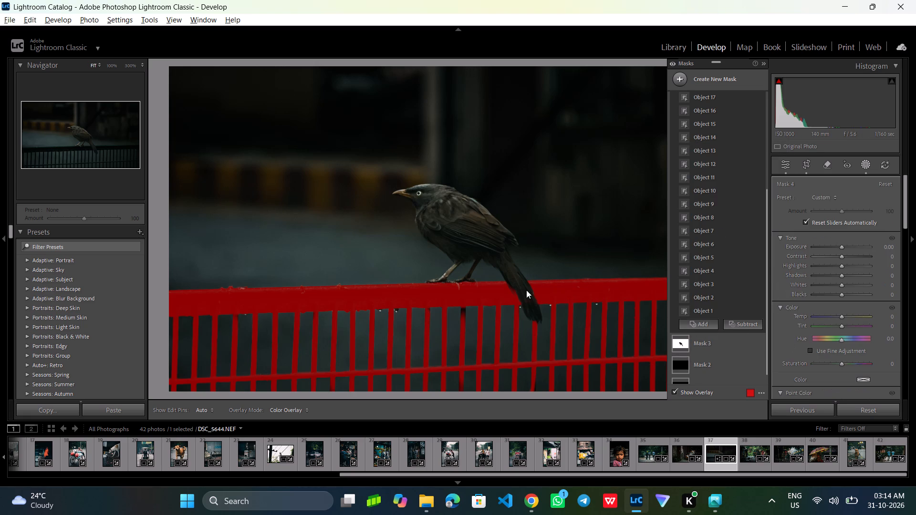
drag(462, 315, 465, 319)
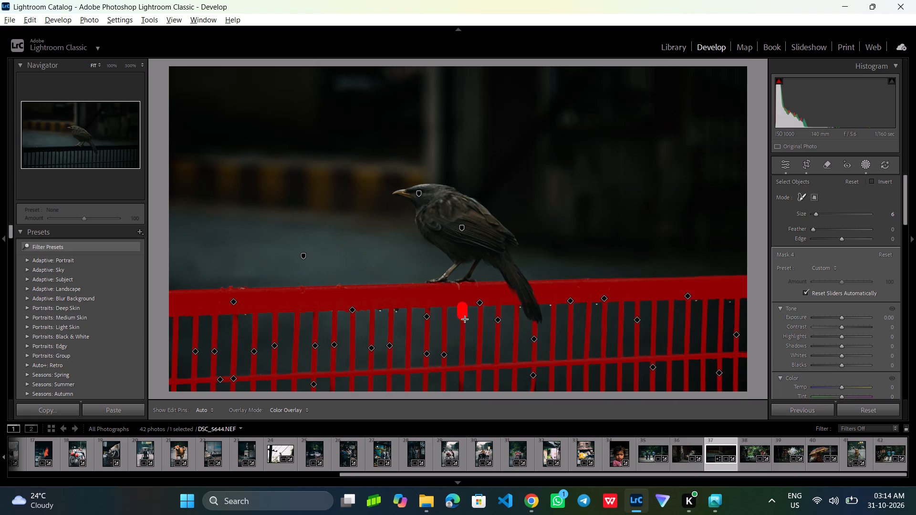
drag(465, 319, 465, 308)
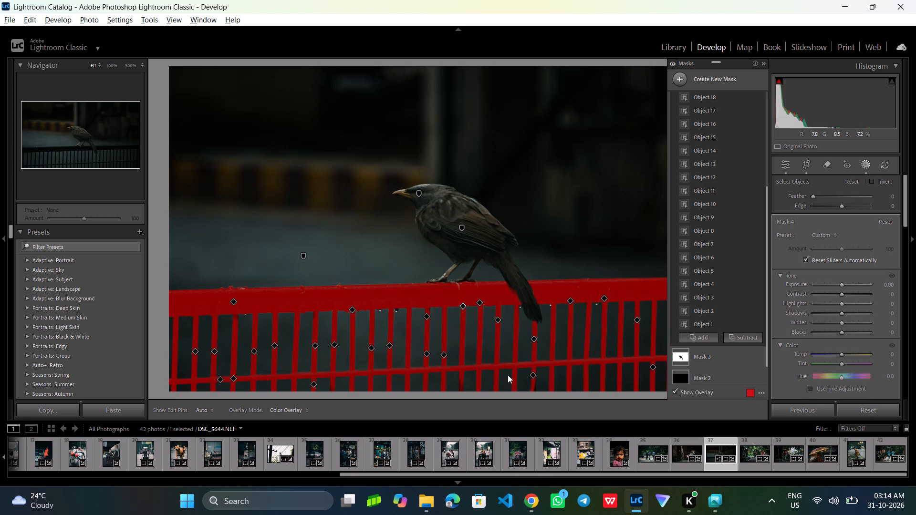
Check the Mask 5 Railing values in the ChatGPT conversation in Chrome and return to Lightroom Classic.
click(530, 493)
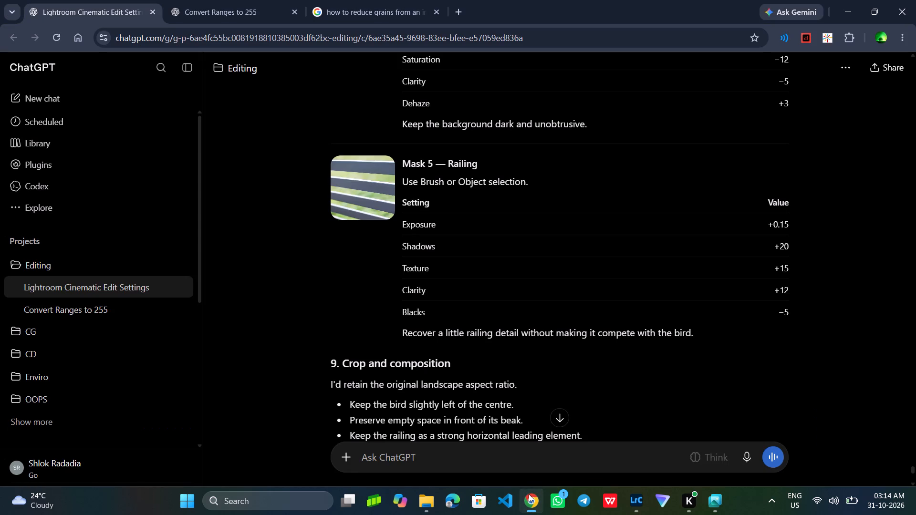
click(529, 494)
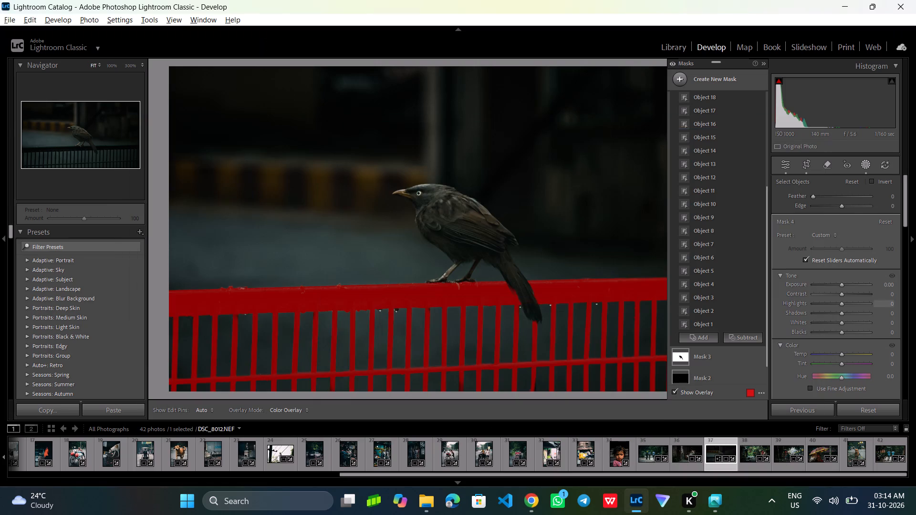
Set Mask 4's Exposure to 0.15, Shadows to 20 and Blacks to -5, following ChatGPT's Mask 5 Railing values.
click(890, 286)
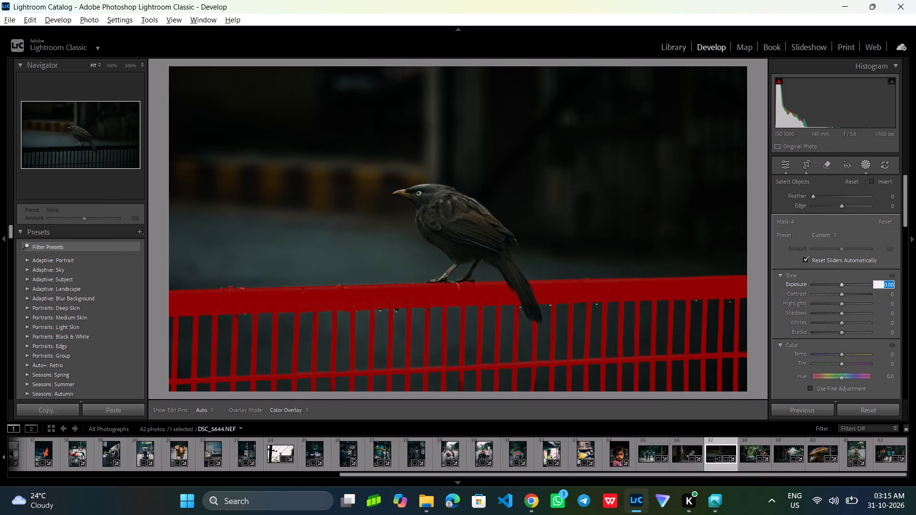
text(0.15)
key(Tab)
key(Tab)
key(Tab)
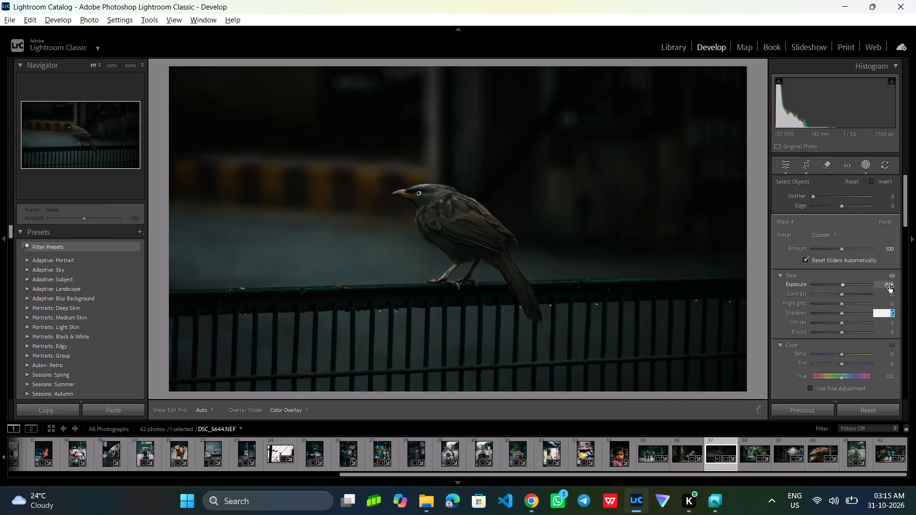
text(20)
key(alt+Tab)
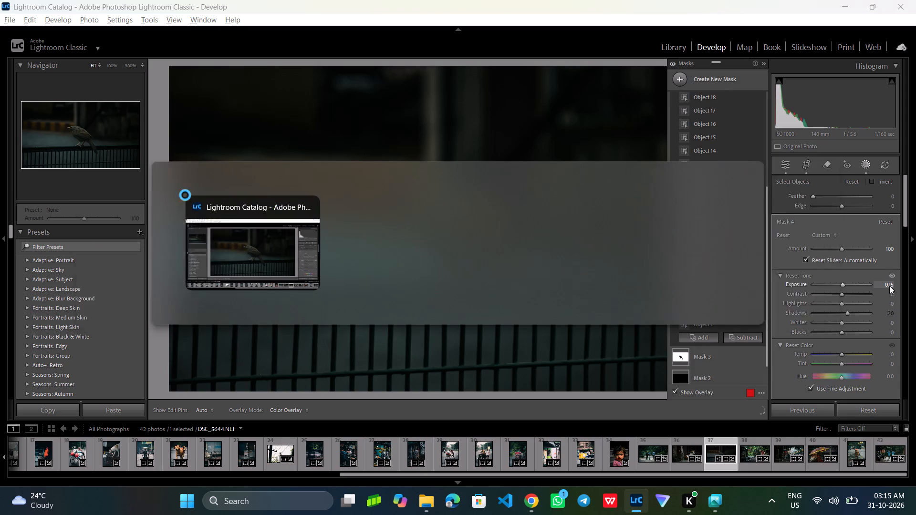
key(alt+Tab)
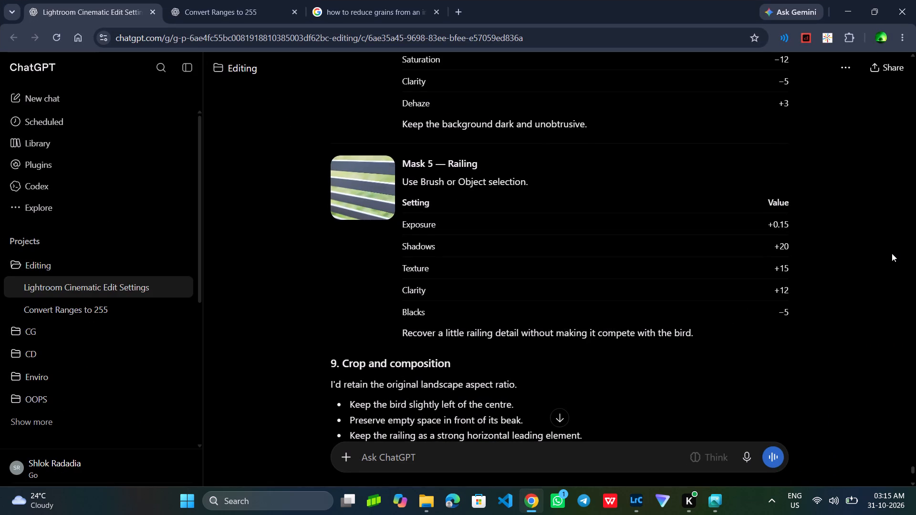
key(alt+Tab)
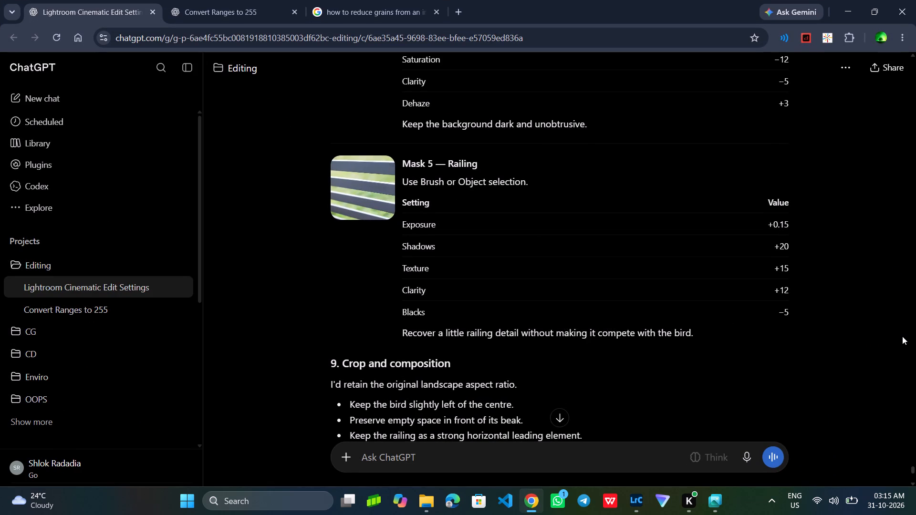
click(892, 335)
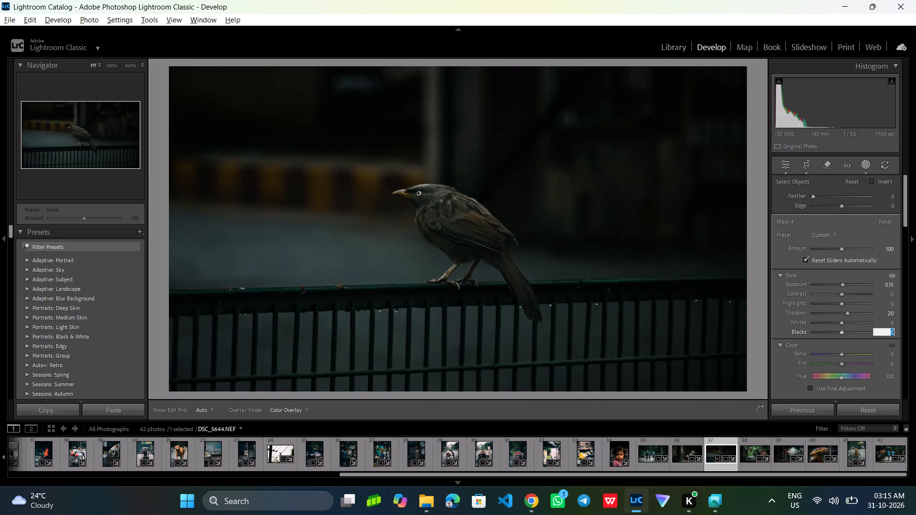
text(-5)
Set Mask 4's Texture to 15 and Clarity to 12, following ChatGPT's Railing values.
scroll(898, 322, down, 7)
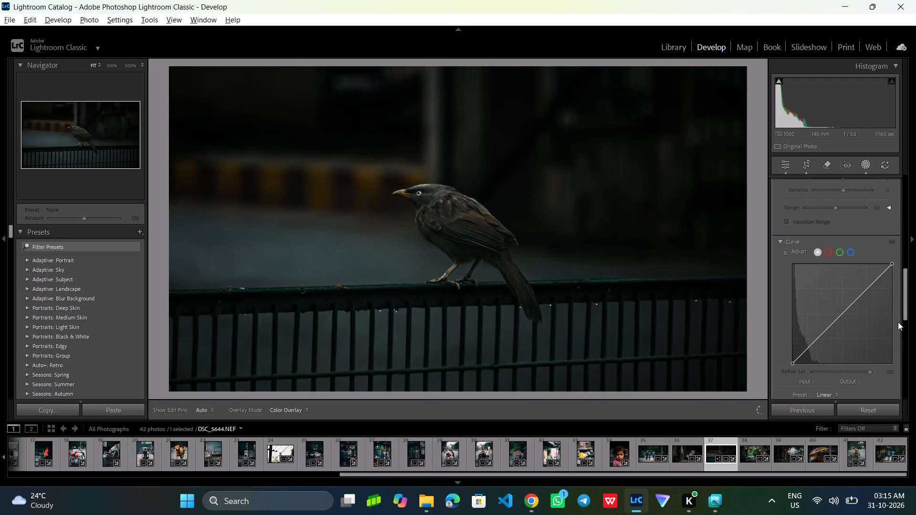
scroll(898, 322, down, 3)
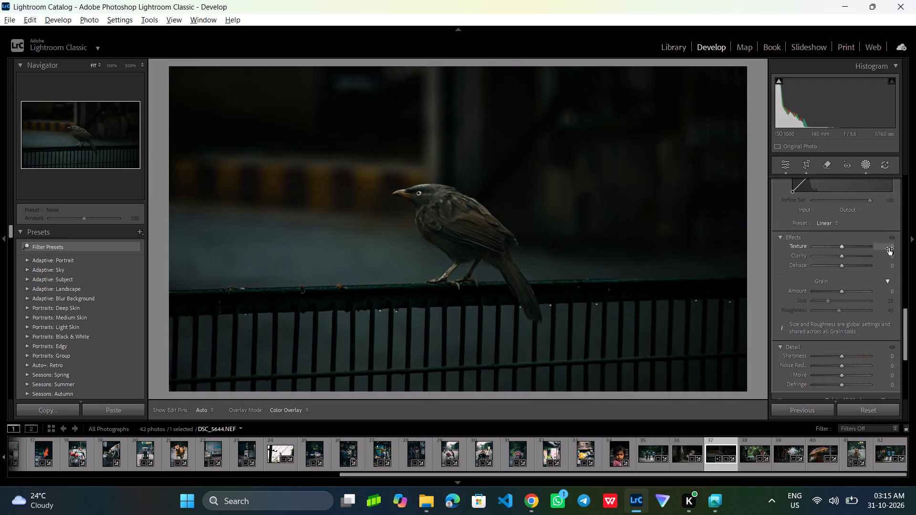
click(889, 248)
text(15)
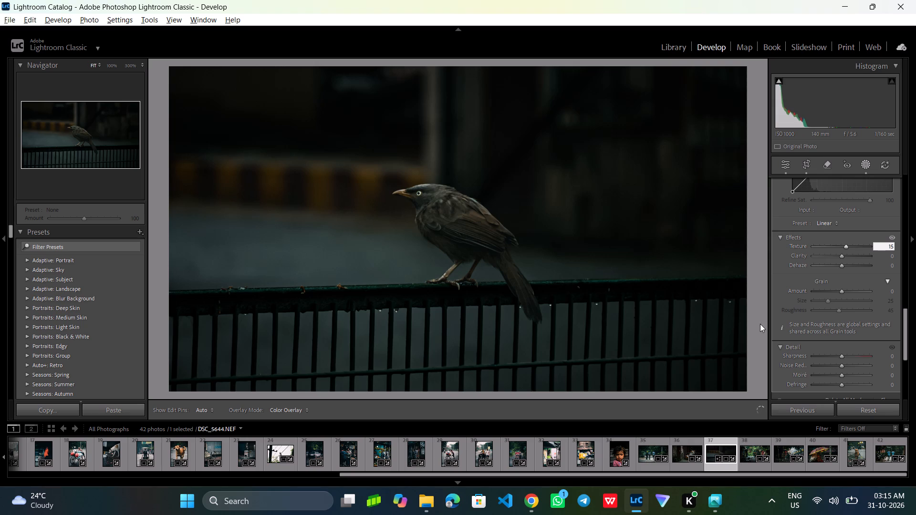
click(538, 498)
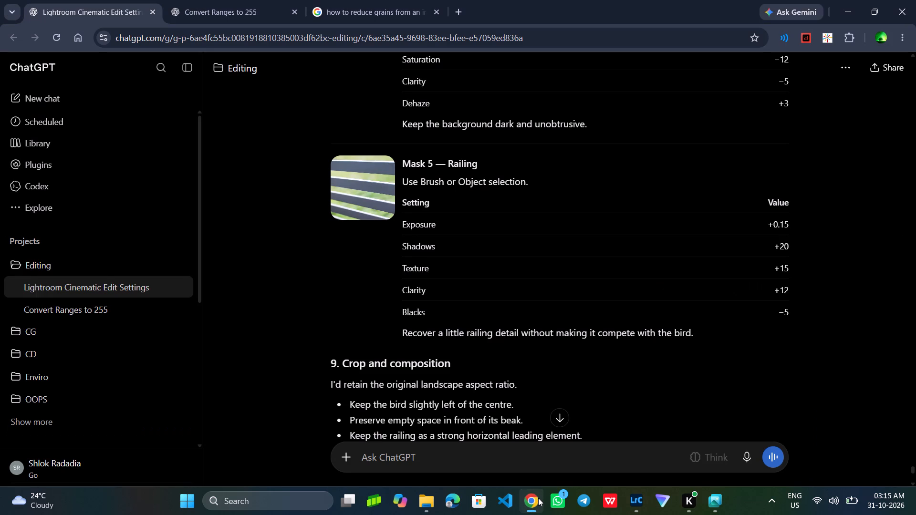
click(538, 498)
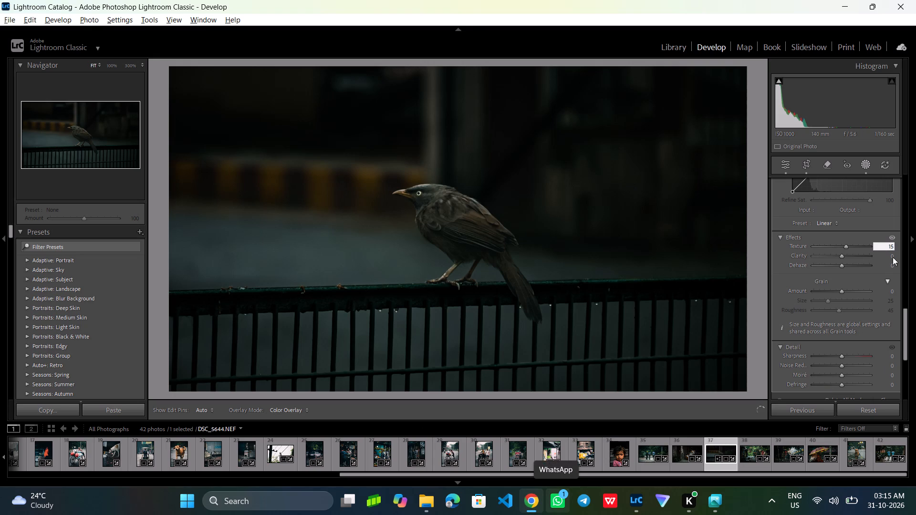
click(889, 252)
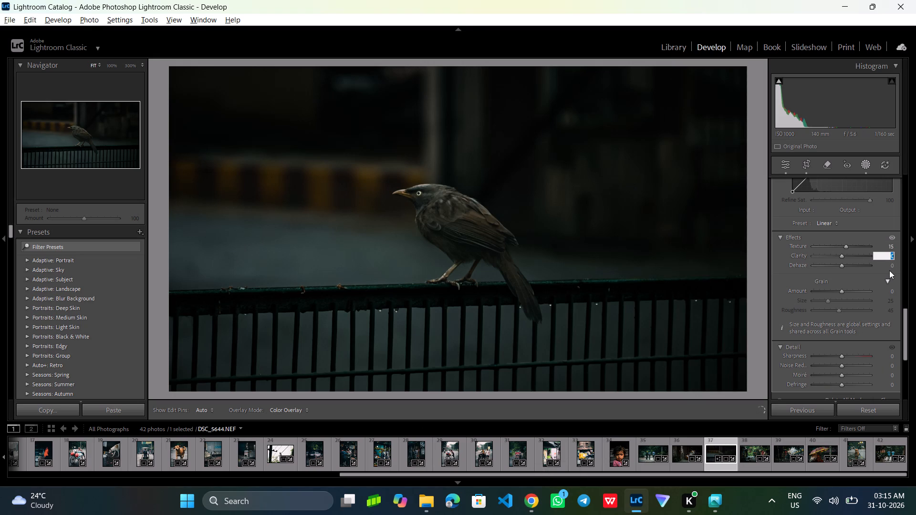
text(12)
click(900, 254)
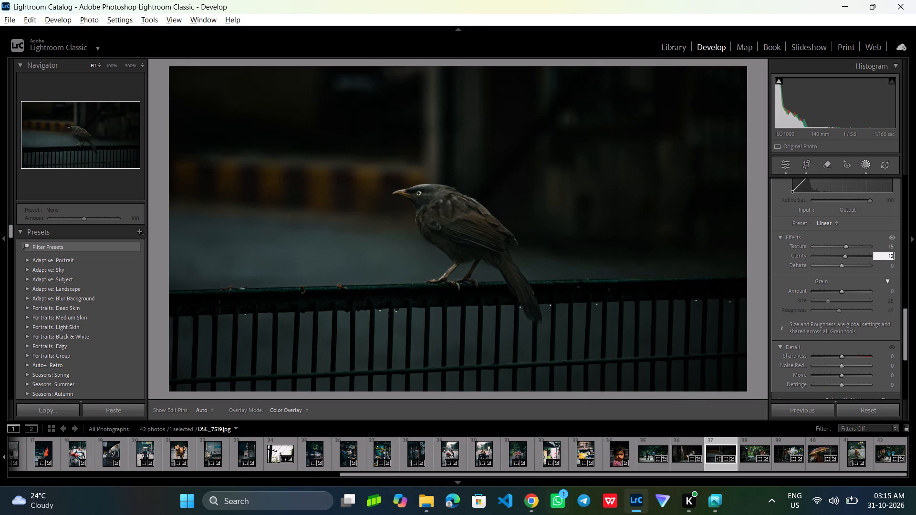
Read the rest of the ChatGPT recommendations after the Railing section in Chrome and return to Lightroom Classic.
click(529, 506)
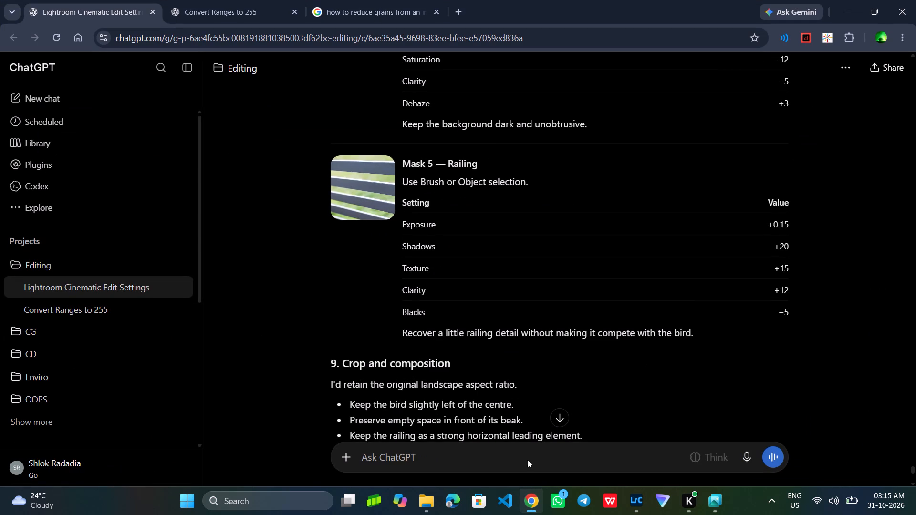
scroll(529, 383, down, 14)
click(528, 497)
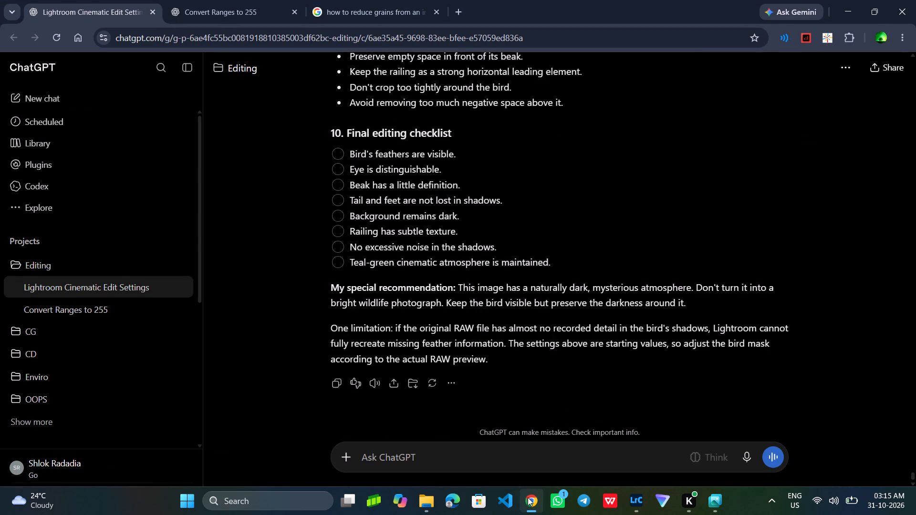
Leave masking, set the whole photo's Basic Exposure to +2.25 and inspect the bird's head and feathers up close.
scroll(880, 224, up, 7)
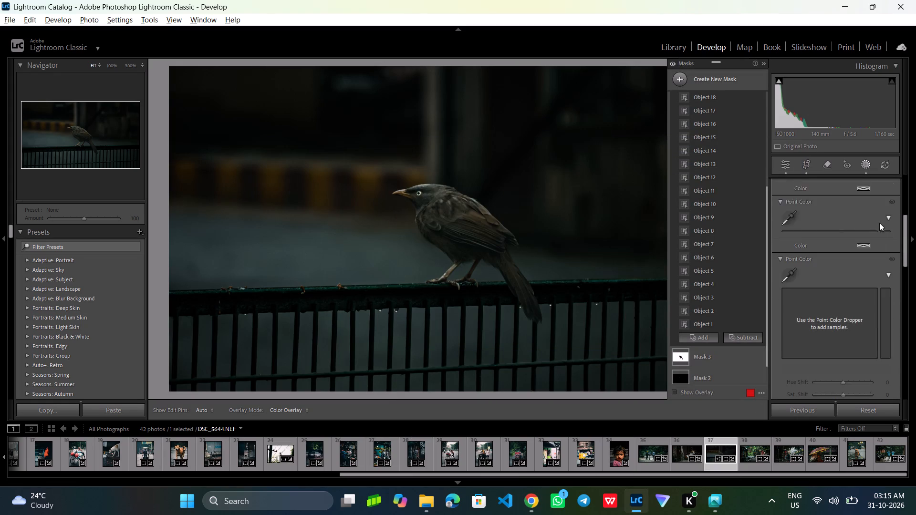
click(787, 163)
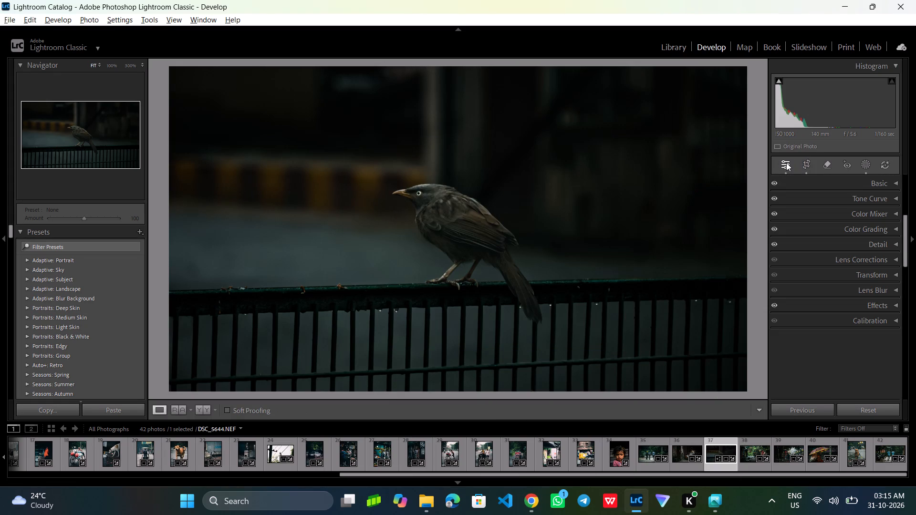
click(894, 181)
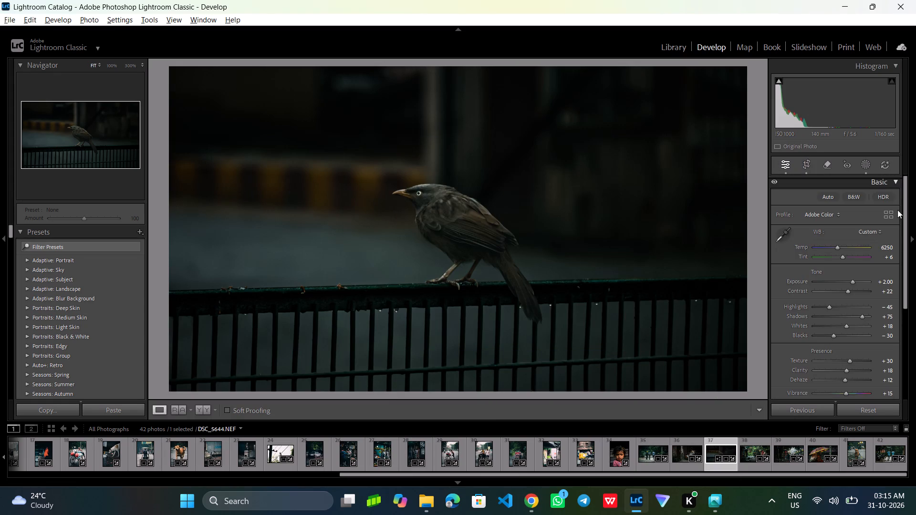
click(889, 282)
click(893, 283)
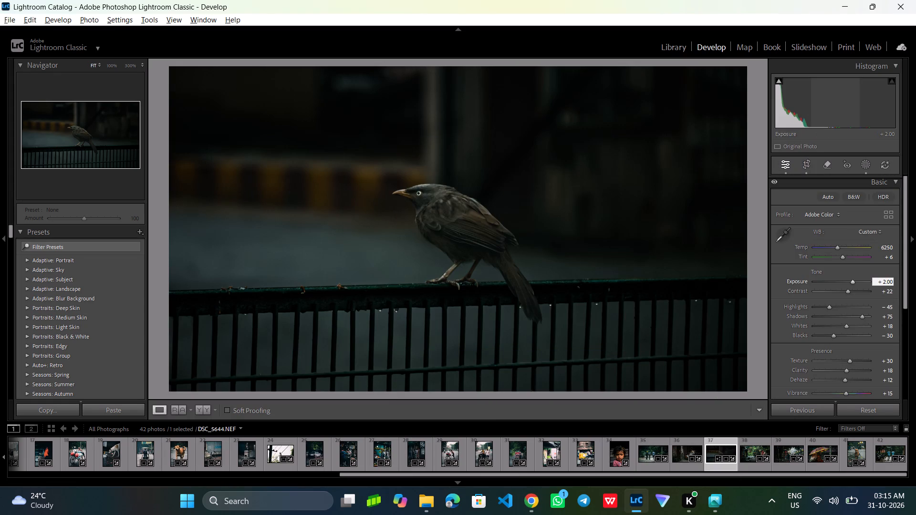
key(BackSpace)
key(BackSpace)
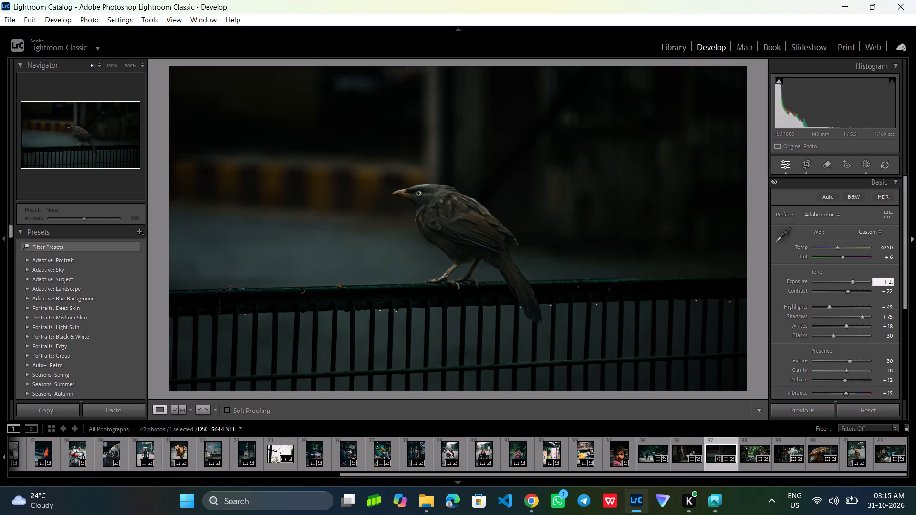
text(25)
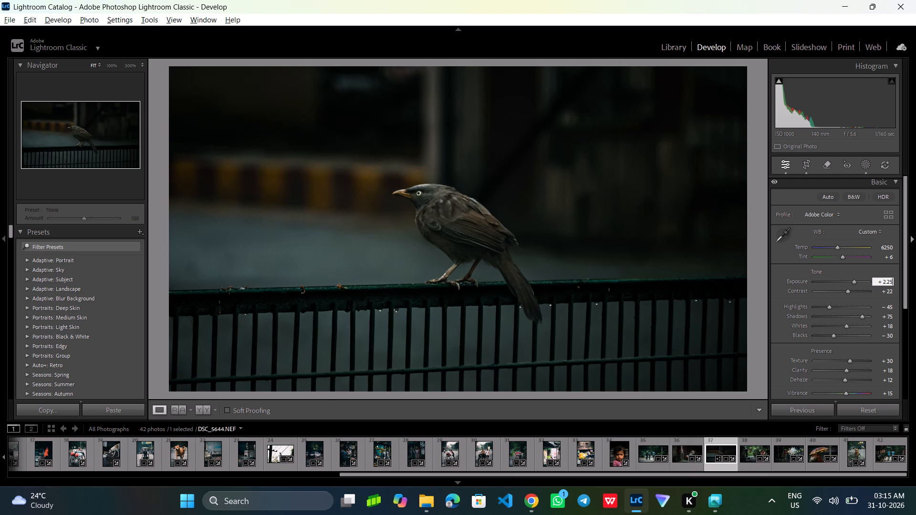
click(894, 272)
click(427, 201)
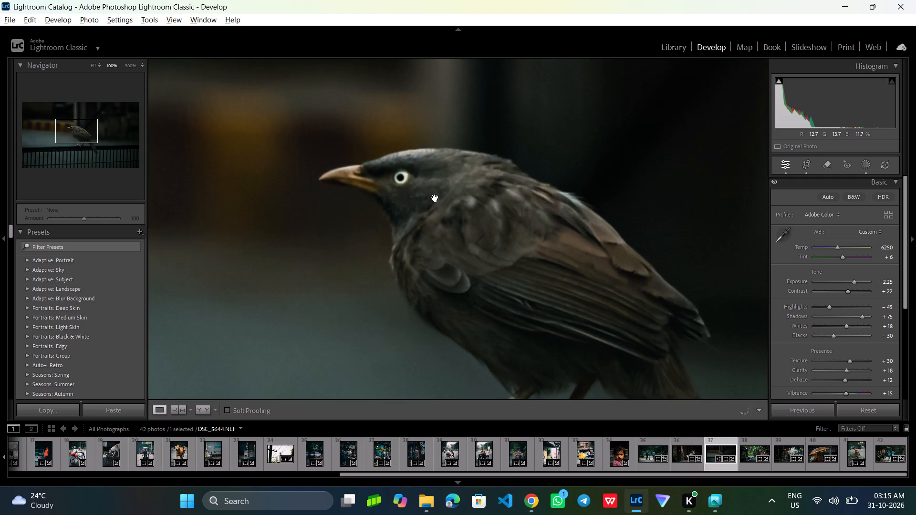
click(431, 196)
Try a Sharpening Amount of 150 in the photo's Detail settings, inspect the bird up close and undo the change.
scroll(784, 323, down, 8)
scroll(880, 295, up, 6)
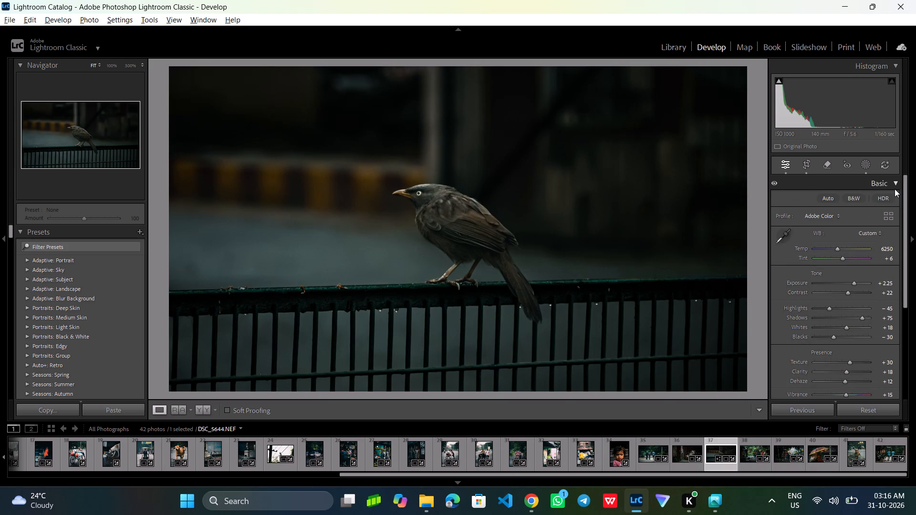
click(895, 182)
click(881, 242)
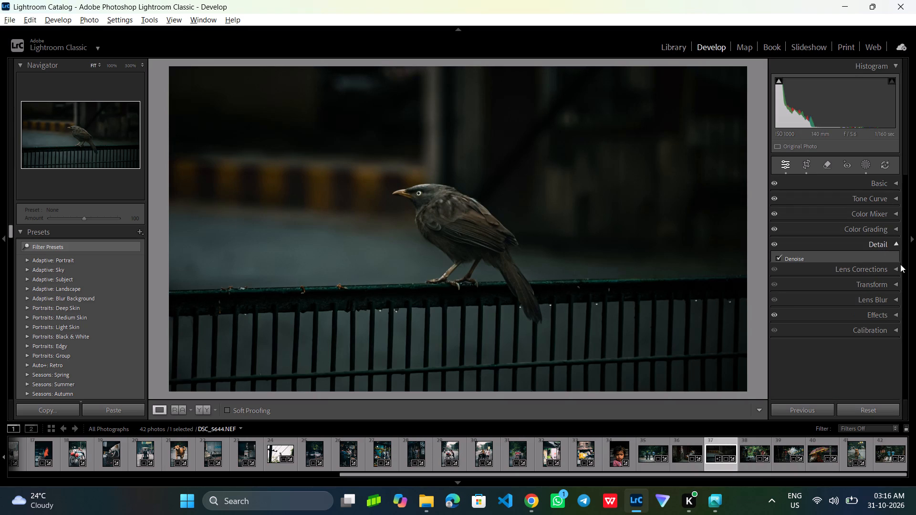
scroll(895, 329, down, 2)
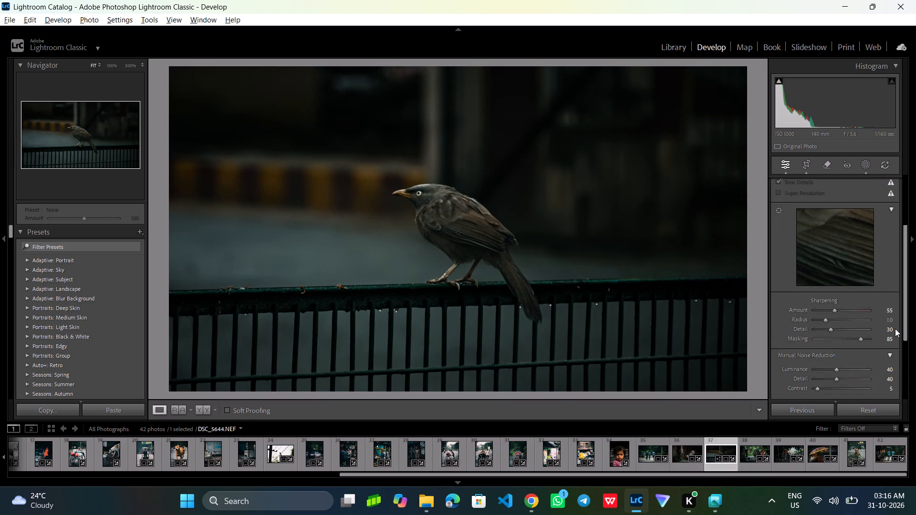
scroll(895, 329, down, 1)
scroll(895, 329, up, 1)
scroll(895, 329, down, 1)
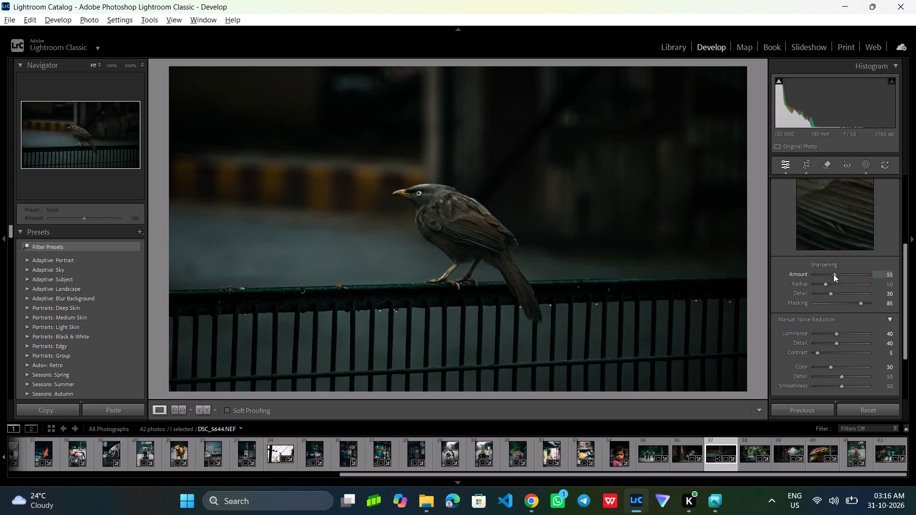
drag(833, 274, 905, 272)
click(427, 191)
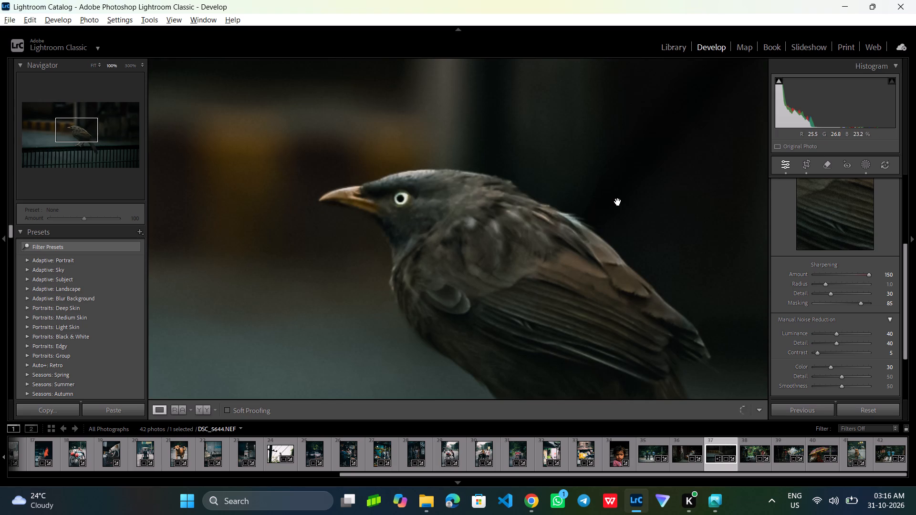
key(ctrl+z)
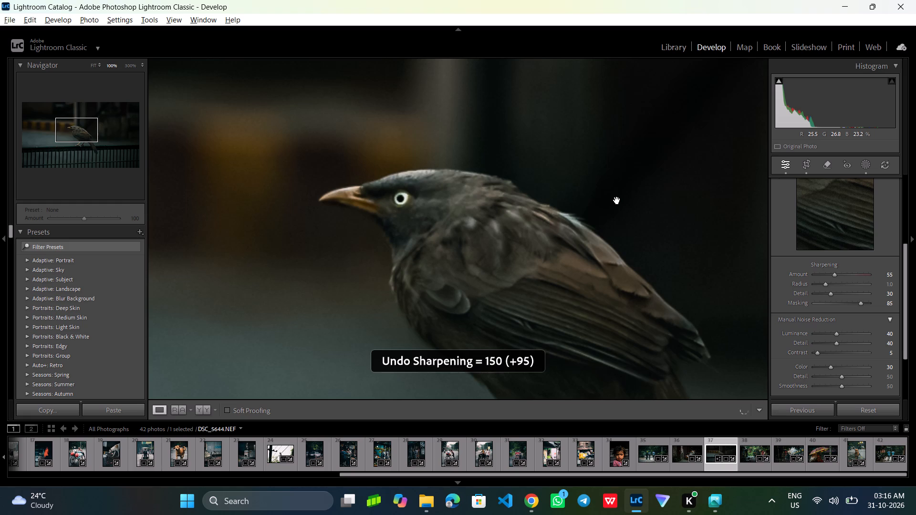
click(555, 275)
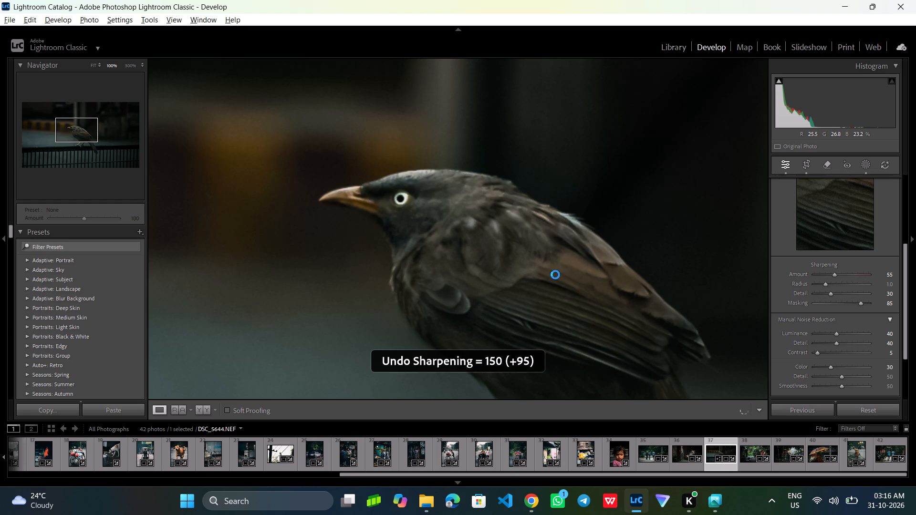